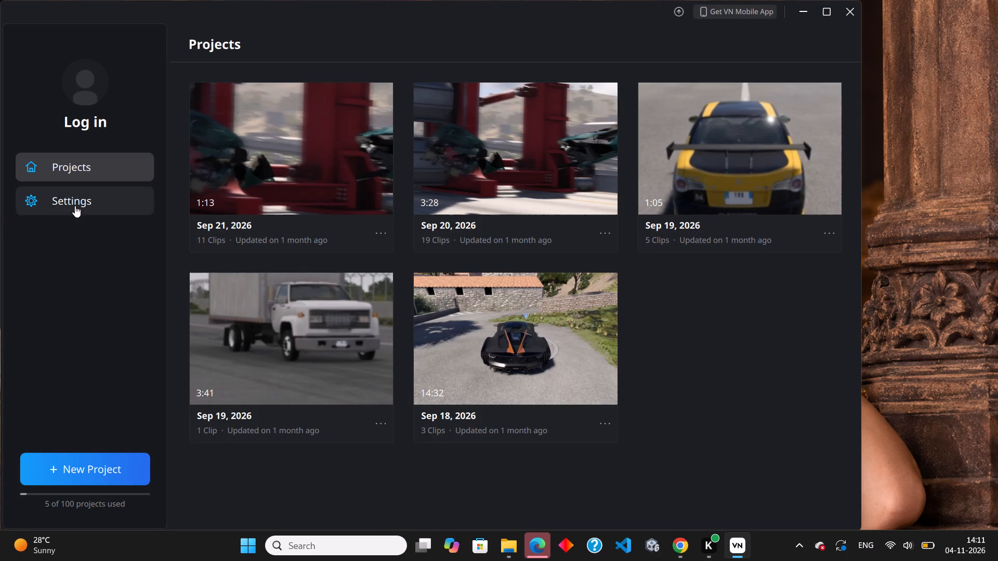
Create a new video project and dismiss the version update notice.
left_click(90, 472)
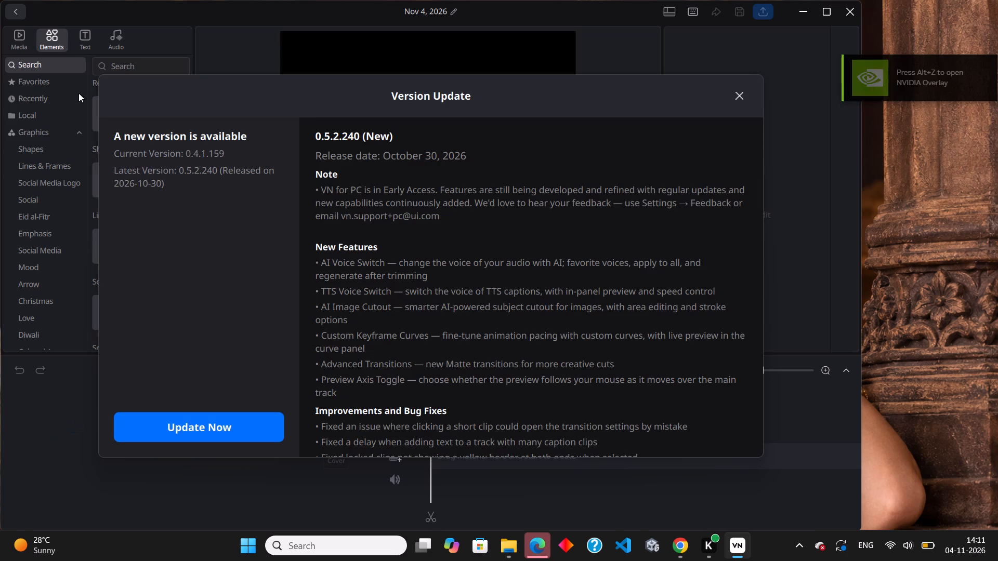
left_click(737, 94)
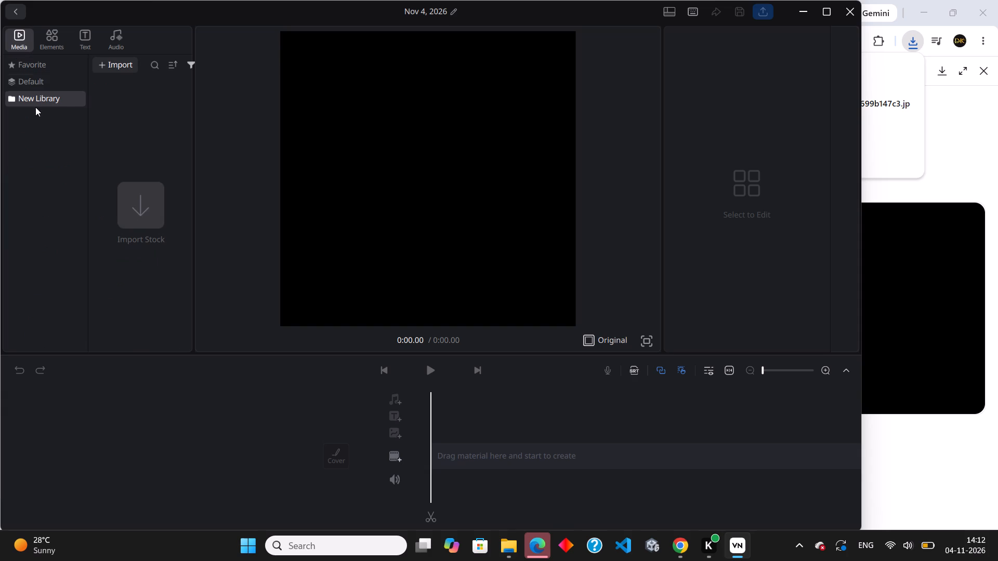
left_click(34, 81)
left_click(46, 64)
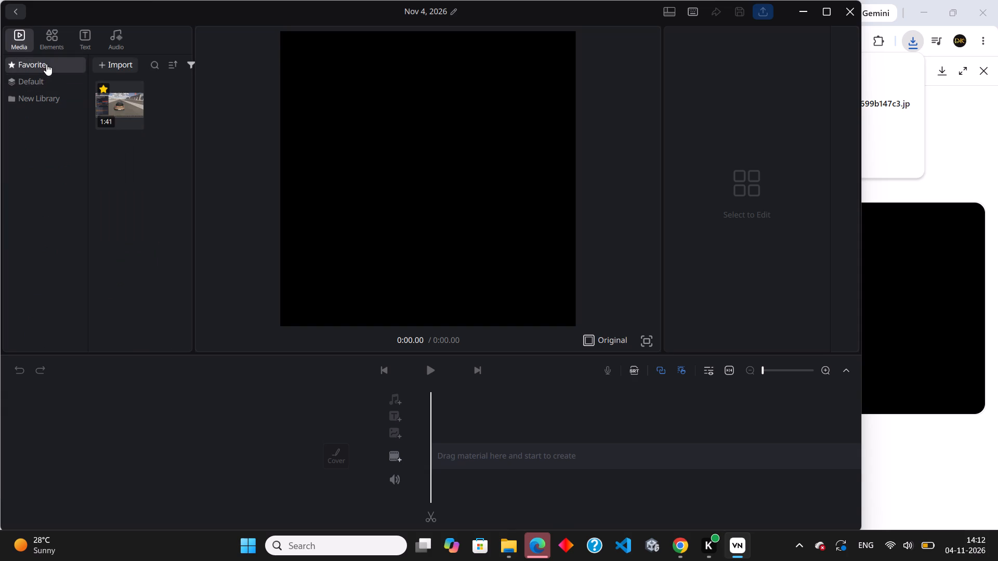
left_click(15, 44)
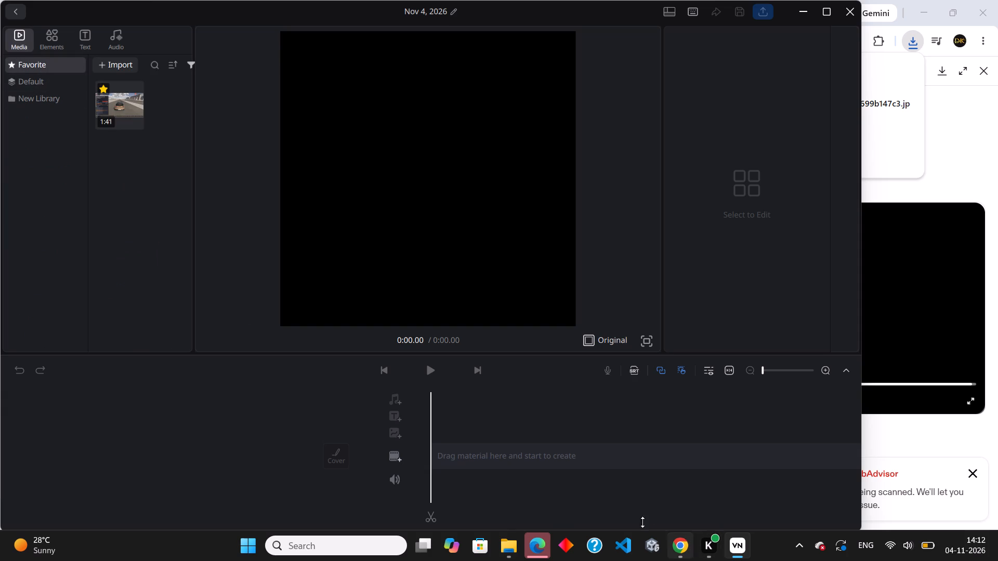
left_click(45, 96)
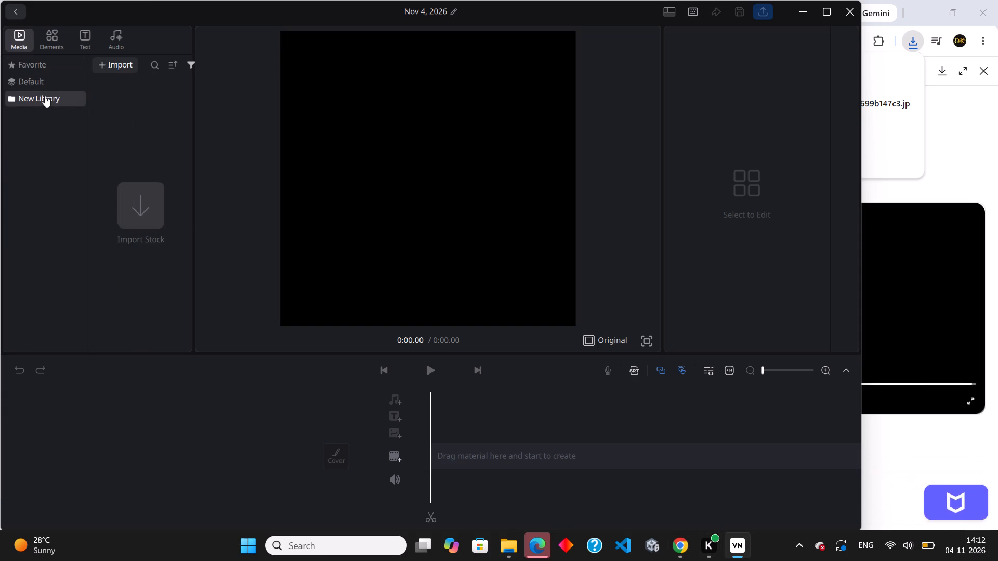
left_click(829, 11)
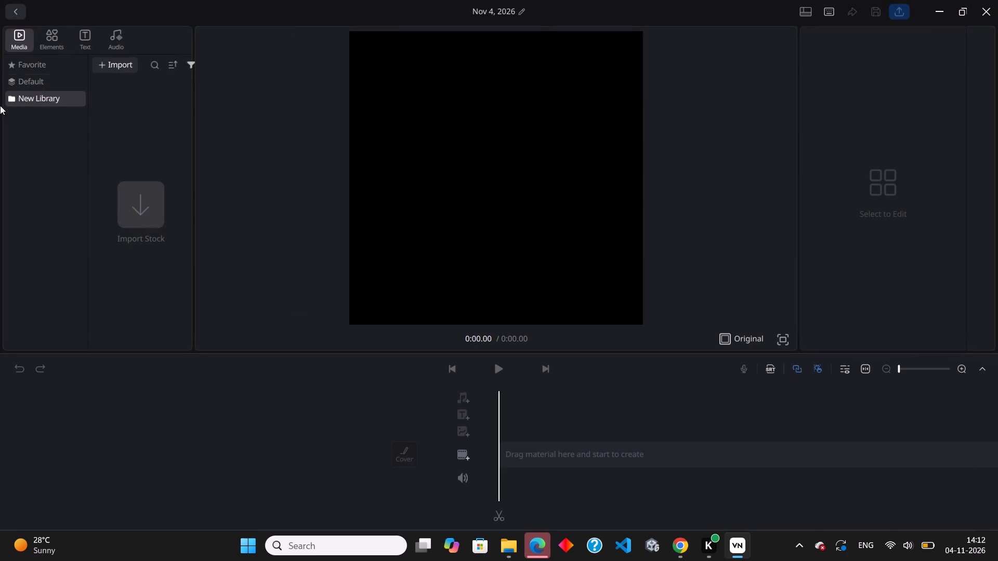
left_click(32, 79)
left_click(40, 72)
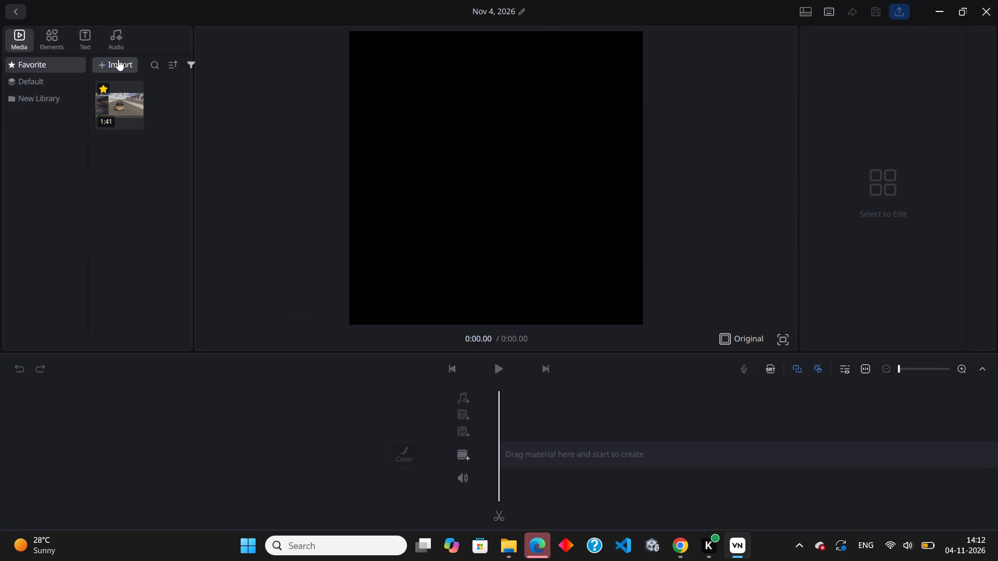
left_click(116, 61)
left_click(612, 301)
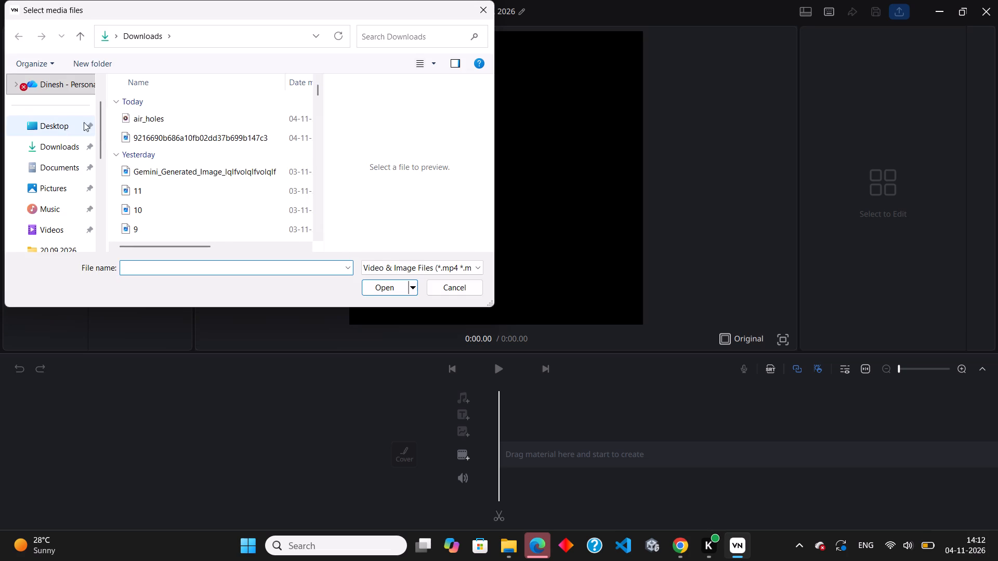
left_click(181, 115)
left_click(371, 289)
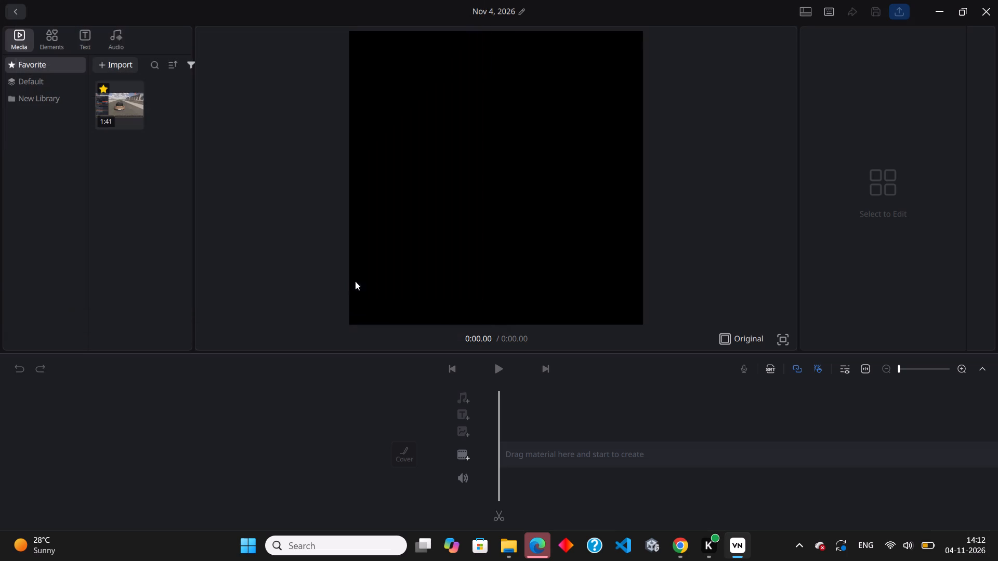
Set the project's aspect ratio to 9:16.
left_click(744, 337)
left_click(255, 293)
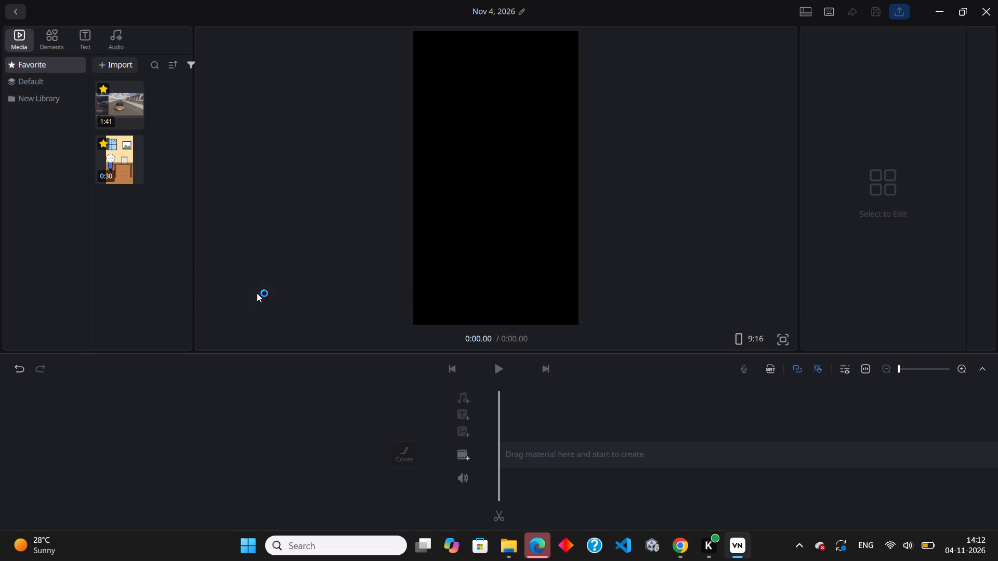
Place the air_holes.mp4 clip on the empty main track of the timeline, starting at 0:00.
left_click(117, 159)
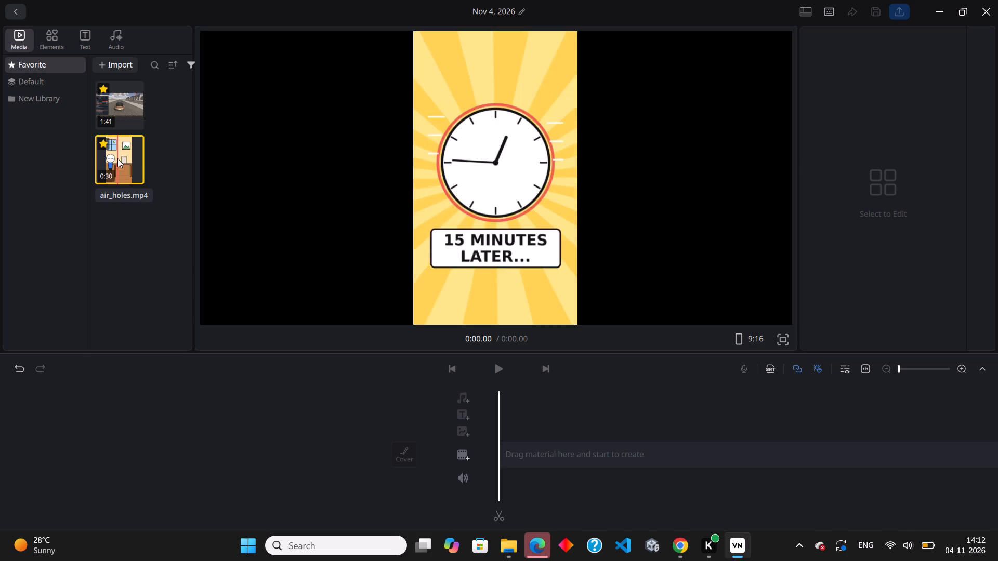
left_click(139, 166)
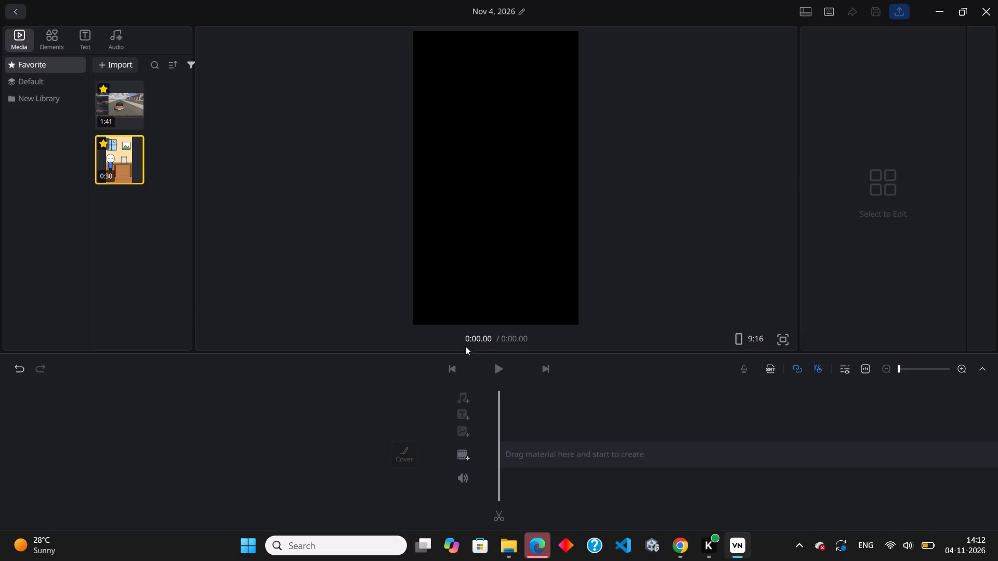
left_click(495, 369)
left_click(501, 369)
left_click_drag(120, 154, 505, 215)
left_click_drag(113, 148, 604, 445)
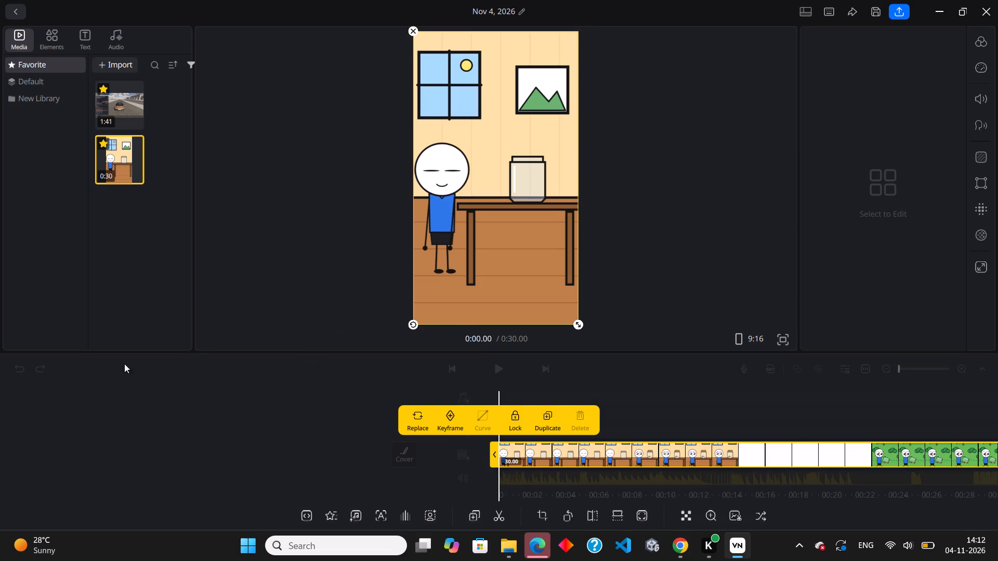
Play through the opening of the cartoon clip in short stretches to review the jar and mouse scene.
left_click(184, 422)
left_click(500, 369)
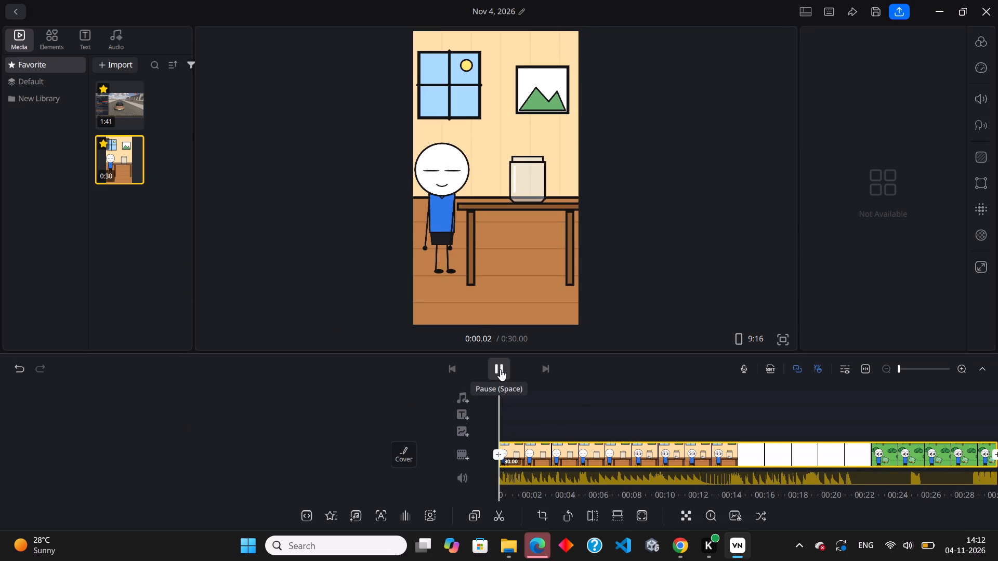
left_click(500, 369)
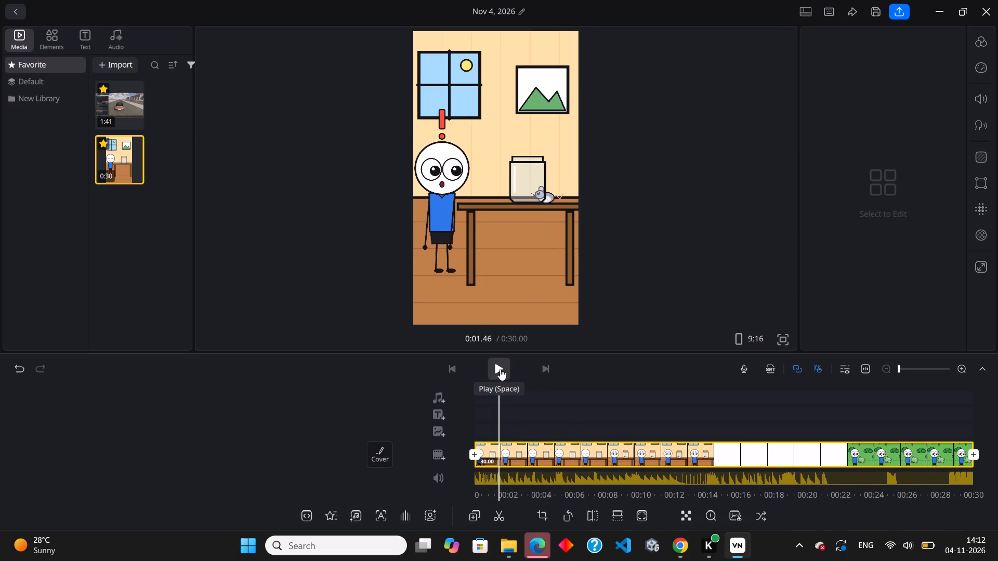
left_click(489, 364)
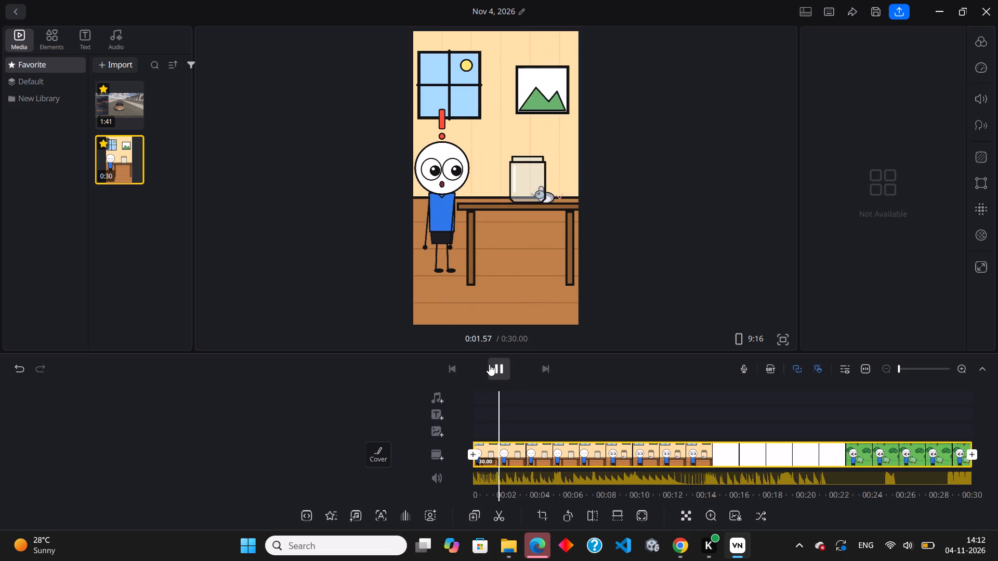
left_click(498, 368)
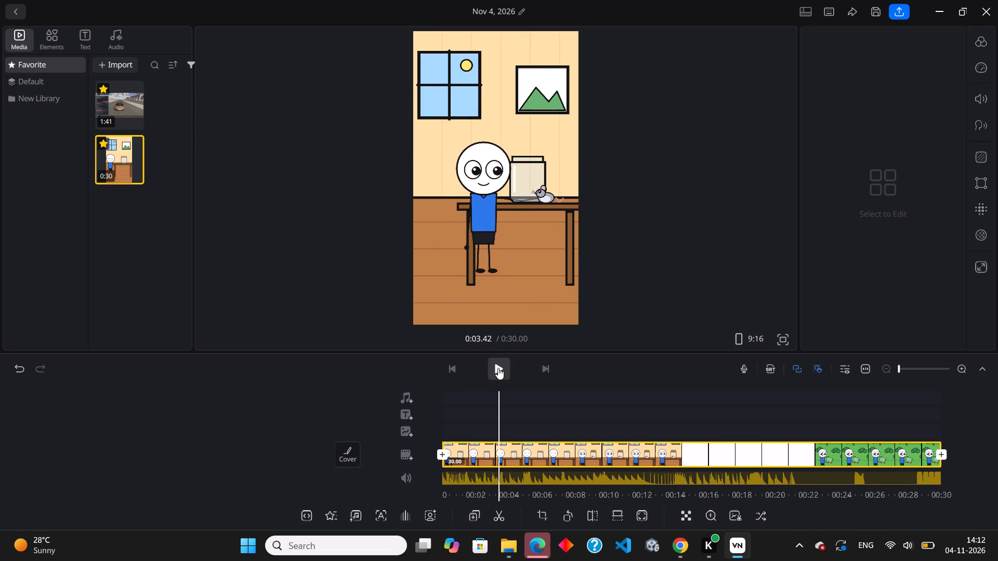
left_click(498, 368)
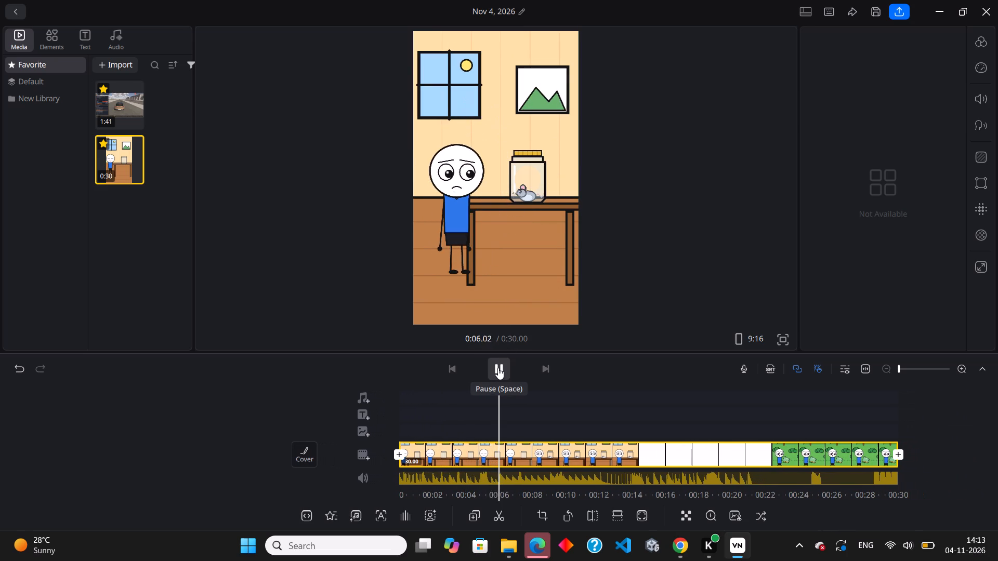
left_click(498, 368)
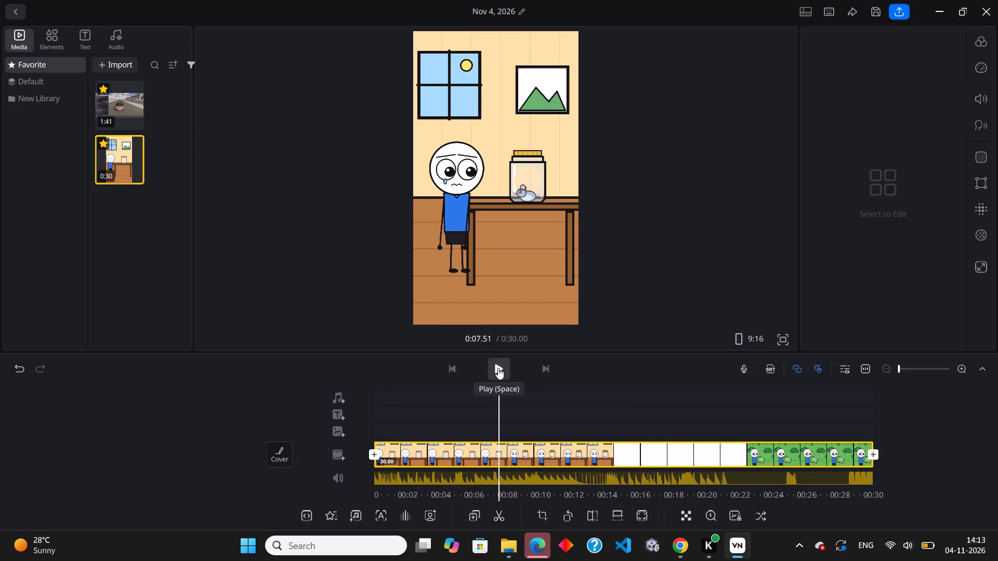
left_click(498, 368)
left_click(498, 368)
left_click(498, 368)
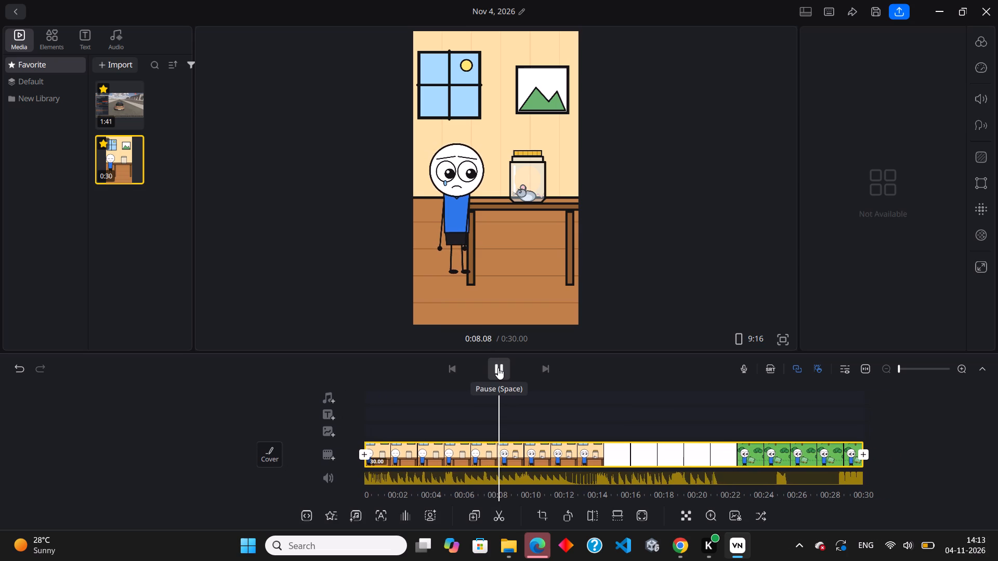
left_click(498, 368)
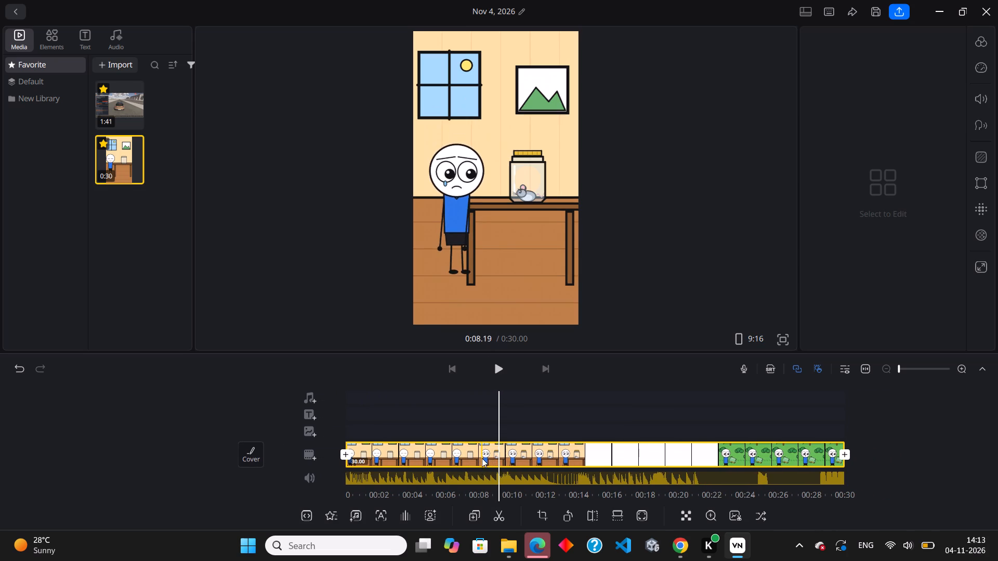
left_click(482, 457)
left_click(318, 248)
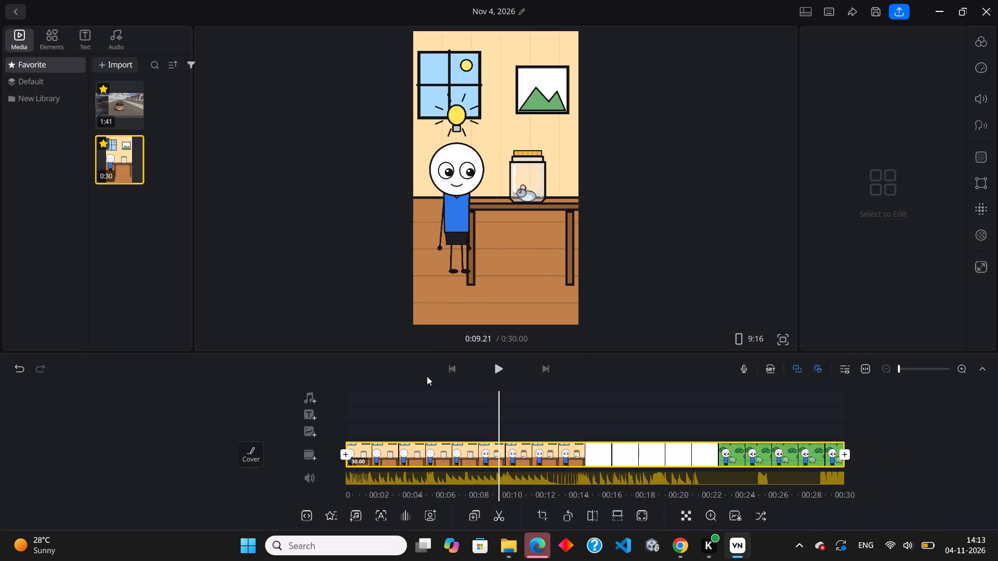
Scrub through the cartoon clip around 0:05 to 0:06 to examine the scene with the mouse and jar.
left_click(445, 453)
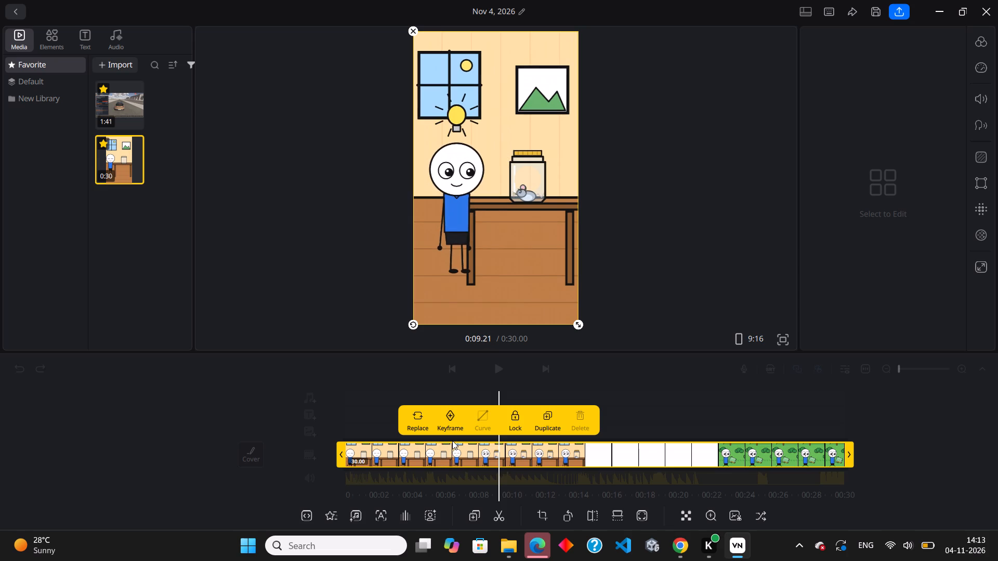
left_click(427, 453)
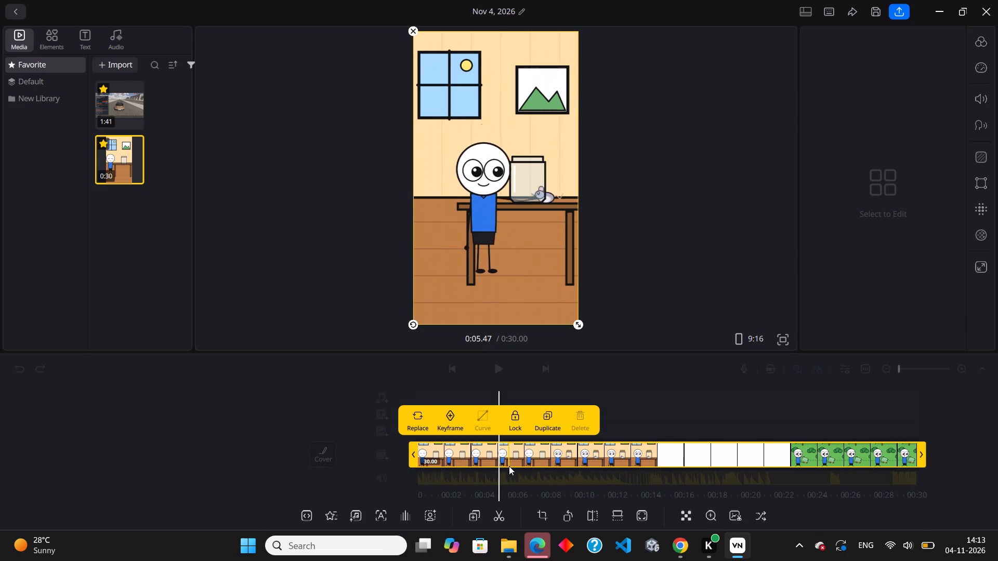
scroll(509, 466, "up", 20)
scroll(509, 466, "up", 1)
left_click(293, 402)
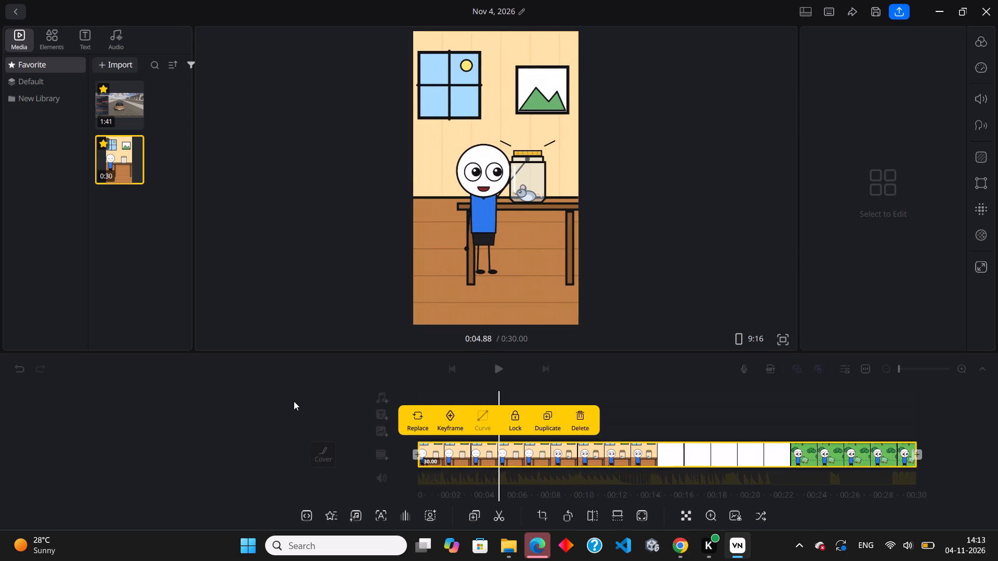
scroll(521, 454, "up", 18)
scroll(521, 454, "down", 2)
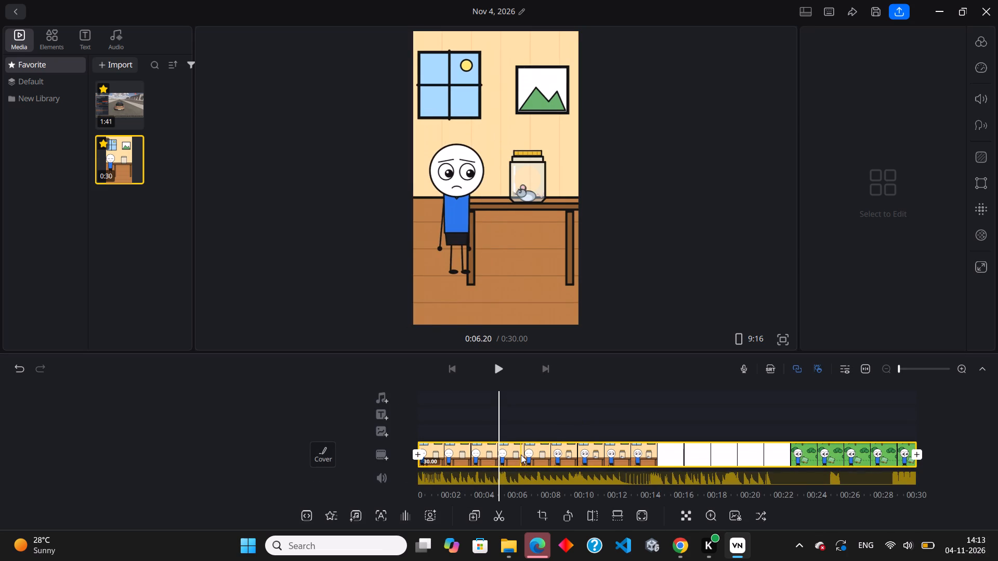
scroll(521, 455, "down", 4)
scroll(521, 456, "up", 5)
scroll(521, 456, "down", 5)
scroll(521, 456, "up", 3)
scroll(521, 456, "down", 3)
Examine the jar scene closely, frame by frame, between about 0:04.4 and 0:06.6.
left_click(924, 369)
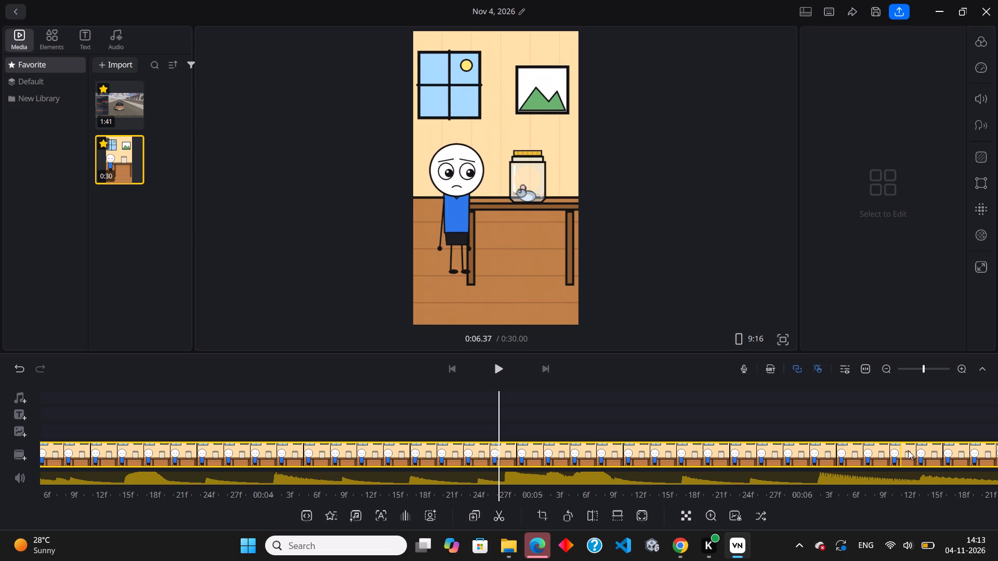
scroll(858, 456, "down", 2)
scroll(858, 456, "up", 2)
left_click_drag(858, 456, 826, 461)
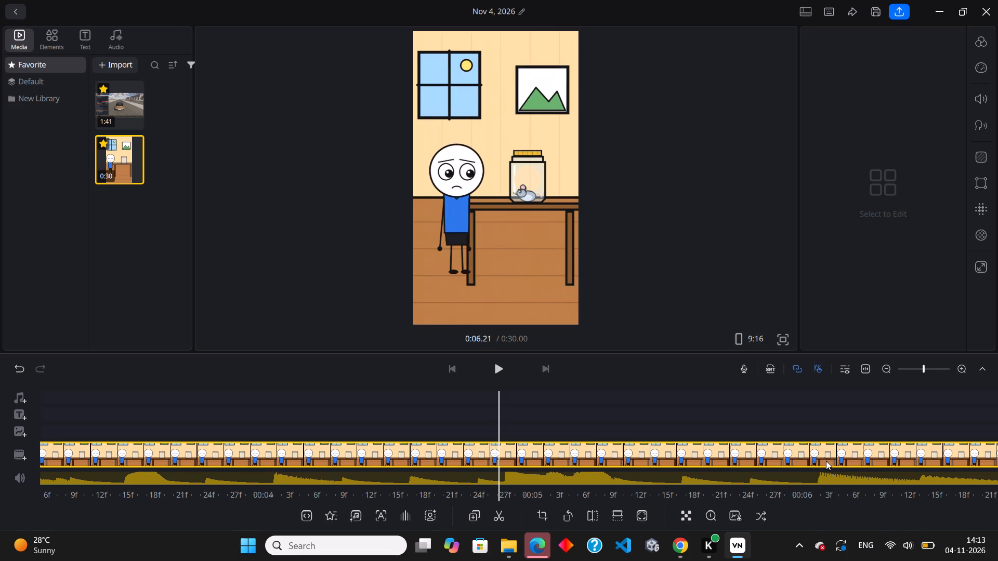
left_click_drag(826, 461, 789, 465)
left_click_drag(811, 457, 466, 447)
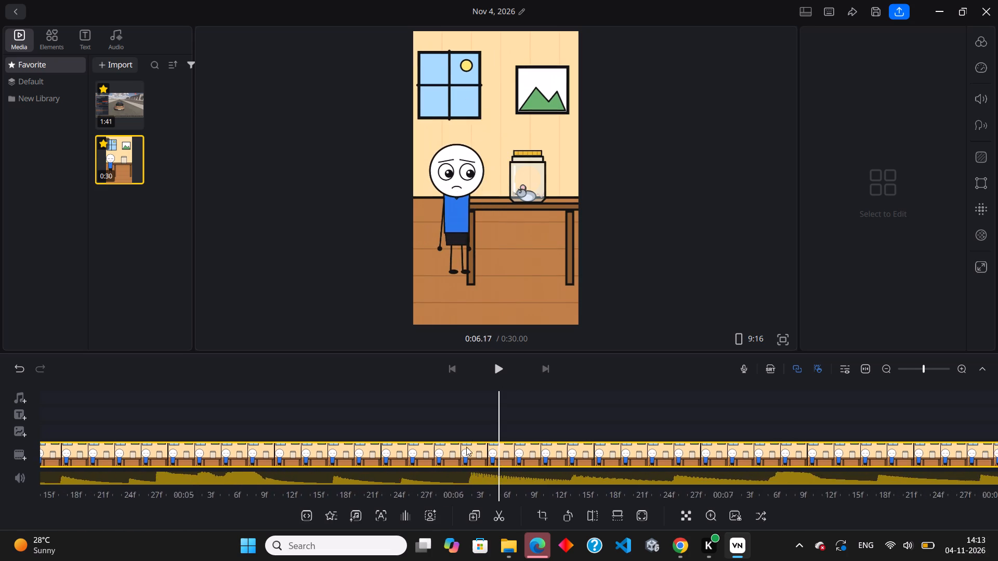
left_click_drag(466, 447, 898, 443)
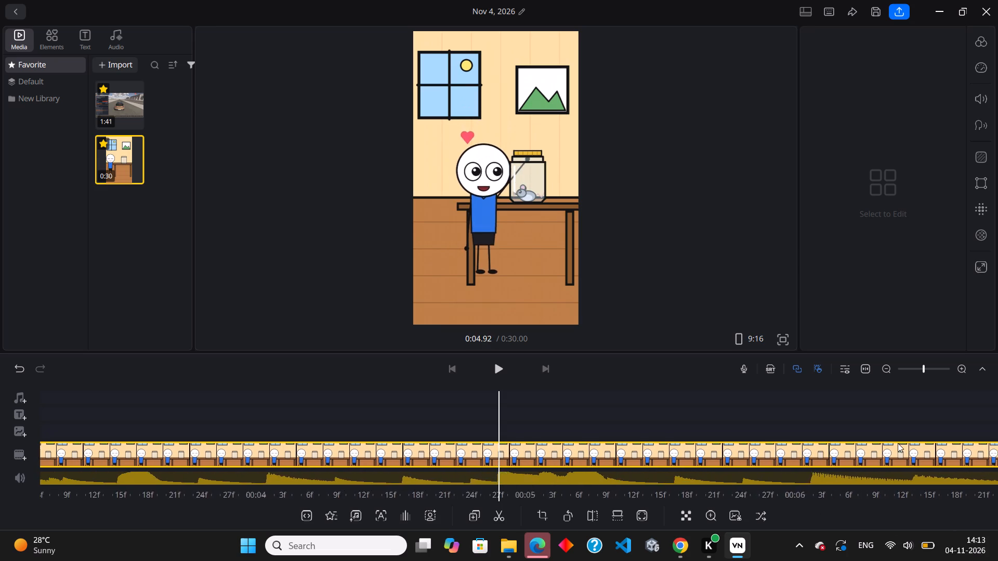
left_click_drag(898, 443, 547, 442)
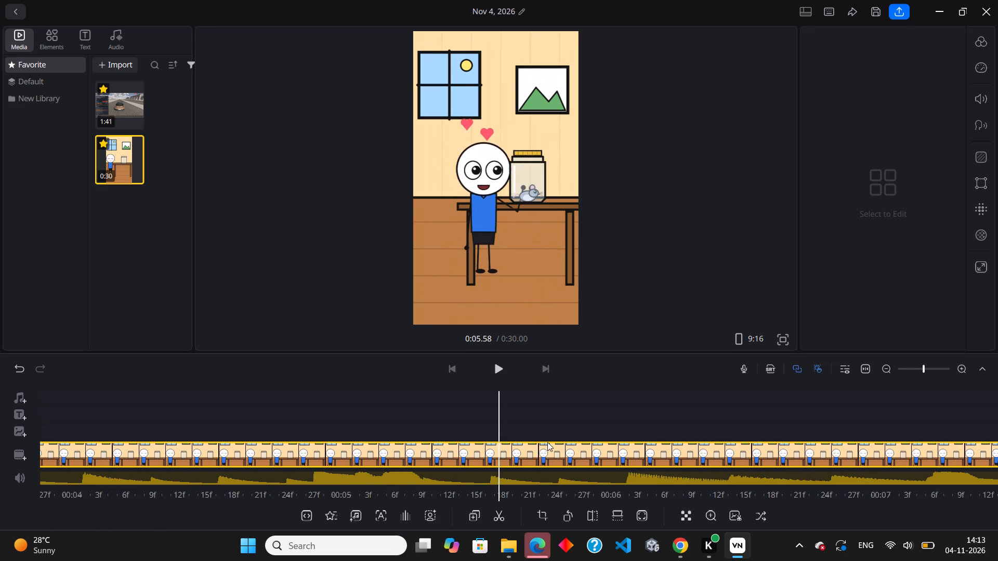
left_click_drag(547, 442, 577, 450)
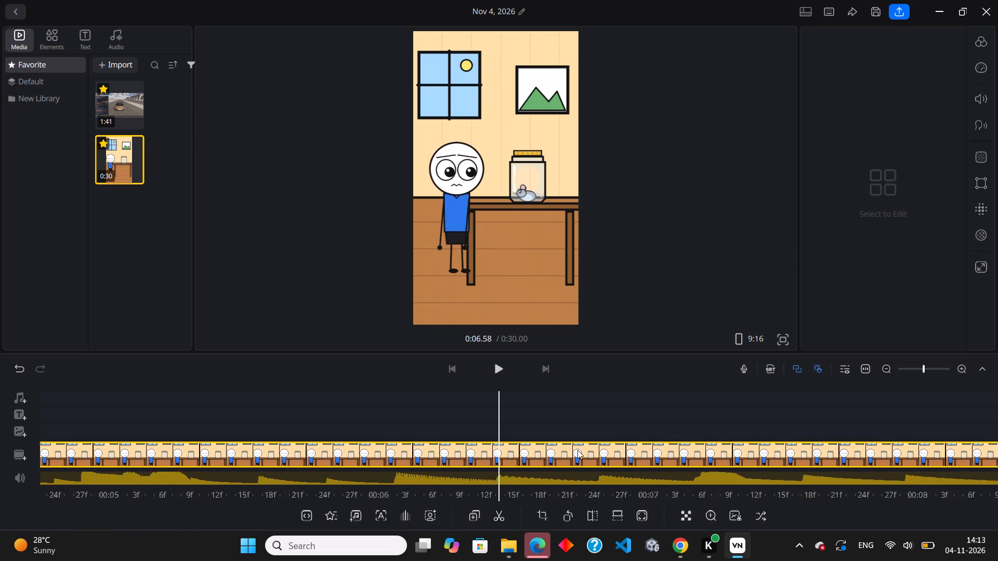
left_click_drag(577, 450, 811, 456)
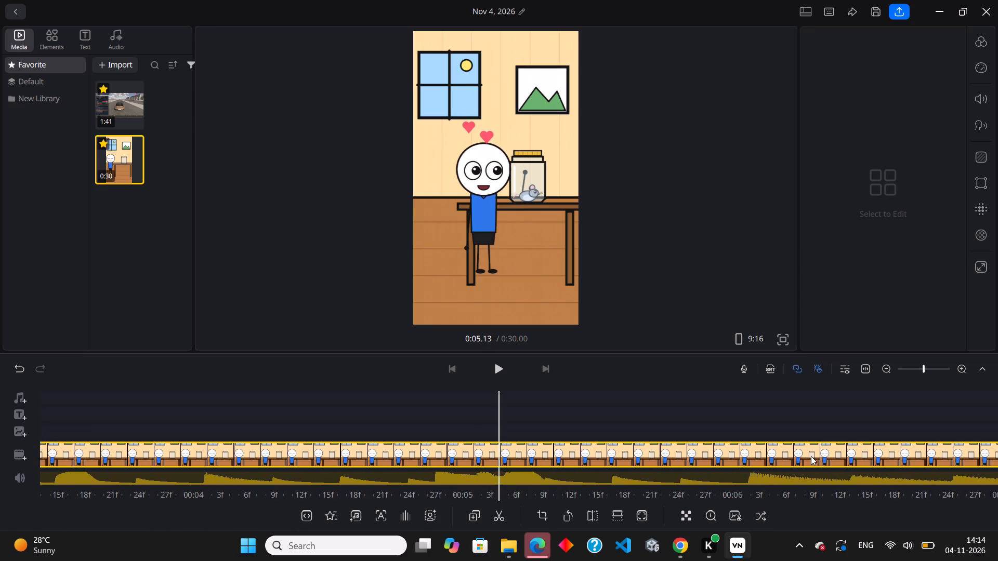
left_click_drag(811, 456, 862, 459)
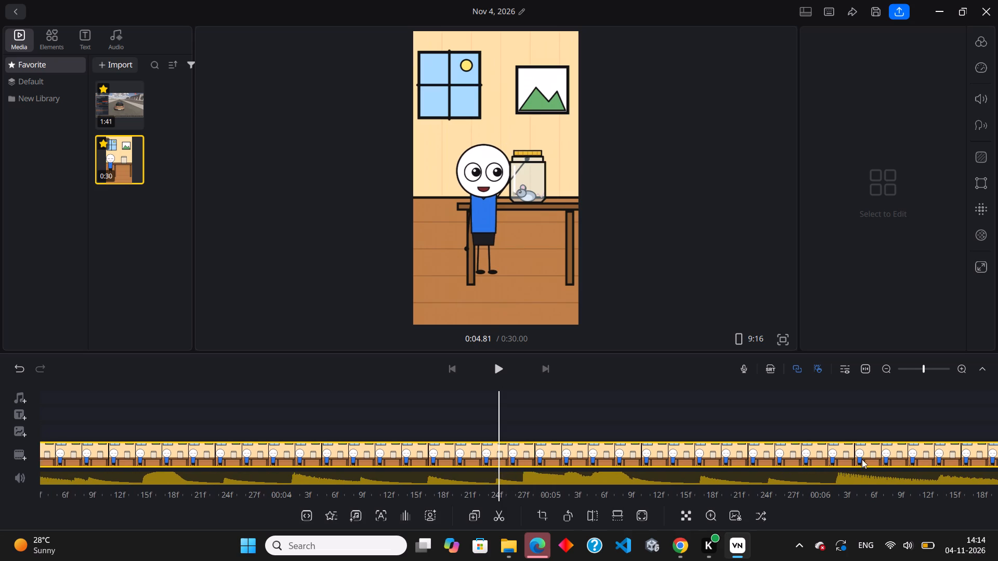
left_click_drag(862, 459, 915, 461)
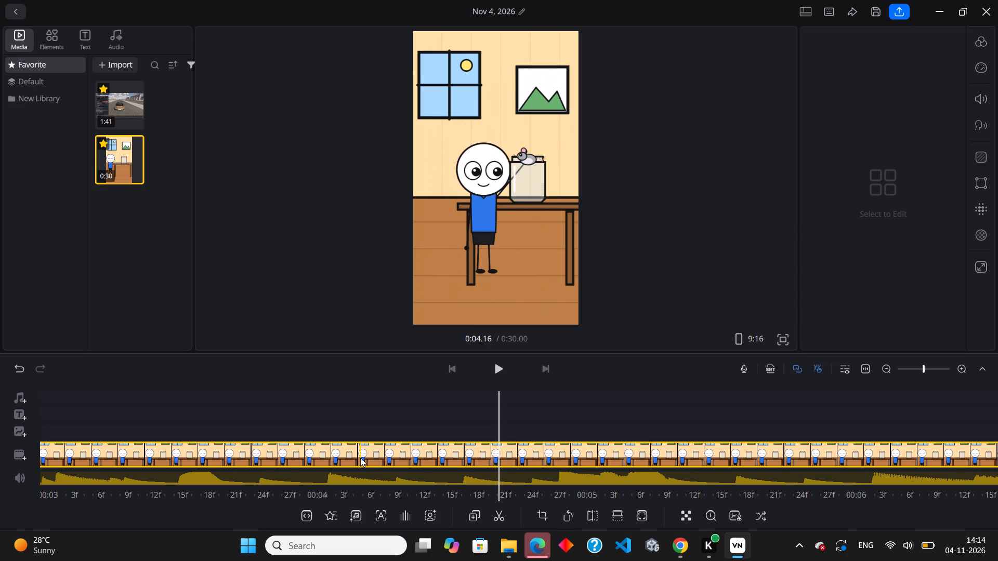
left_click(440, 455)
left_click(440, 455)
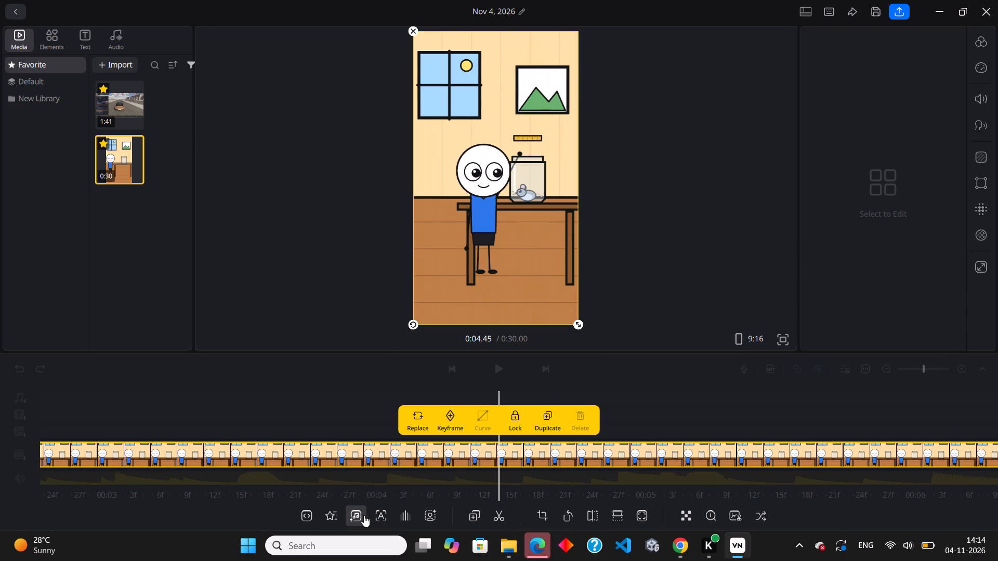
left_click(359, 385)
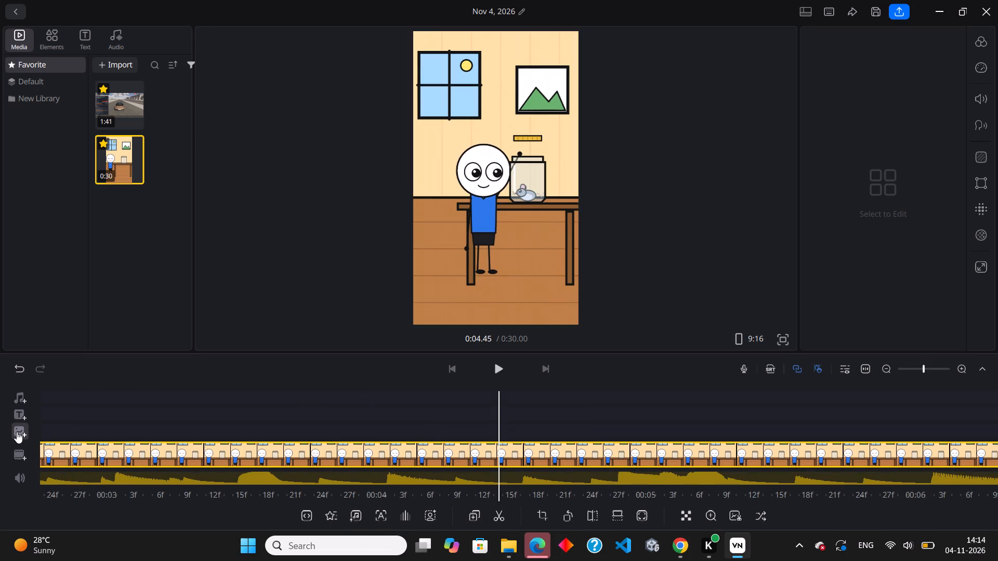
Switch to Chrome and search Google for "thought cloud png" in a new tab.
left_click(19, 434)
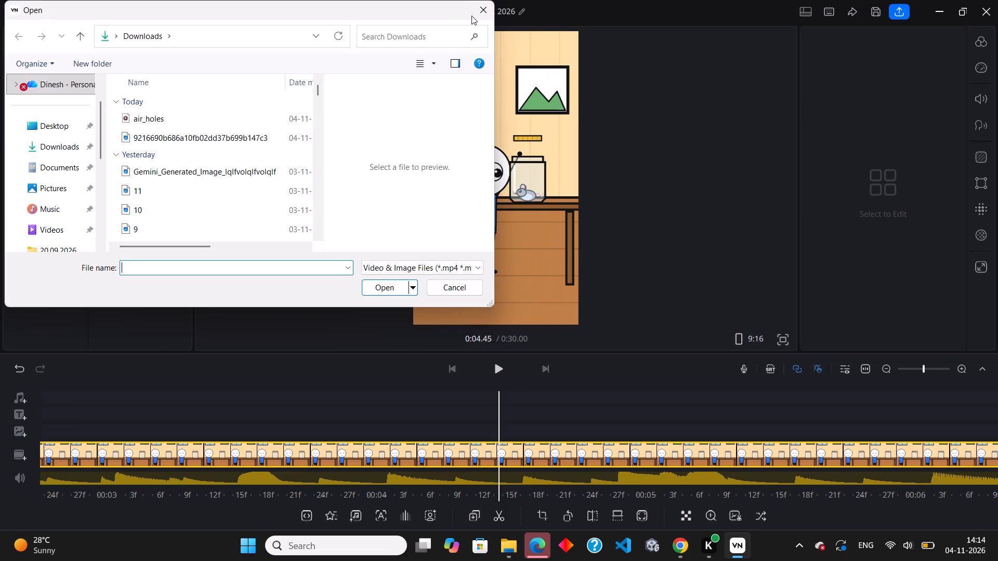
left_click(484, 8)
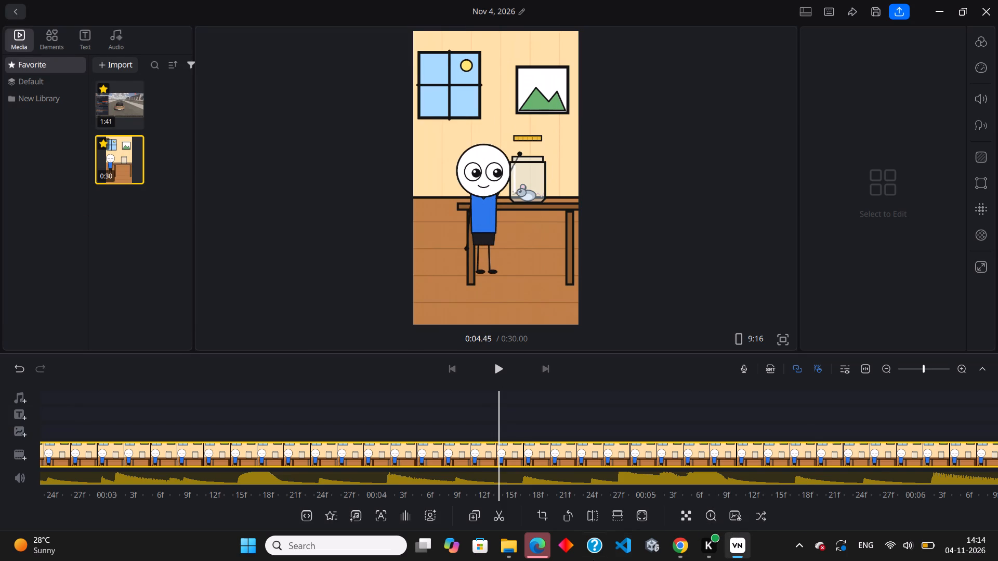
left_click(687, 544)
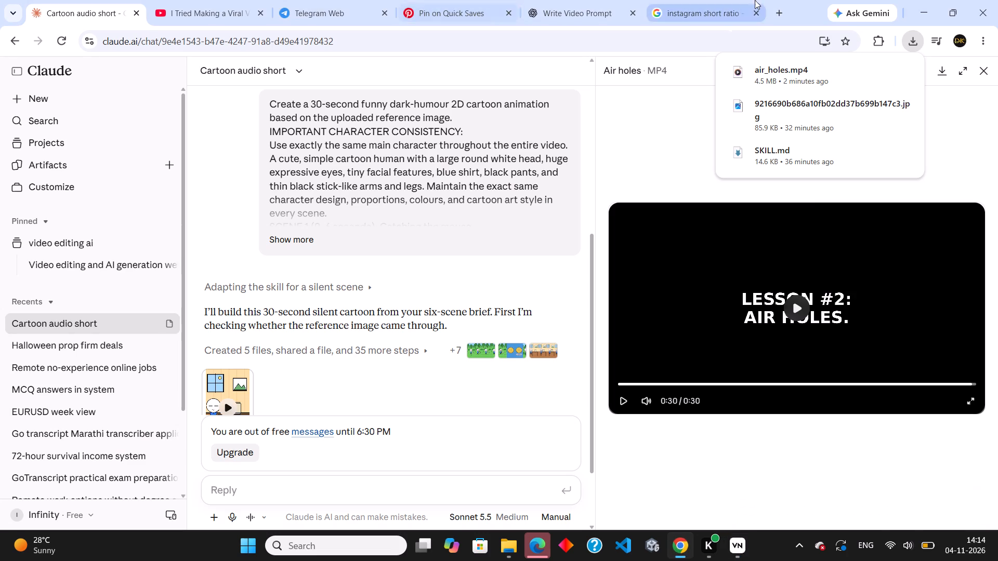
left_click(779, 10)
left_click(301, 272)
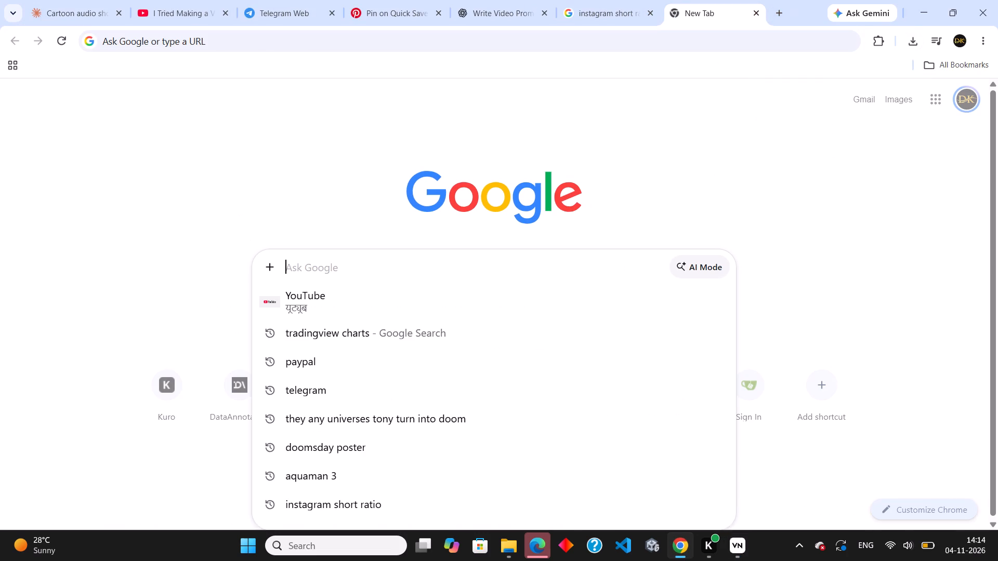
type("thought cloud")
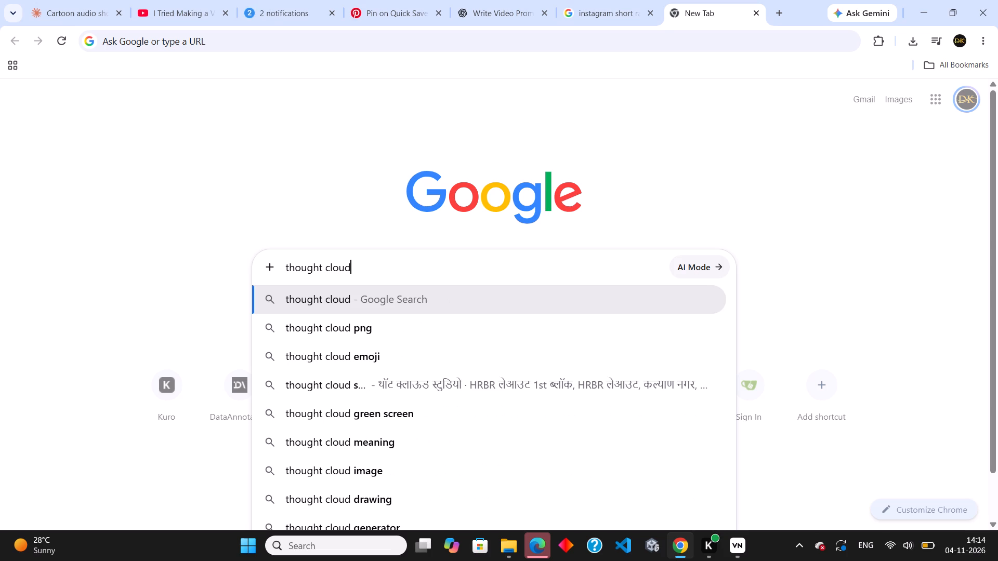
left_click(360, 338)
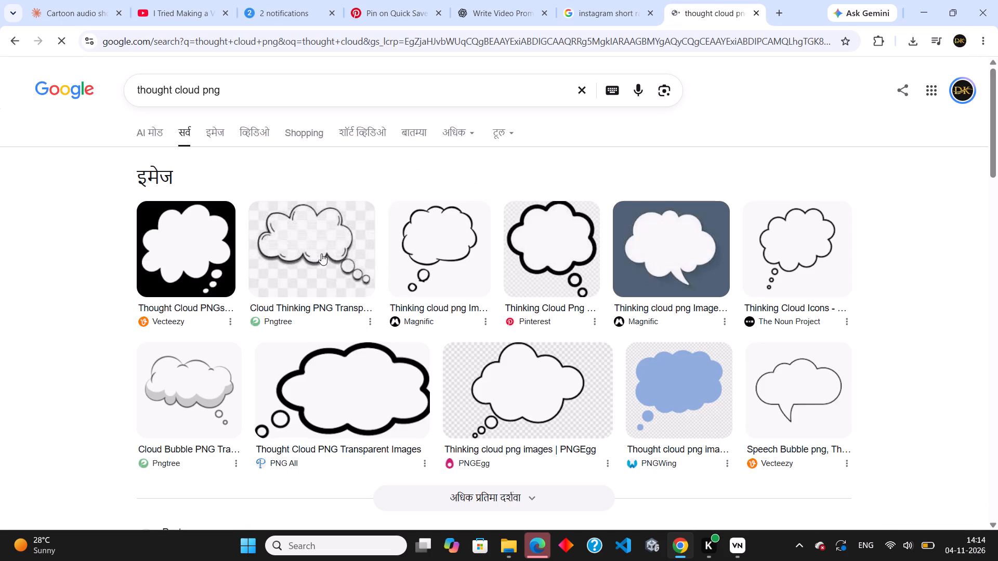
Save Vecteezy's white thought-bubble image with three small trailing bubbles to the Downloads folder under its suggested file name.
left_click(424, 255)
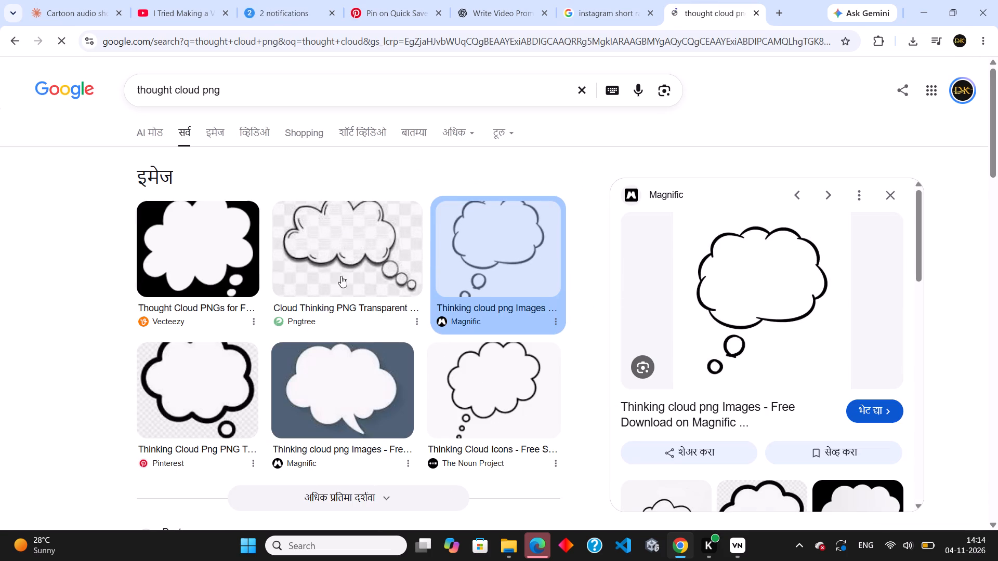
left_click(222, 246)
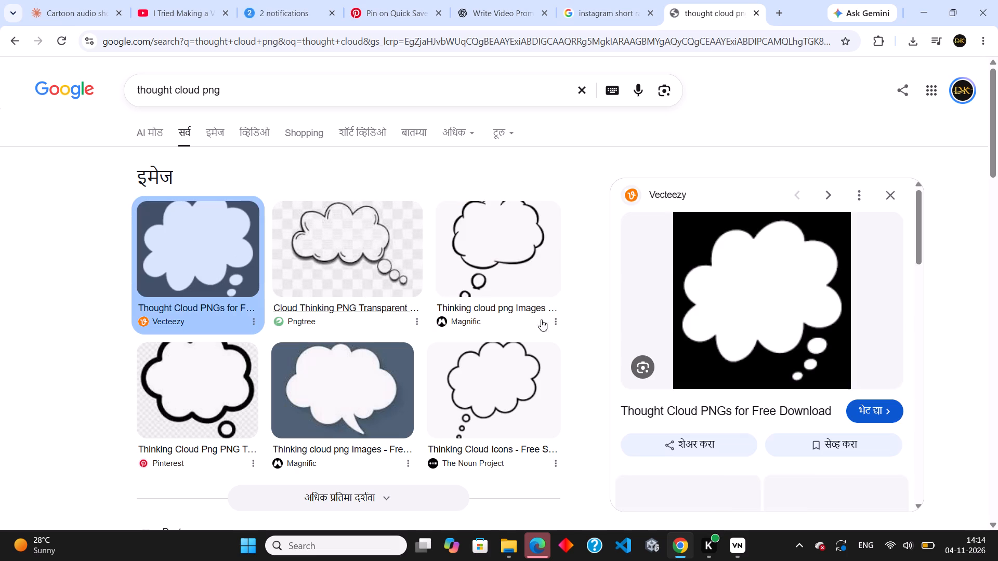
right_click(741, 288)
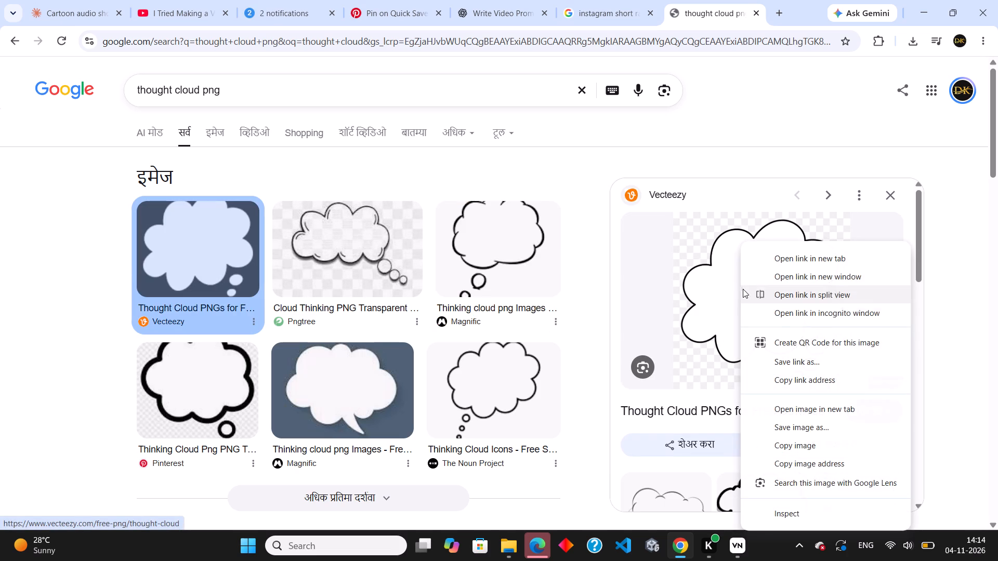
left_click(804, 429)
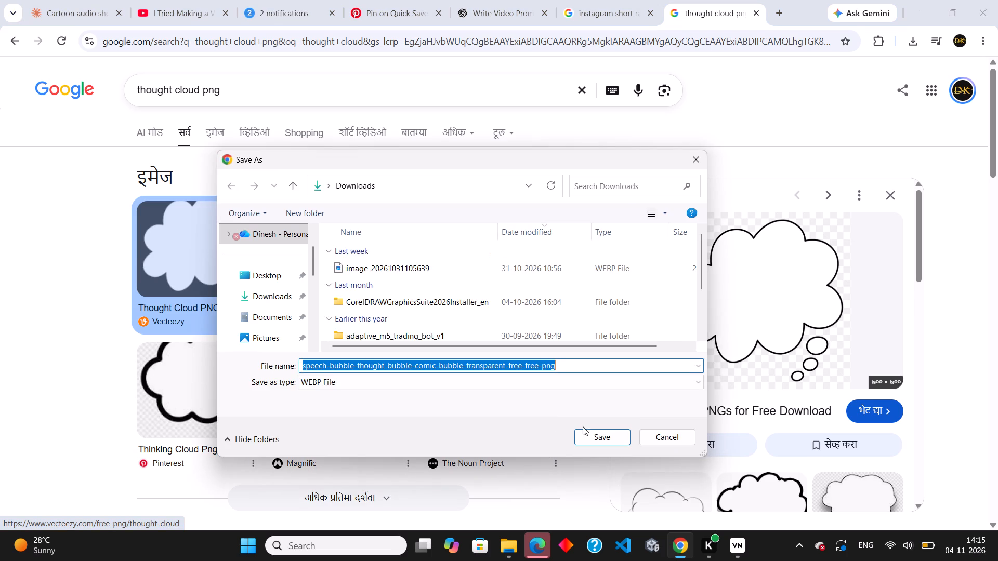
left_click(272, 298)
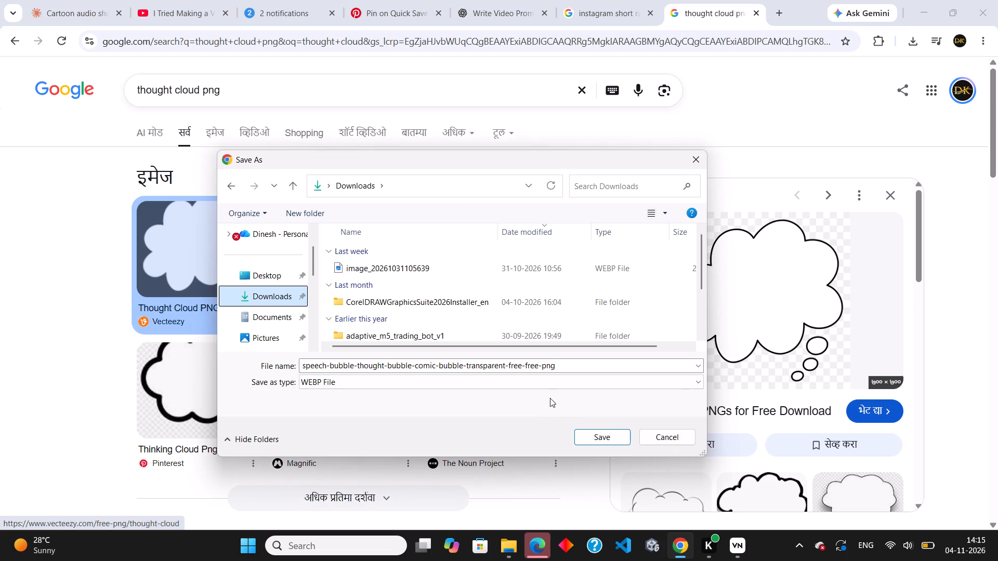
left_click(607, 437)
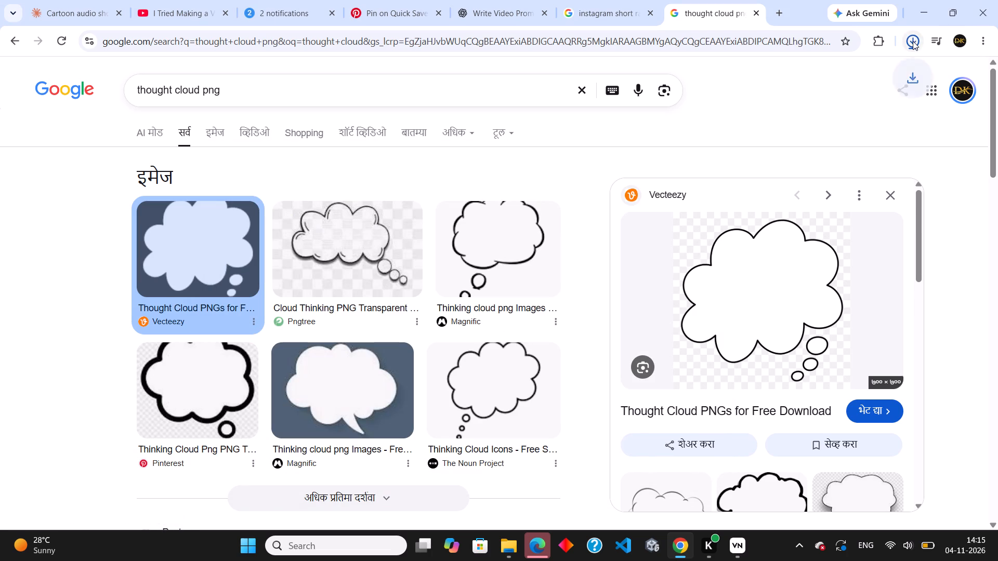
Bring the saved thought-bubble image from Downloads into VN's overlay track above the cartoon clip, starting at about 0:04.2.
left_click(913, 41)
left_click(875, 72)
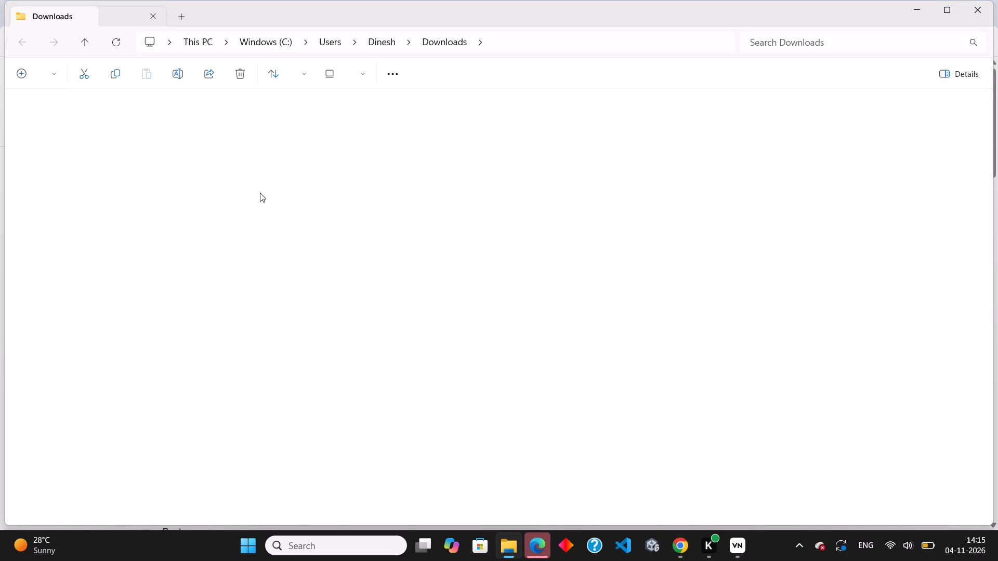
left_click_drag(516, 149, 724, 444)
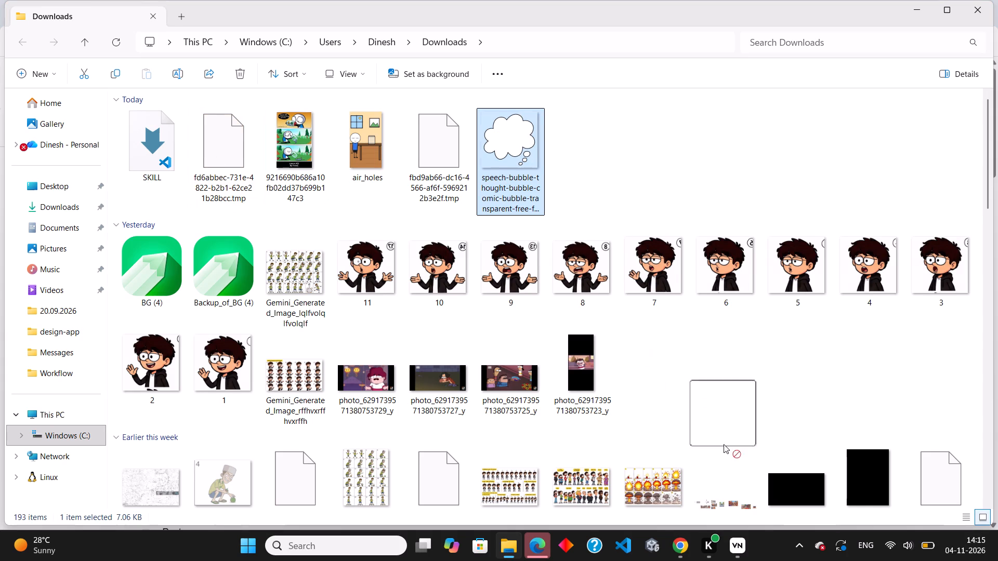
left_click_drag(724, 444, 538, 445)
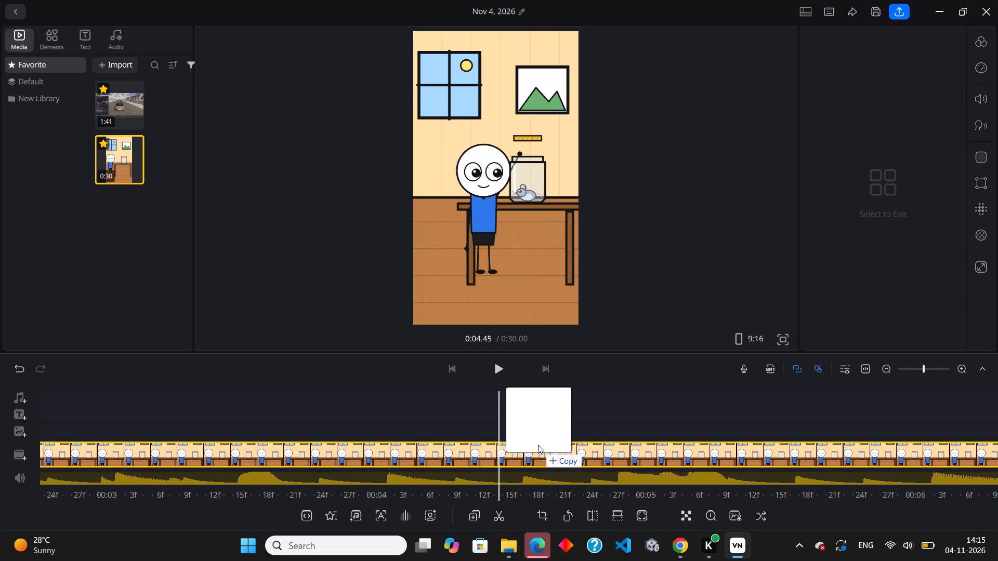
left_click_drag(538, 445, 430, 432)
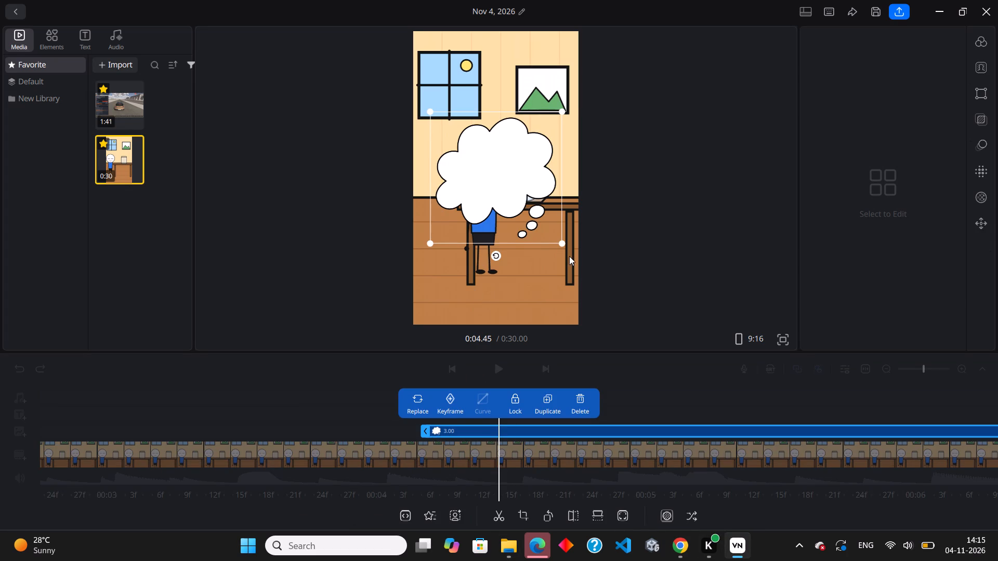
Shrink the thought bubble to a little under half its size and place it just above the character's head.
left_click_drag(563, 246, 490, 171)
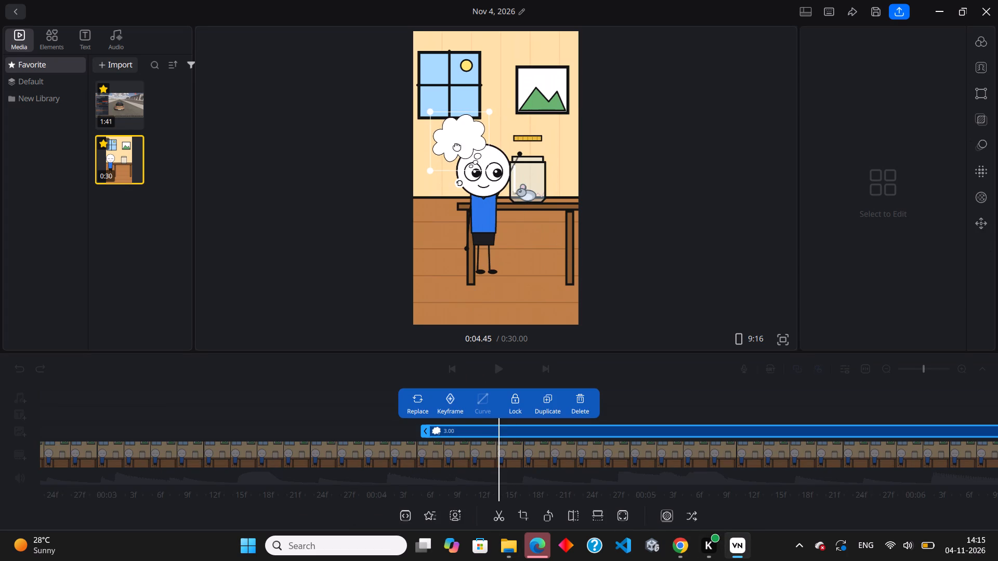
left_click_drag(457, 146, 482, 127)
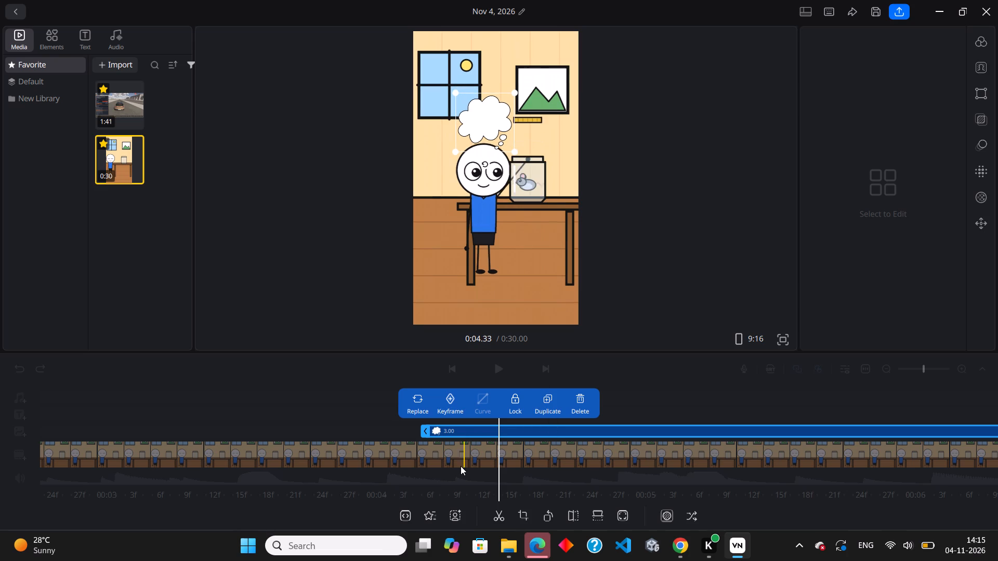
Extend the start of the thought-bubble overlay slightly earlier on the timeline, giving it a length of 3.02 s.
left_click(457, 464)
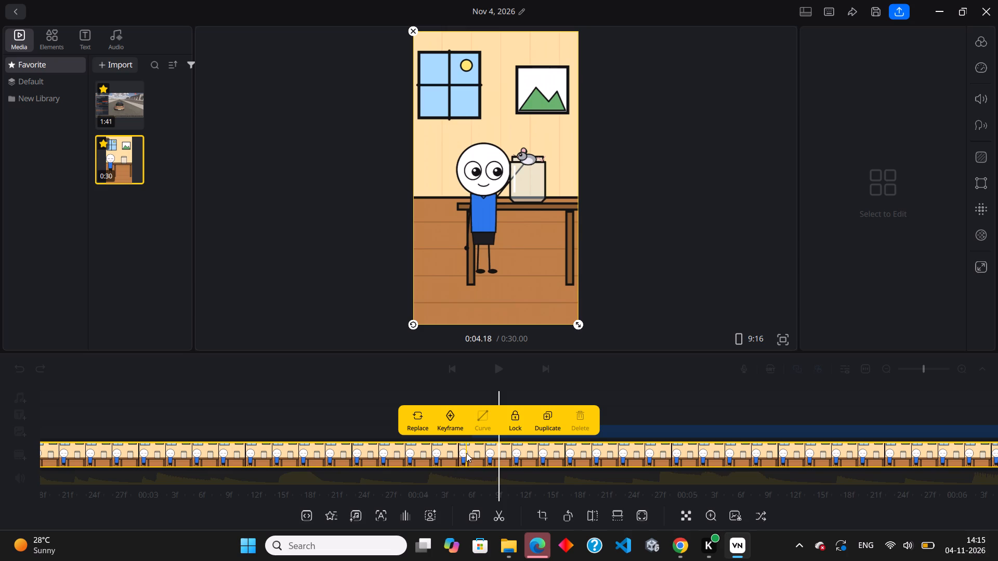
left_click(470, 453)
left_click(622, 402)
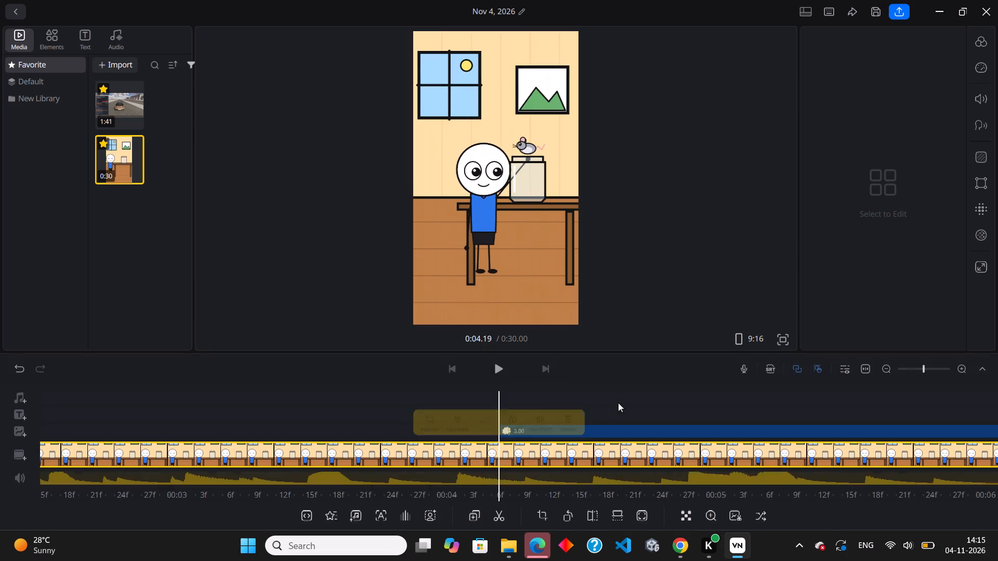
left_click(505, 432)
left_click_drag(488, 436, 488, 436)
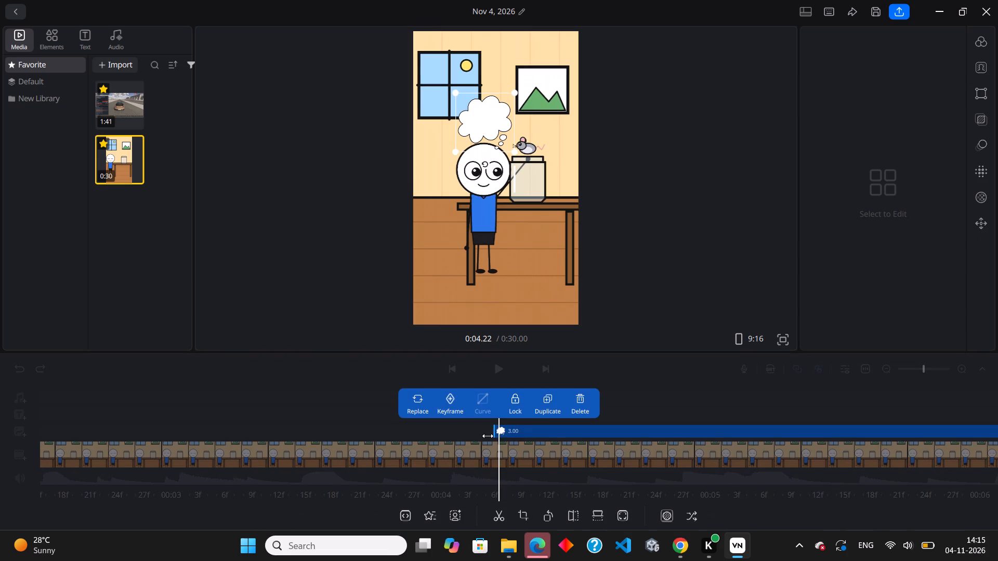
left_click_drag(488, 436, 482, 436)
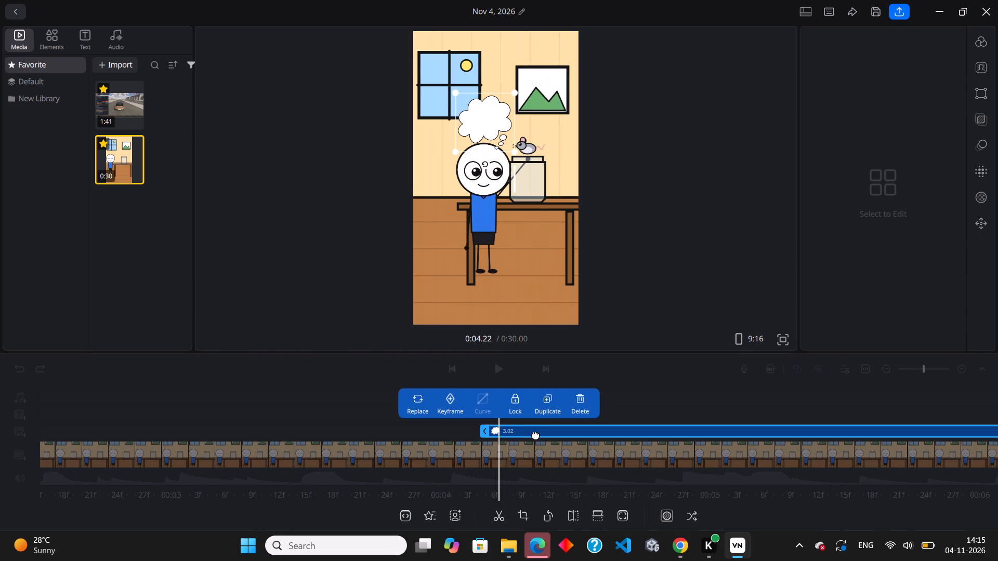
left_click(535, 434)
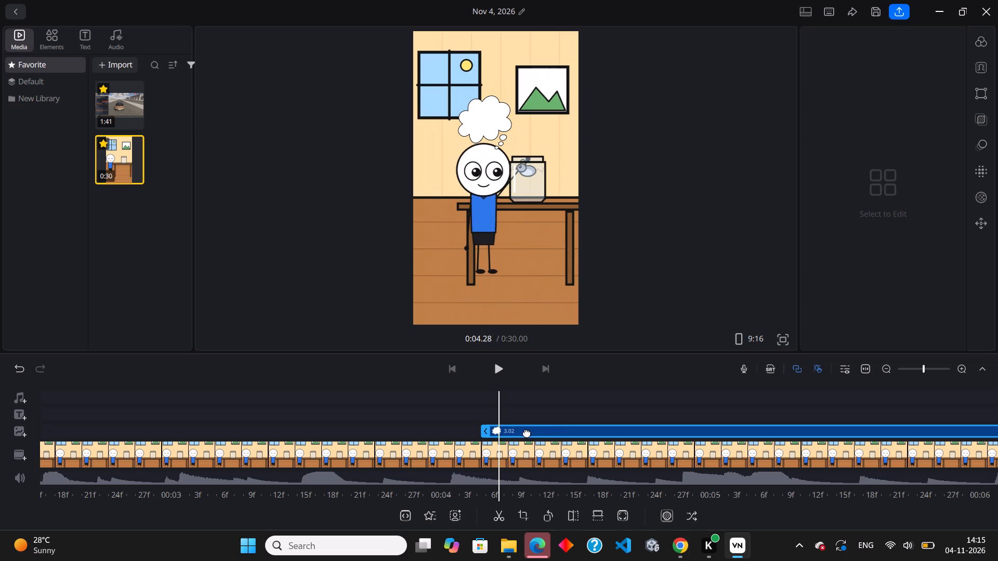
left_click(548, 429)
left_click_drag(462, 428, 514, 428)
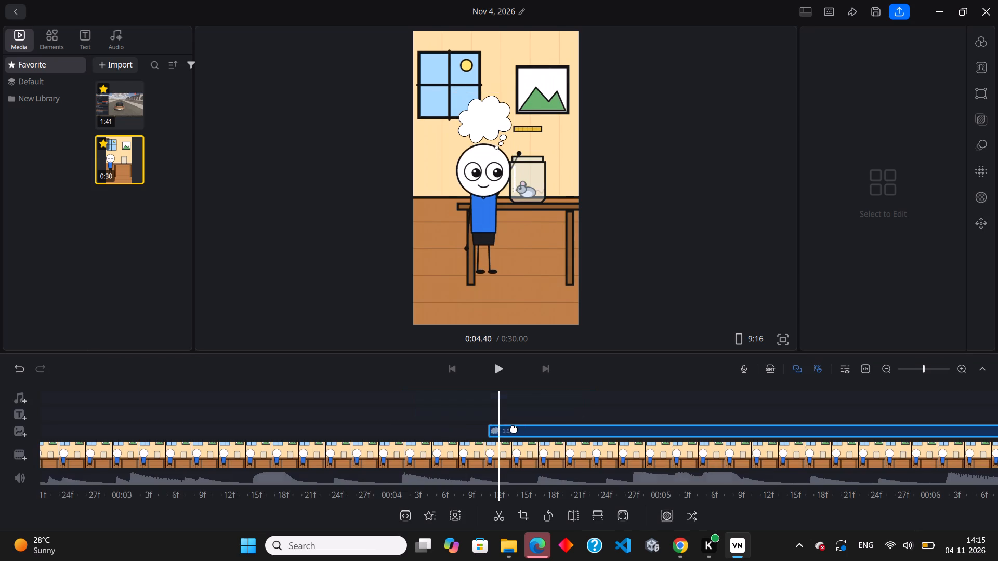
left_click_drag(514, 428, 478, 432)
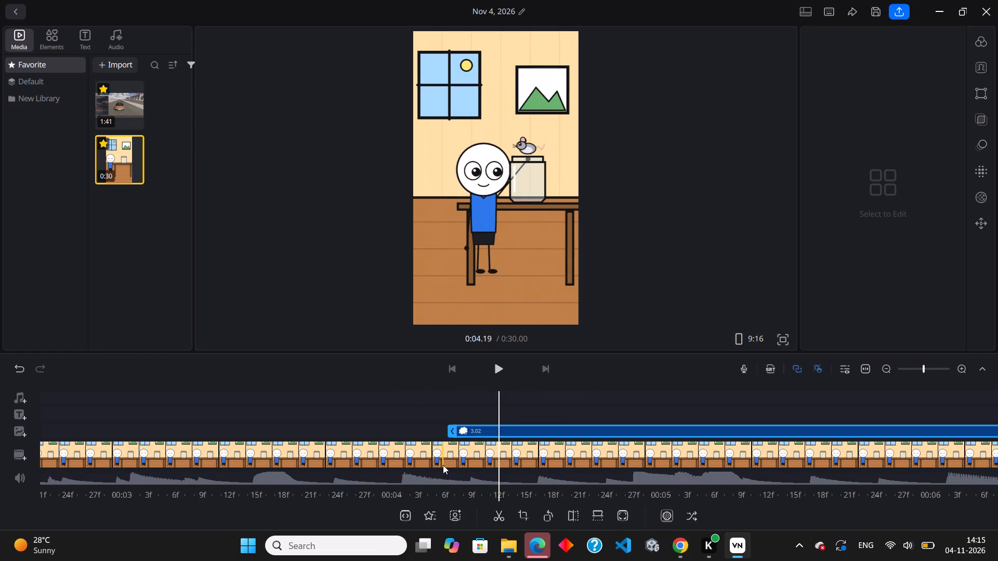
Extend the thought-bubble overlay's start further back to about 0:04.1, giving it a length of 3.16 s.
left_click(435, 464)
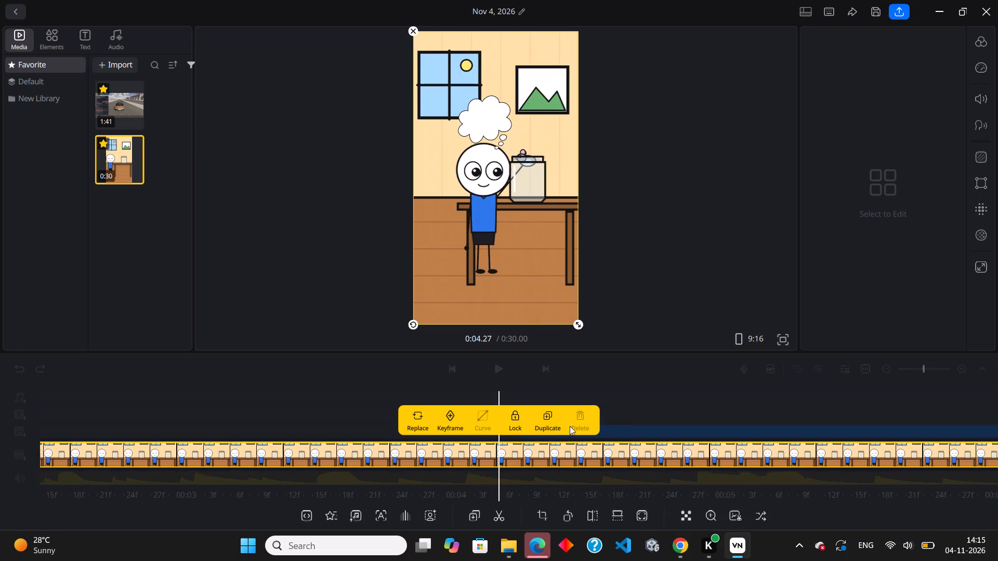
left_click(619, 371)
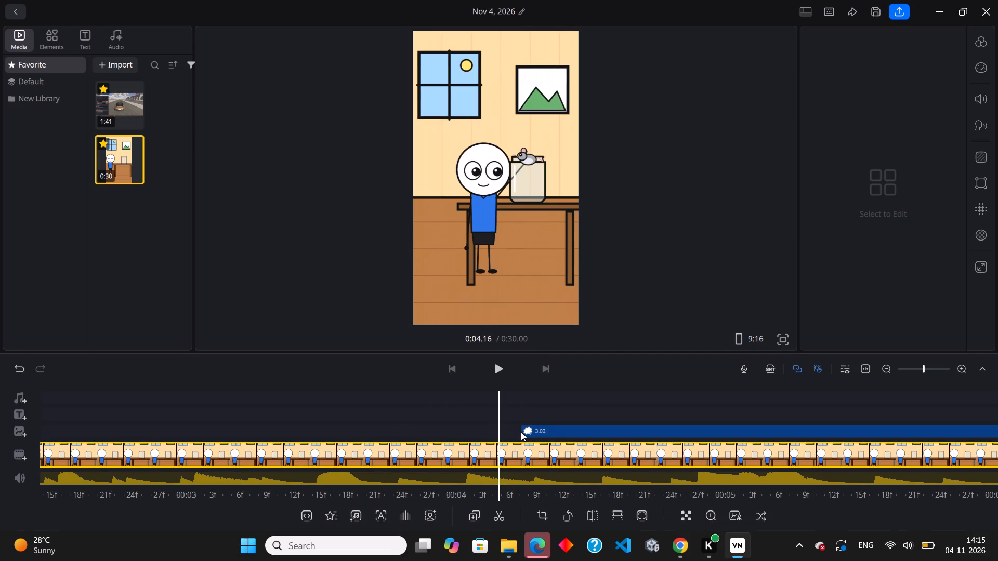
left_click(521, 431)
left_click(523, 432)
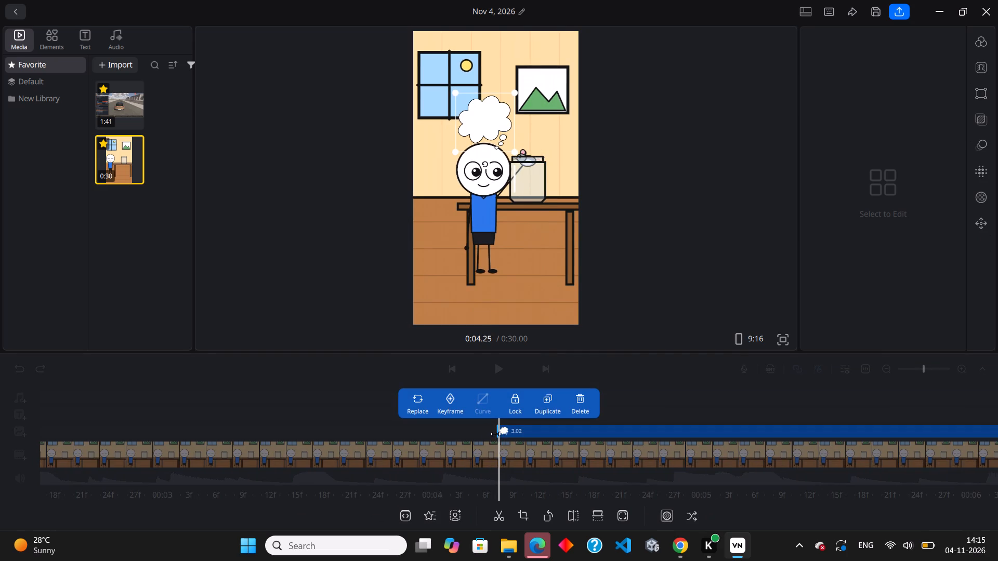
left_click_drag(495, 433, 457, 433)
left_click(629, 380)
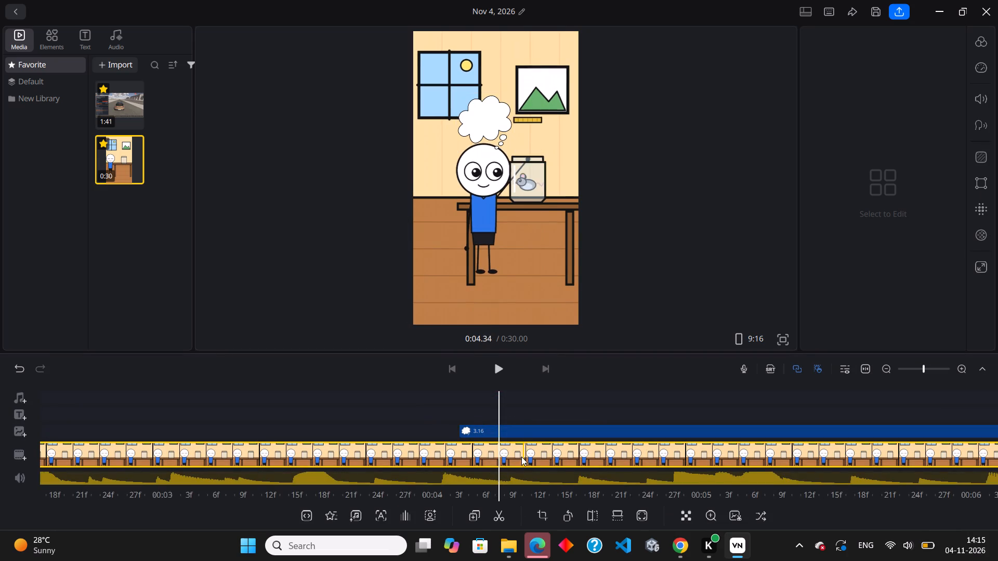
left_click_drag(516, 461, 564, 461)
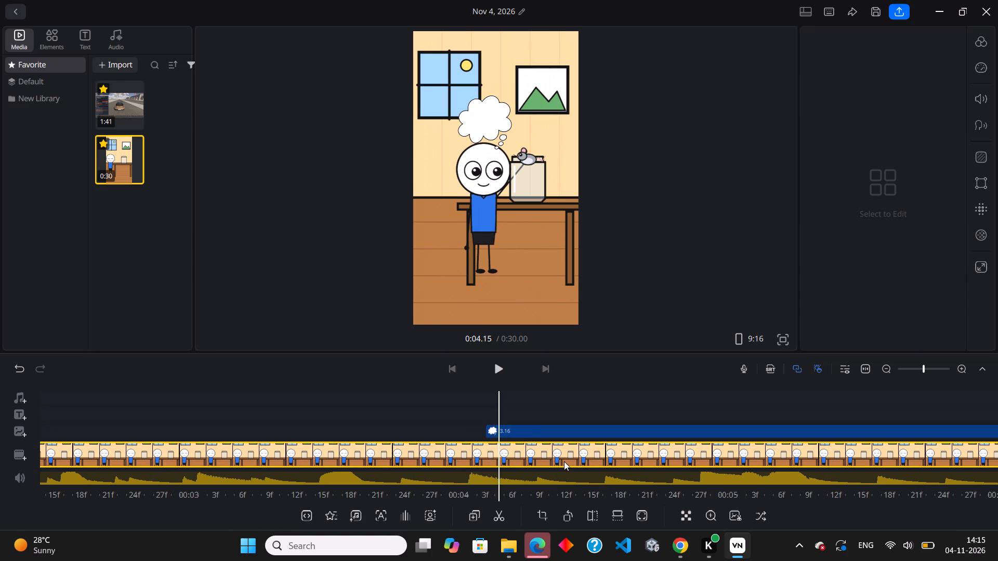
left_click_drag(564, 461, 567, 462)
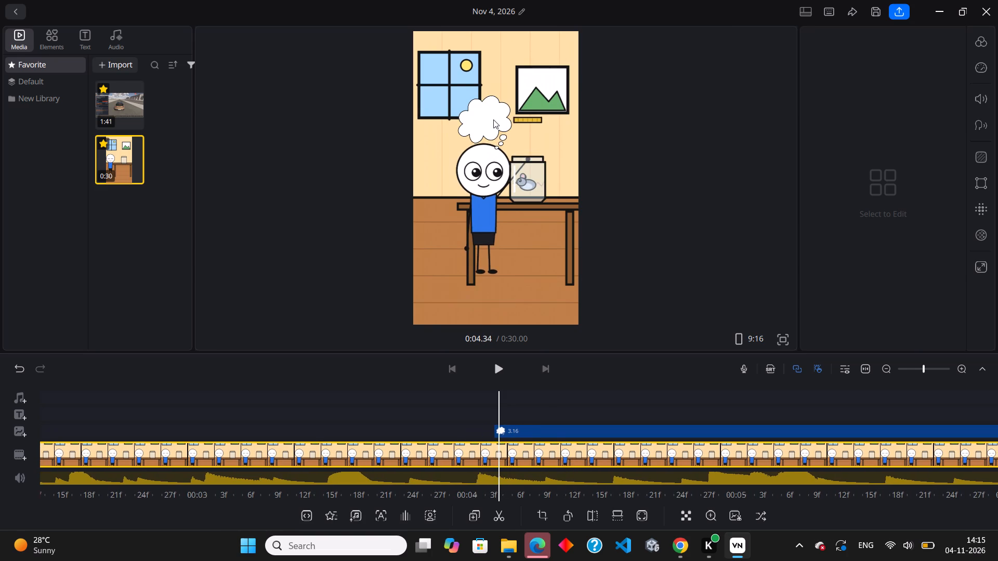
Enlarge the thought bubble slightly and reposition it so it sits centred just above the character's head.
left_click(490, 119)
left_click(515, 154)
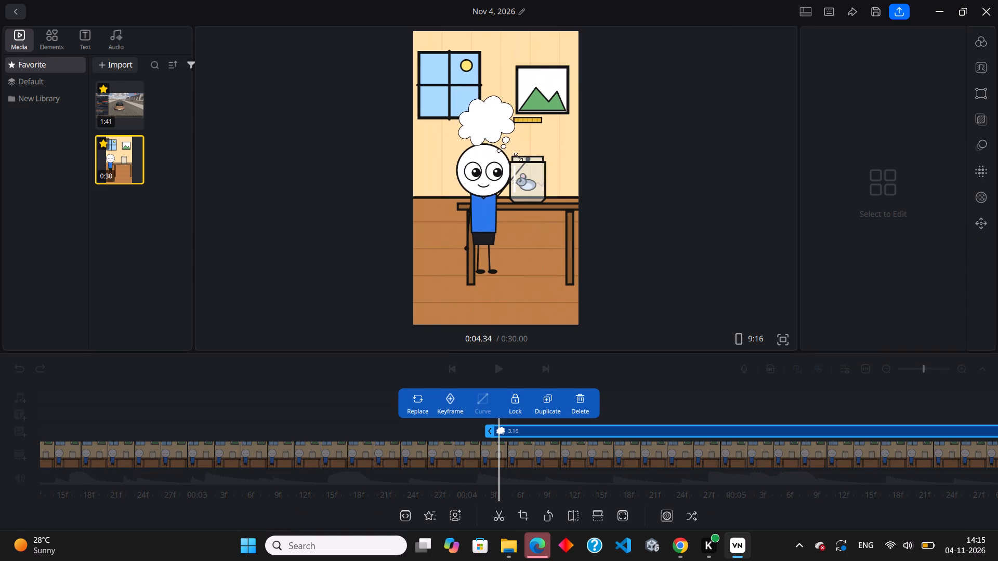
left_click(493, 130)
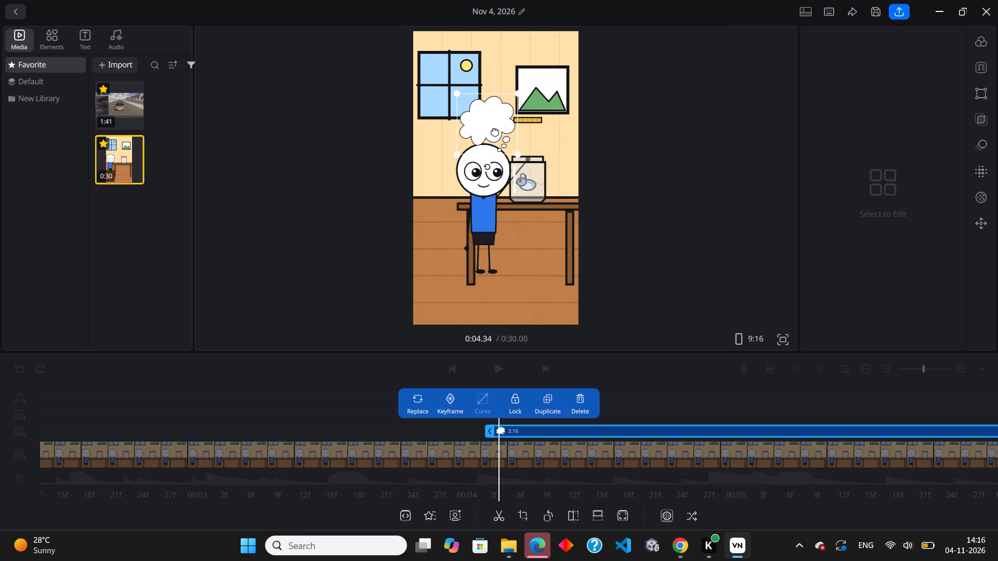
left_click_drag(517, 156, 521, 161)
left_click_drag(504, 135, 500, 131)
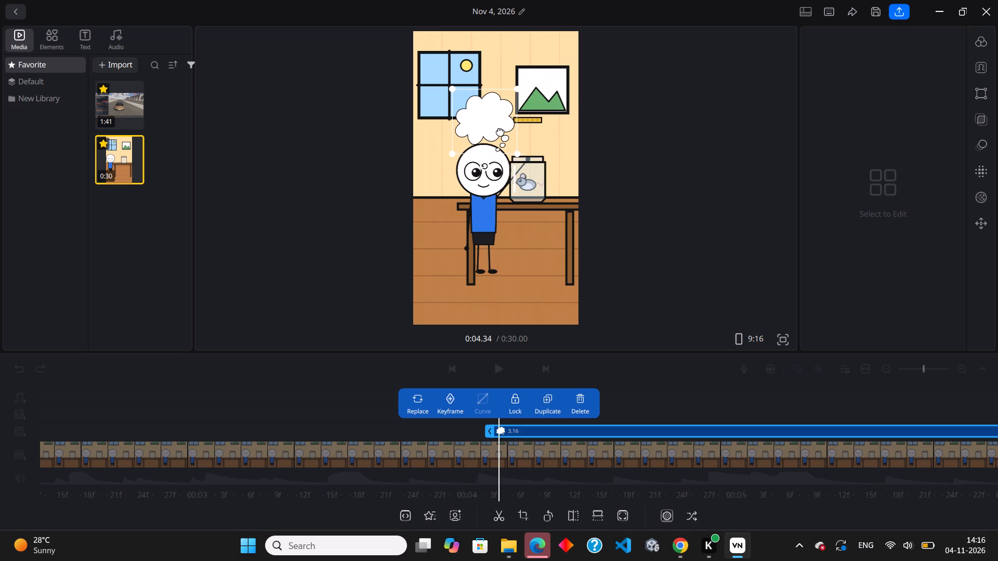
left_click_drag(500, 131, 500, 132)
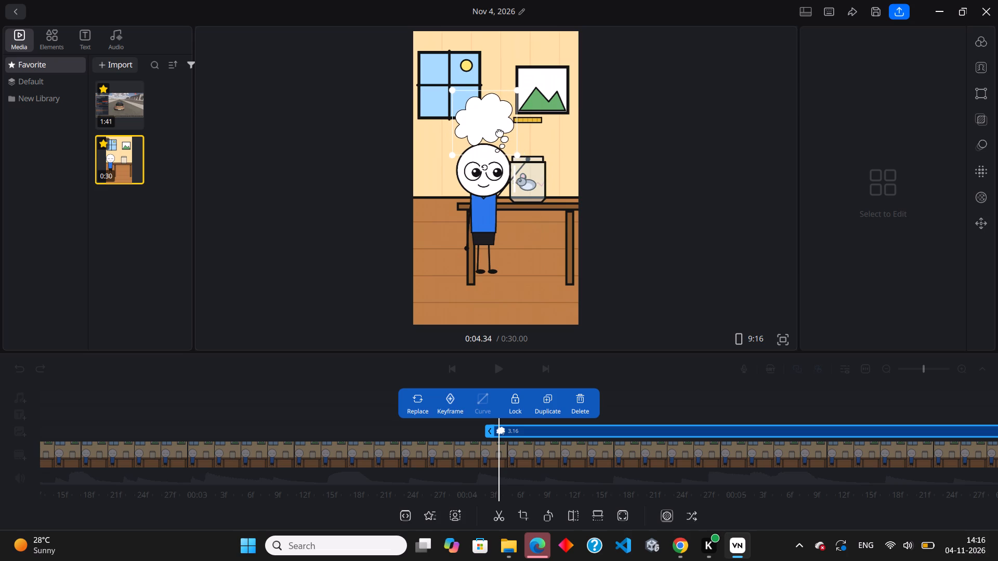
left_click_drag(500, 132, 499, 132)
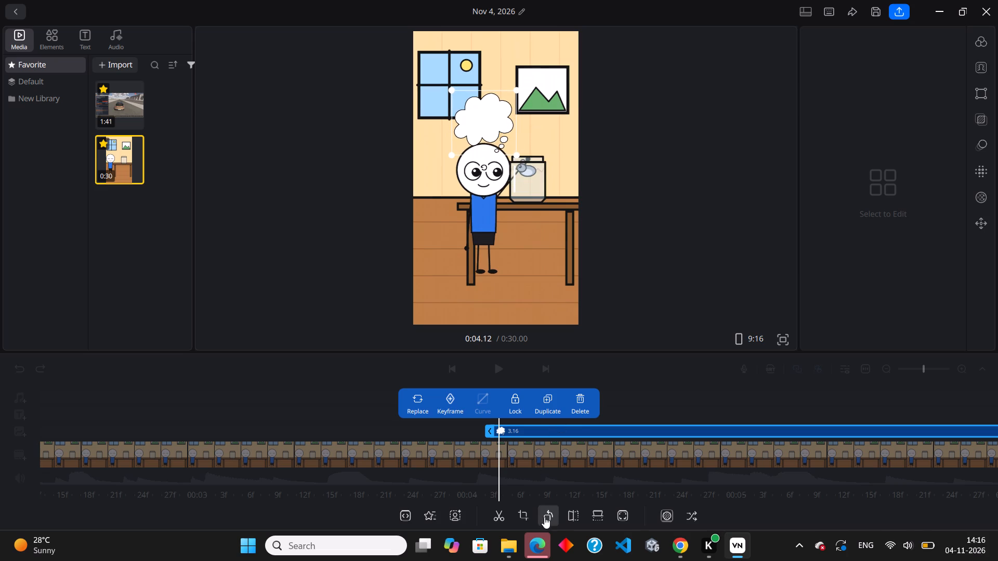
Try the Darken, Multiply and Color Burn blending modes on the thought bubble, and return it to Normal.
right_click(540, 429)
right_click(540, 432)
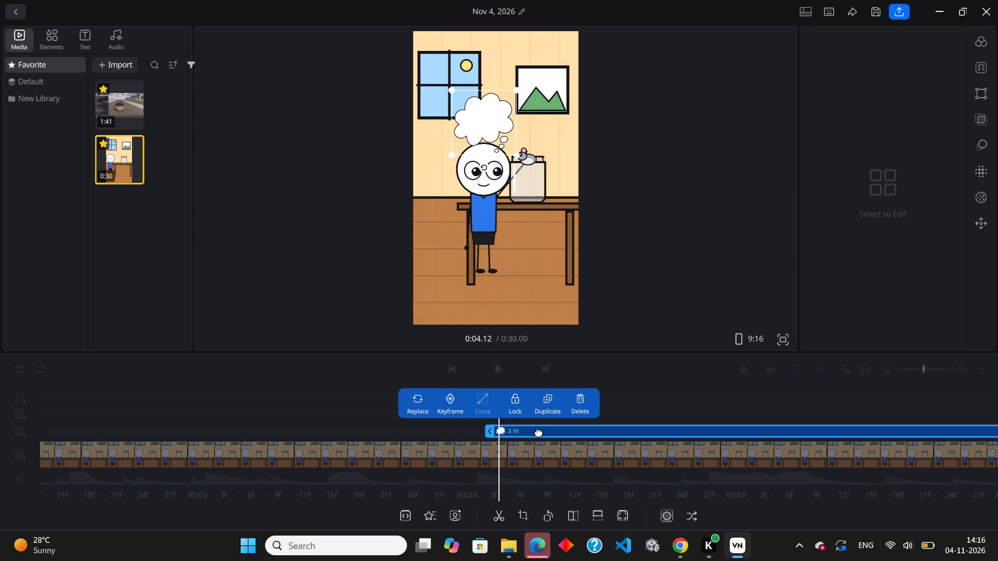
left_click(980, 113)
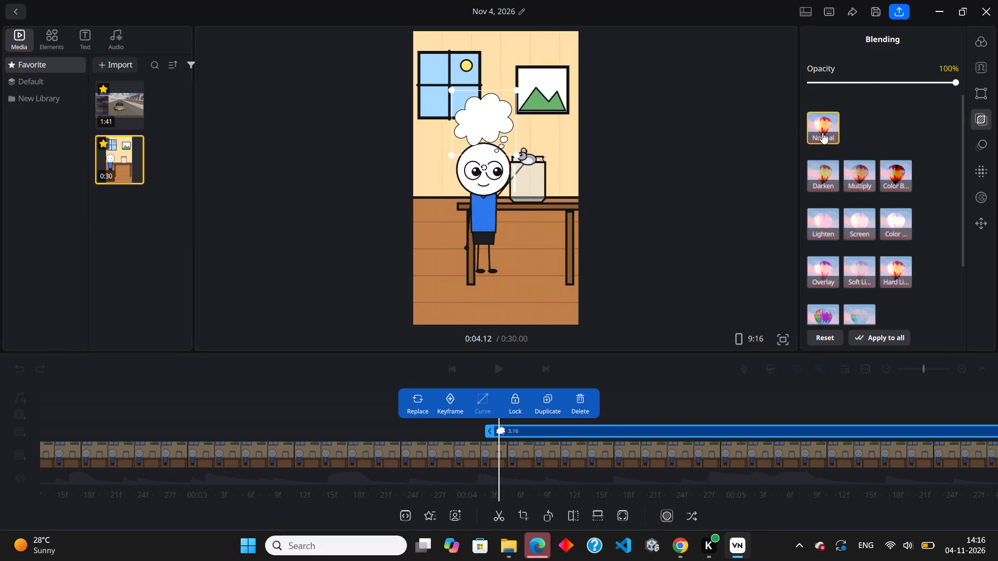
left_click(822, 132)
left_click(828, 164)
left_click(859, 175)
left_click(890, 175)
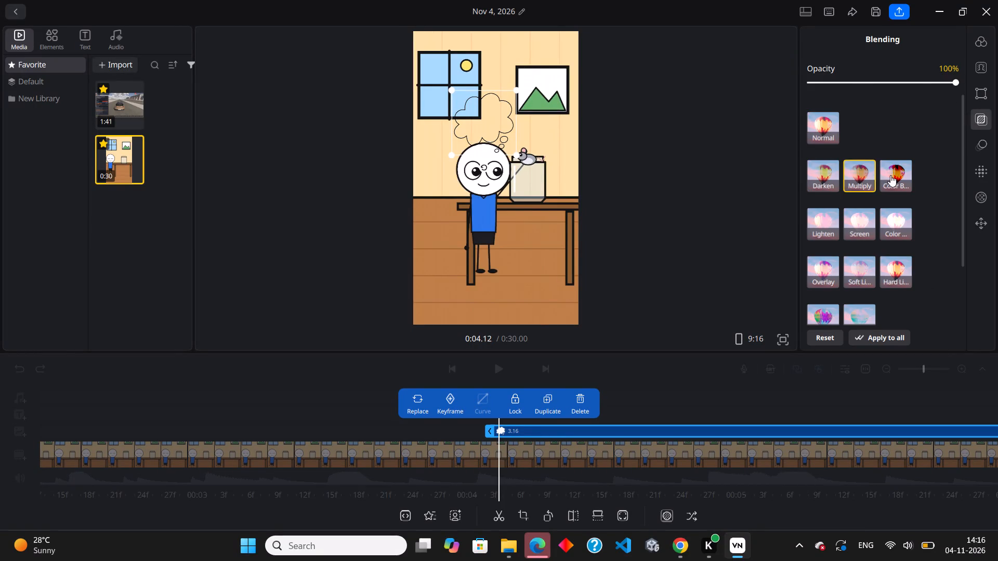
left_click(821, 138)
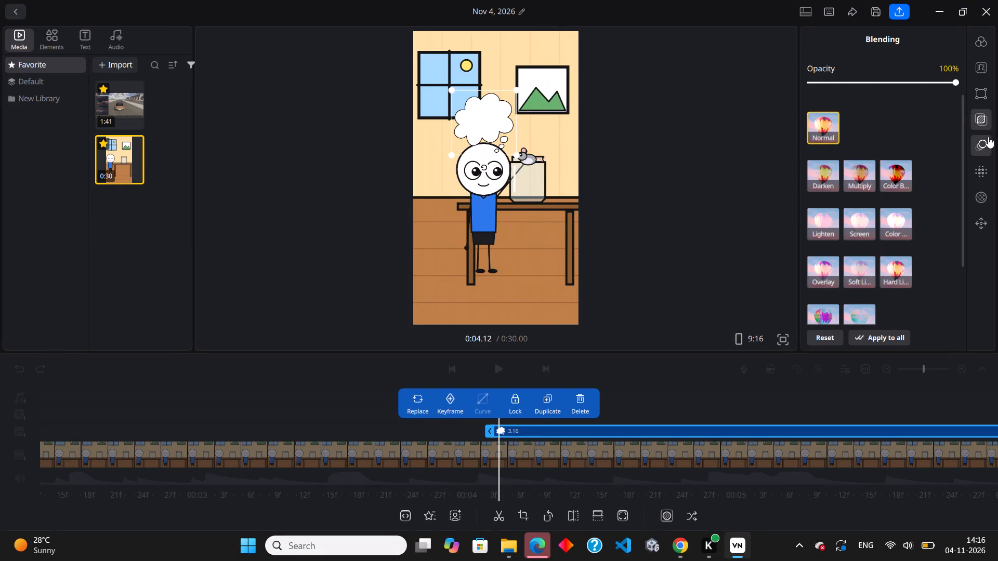
Give the thought bubble a Fade in-animation with a duration of 1.2.
left_click(988, 141)
left_click(864, 119)
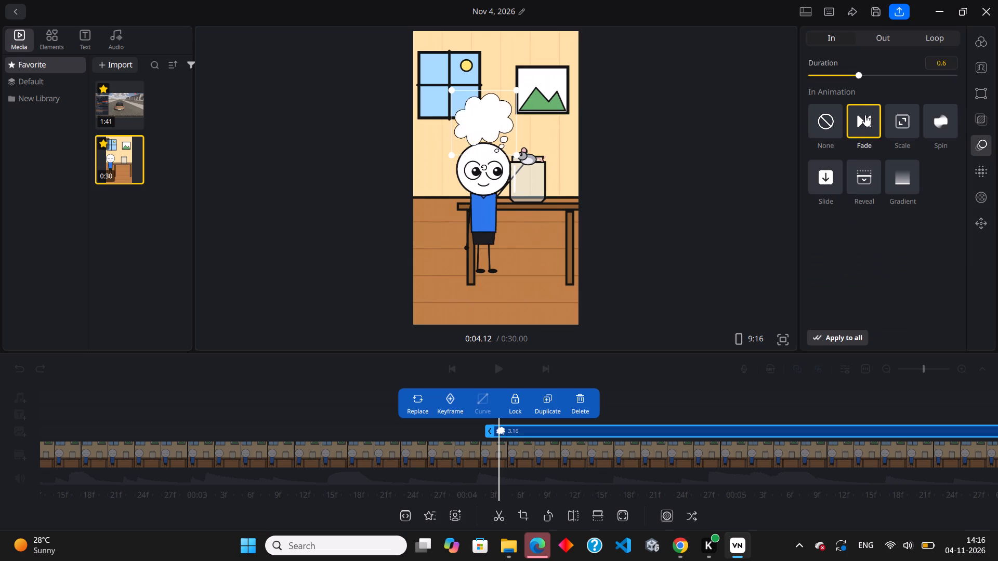
left_click(899, 74)
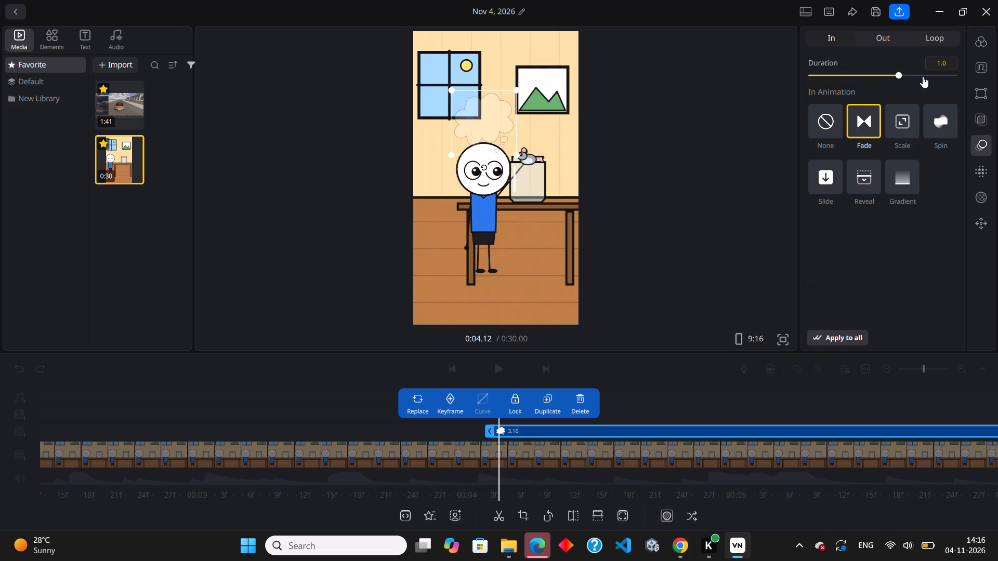
left_click(924, 76)
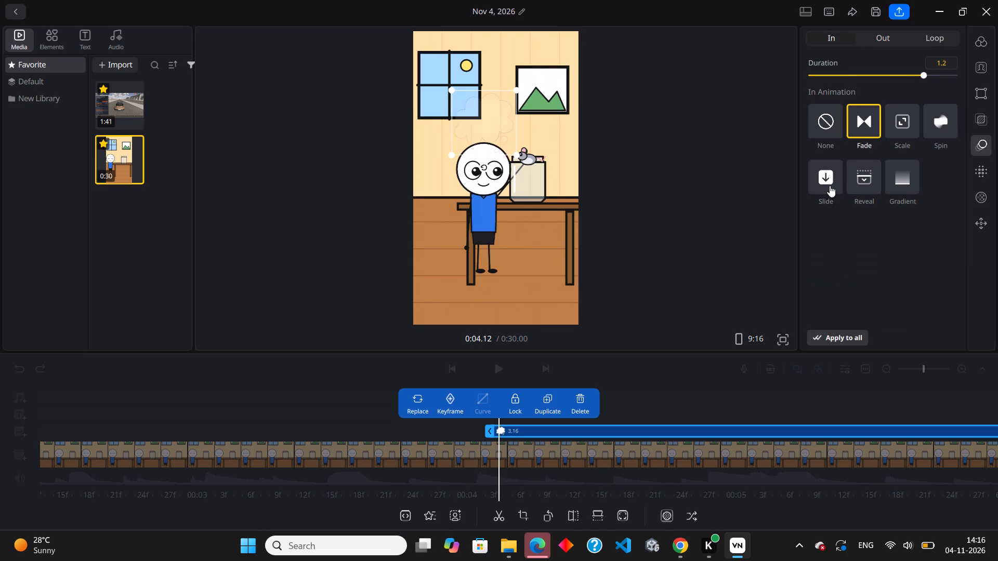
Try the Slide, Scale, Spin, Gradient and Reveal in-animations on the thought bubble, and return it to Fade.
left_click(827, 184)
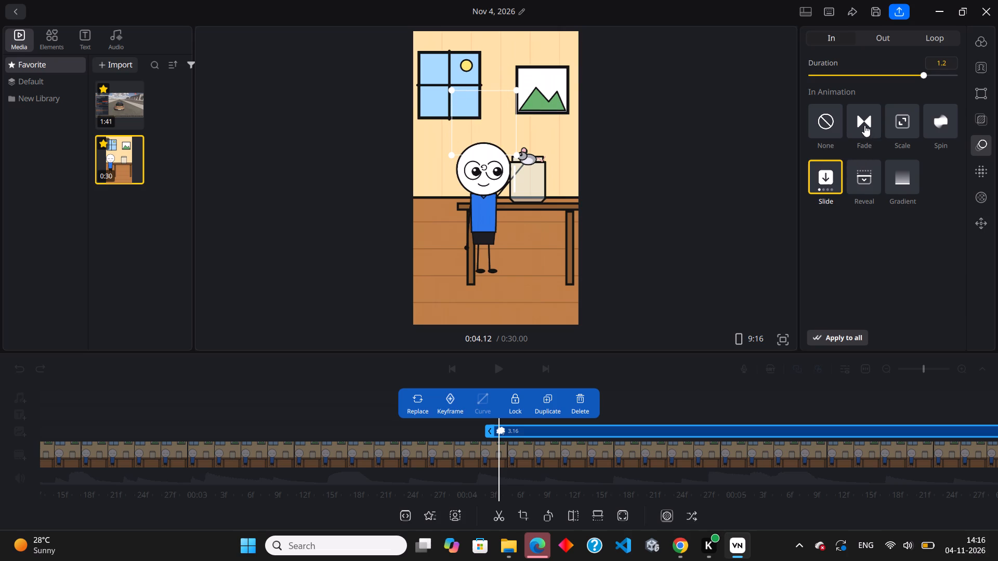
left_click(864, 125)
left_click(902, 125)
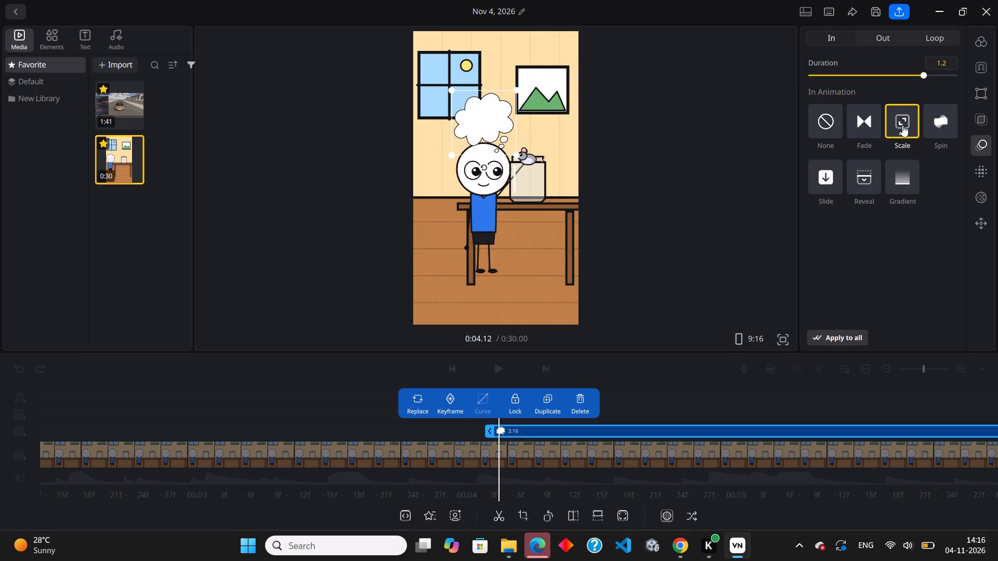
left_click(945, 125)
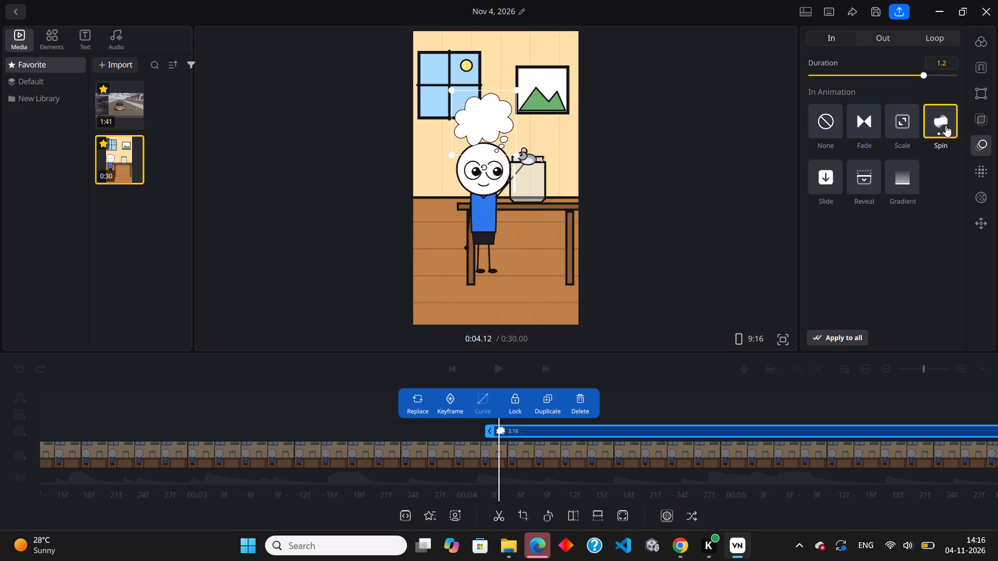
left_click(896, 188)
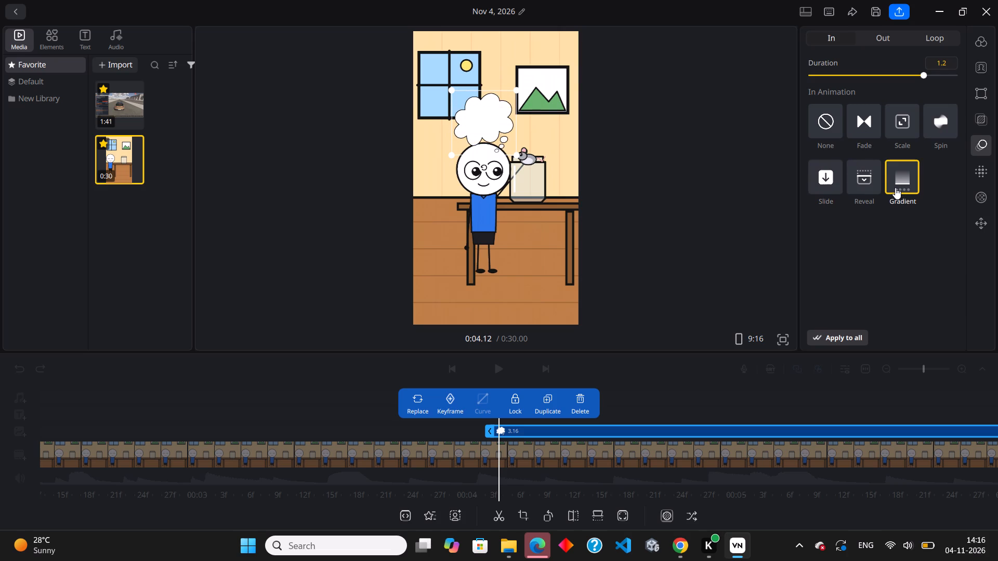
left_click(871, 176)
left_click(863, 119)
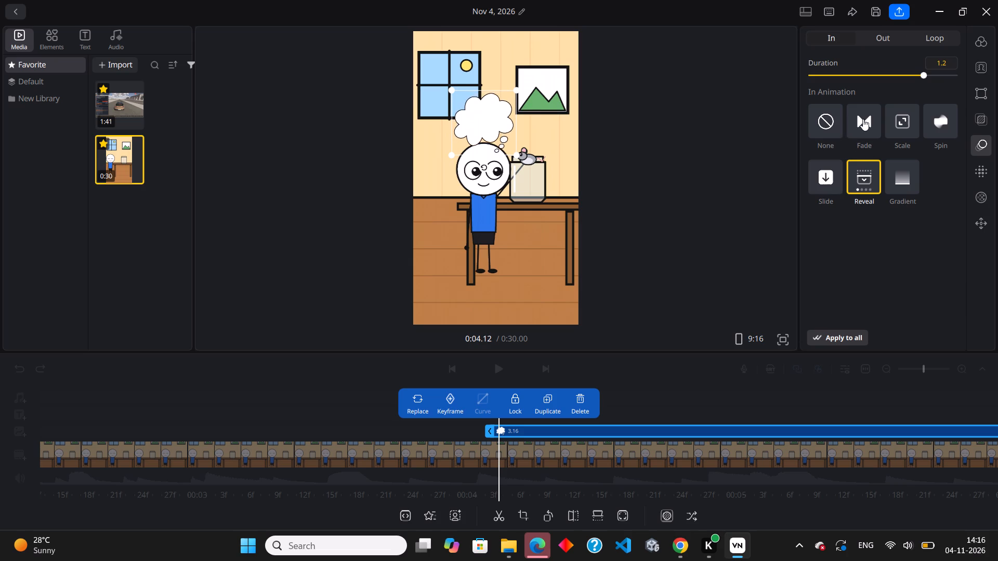
Try the Scale, Reveal, Gradient, Slide and Fade out-animations on the thought bubble, and settle on Spin.
left_click(873, 37)
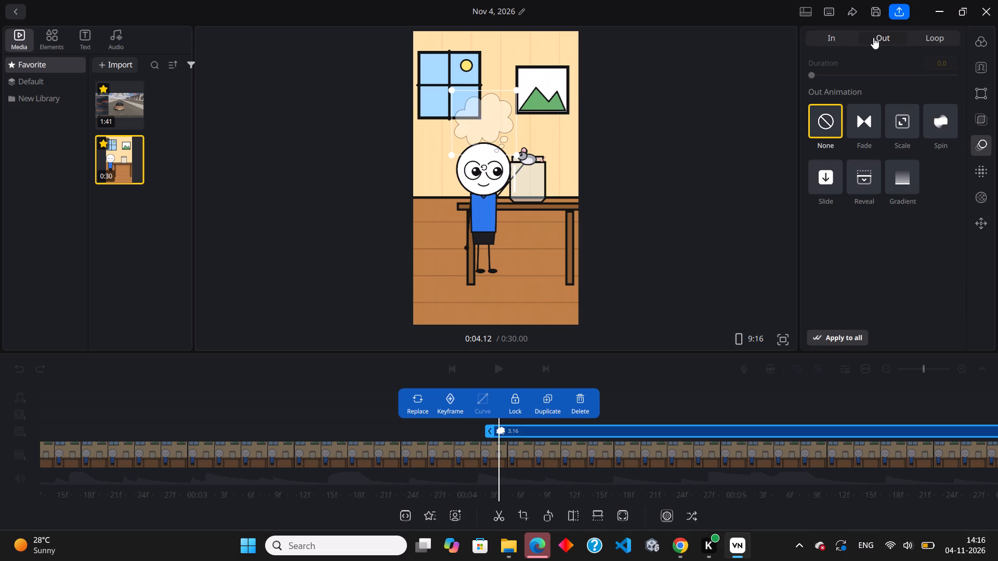
left_click(909, 130)
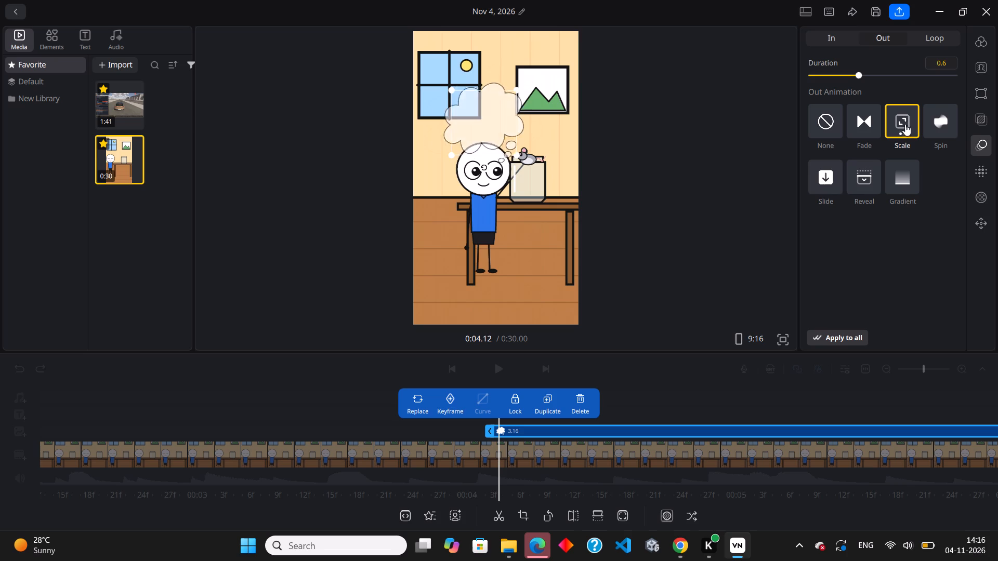
left_click(942, 128)
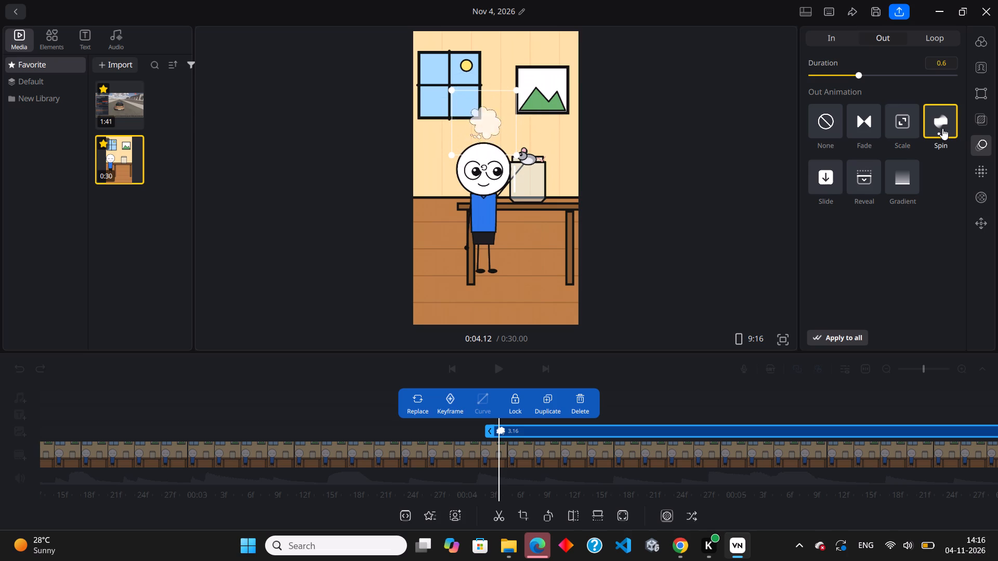
left_click(863, 181)
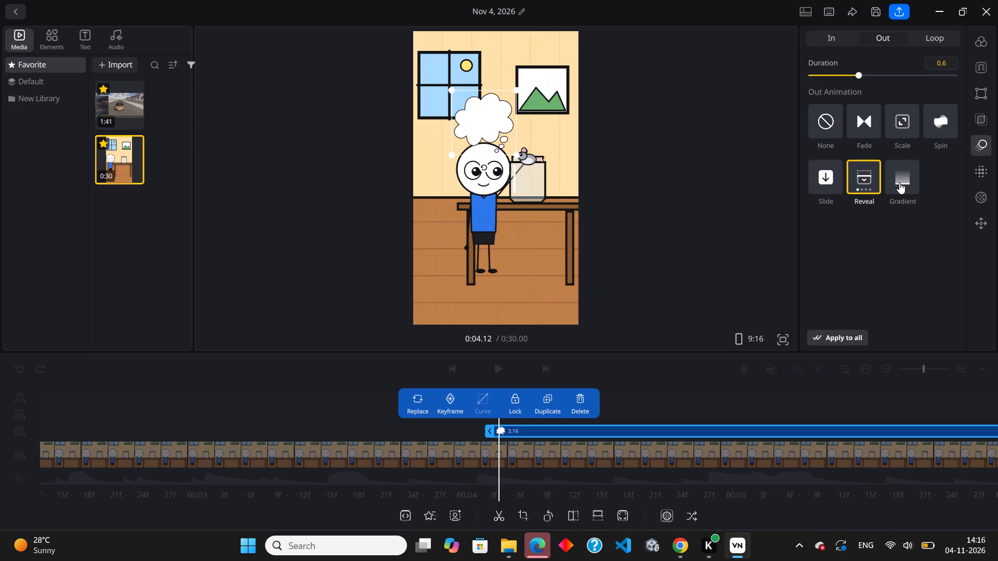
left_click(899, 182)
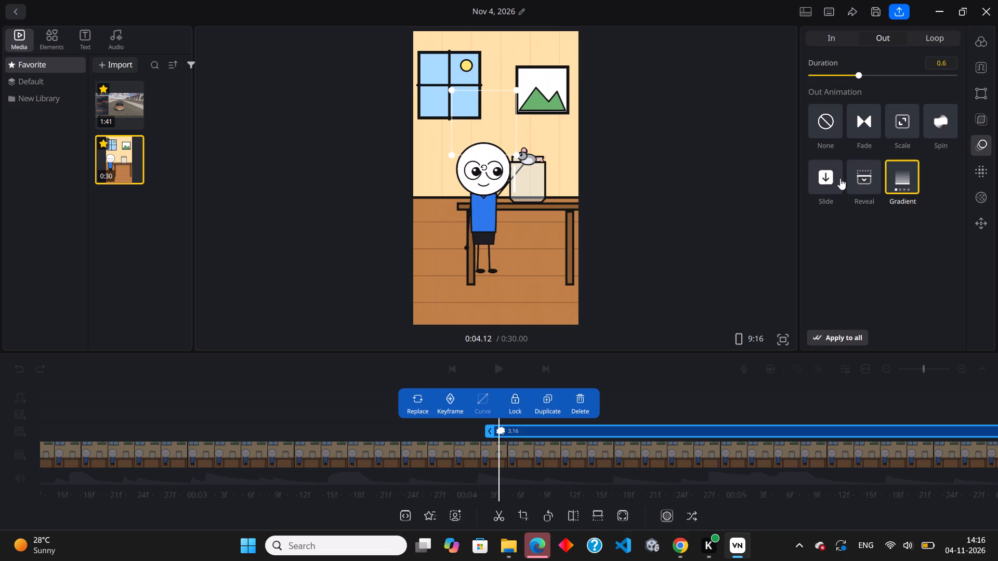
left_click(830, 180)
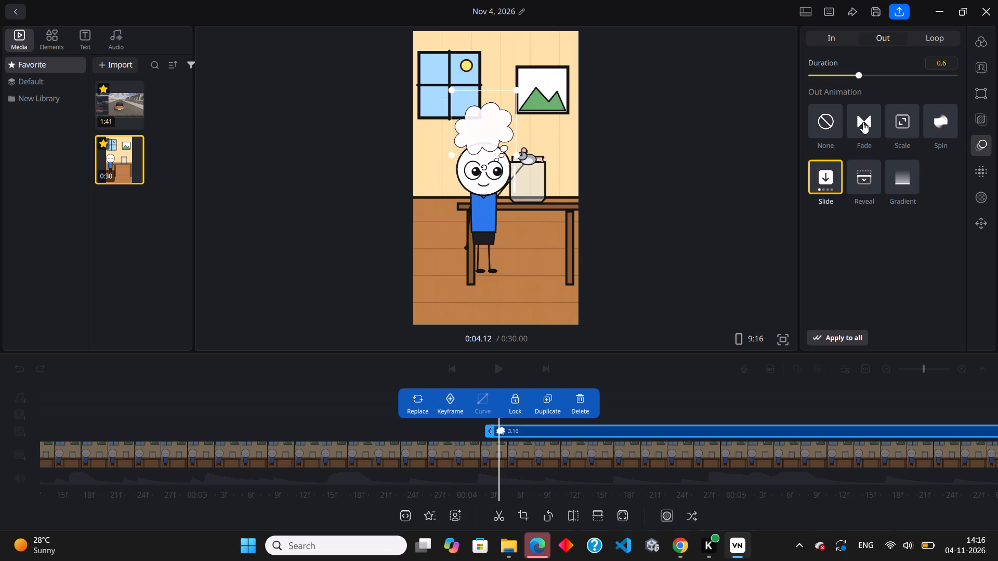
left_click(863, 122)
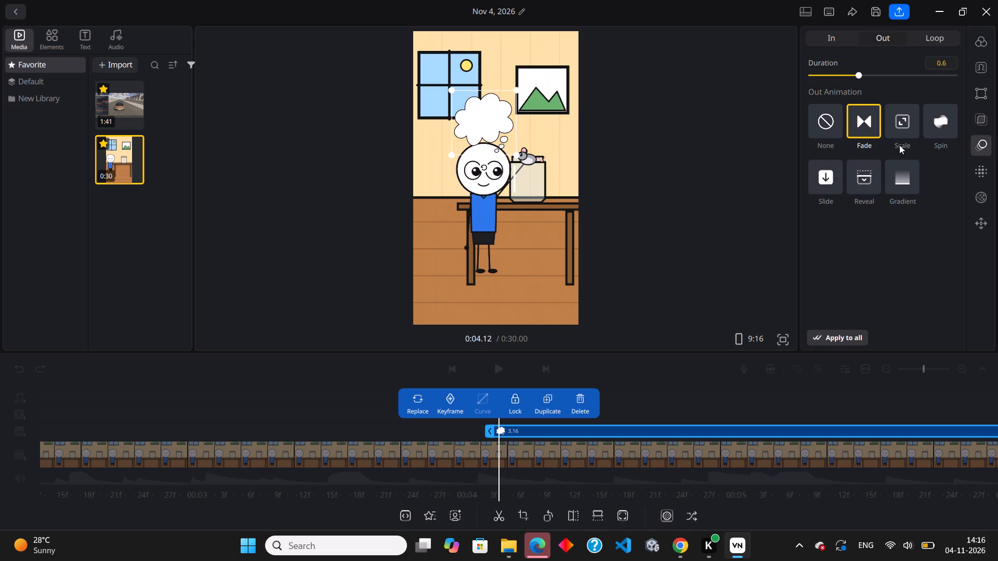
left_click(902, 130)
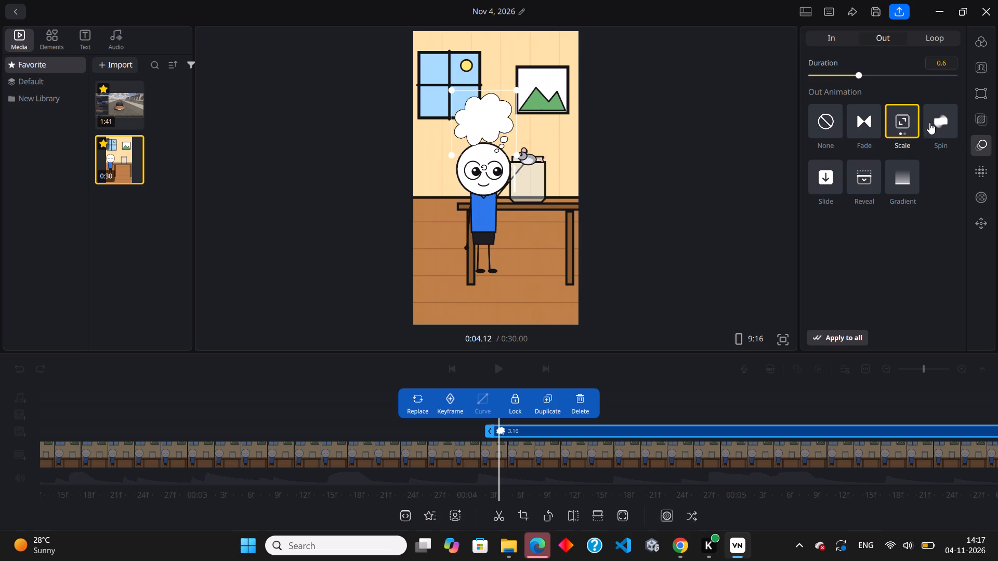
left_click(929, 123)
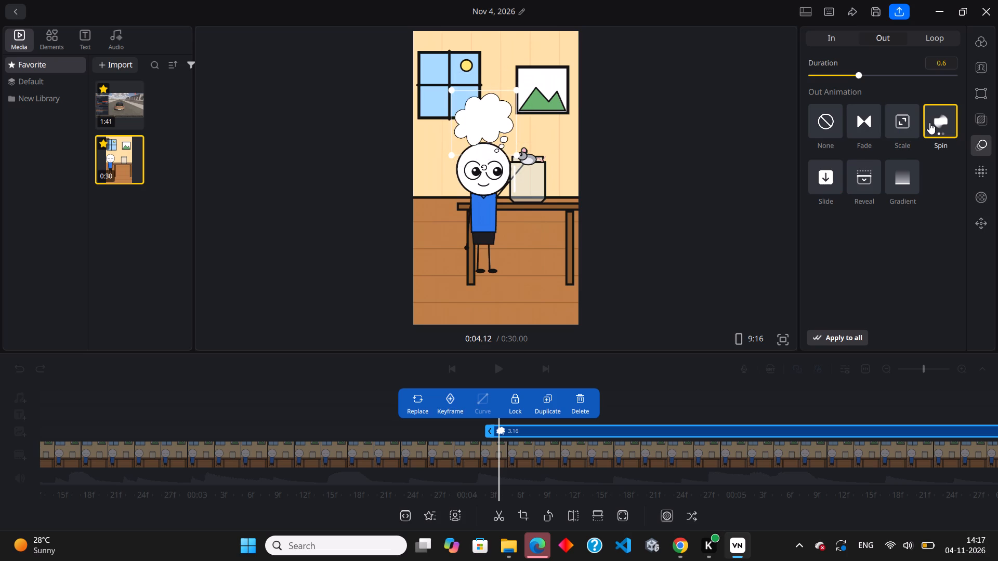
Change the thought bubble's in-animation to Scale with a duration of 1.4, after trying Spin.
left_click(827, 38)
left_click(948, 125)
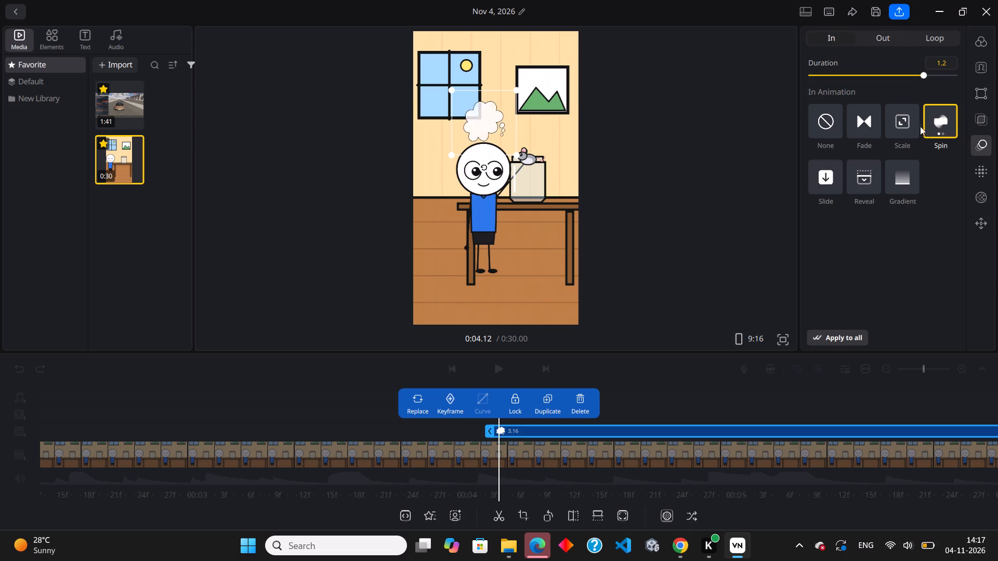
left_click(902, 126)
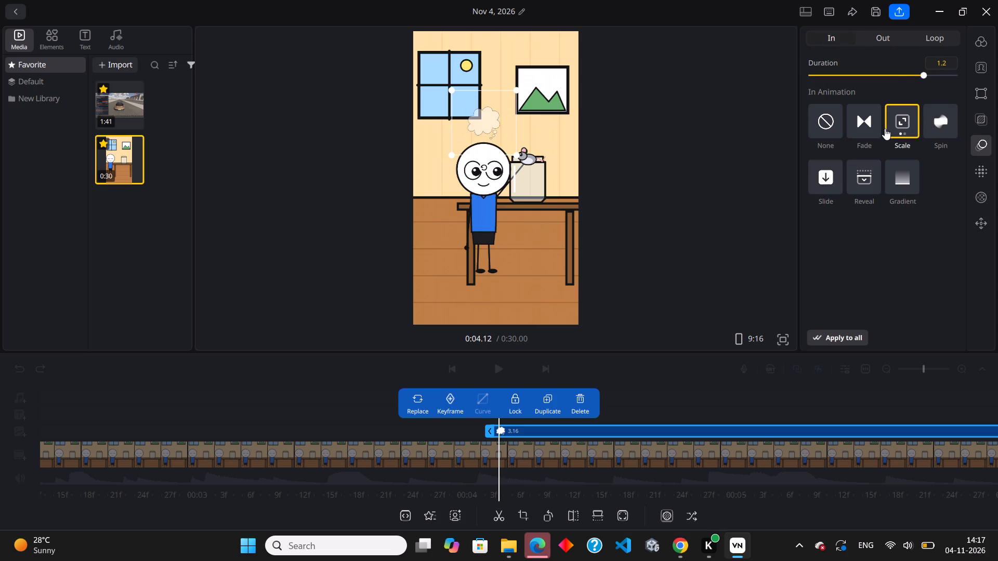
left_click(939, 74)
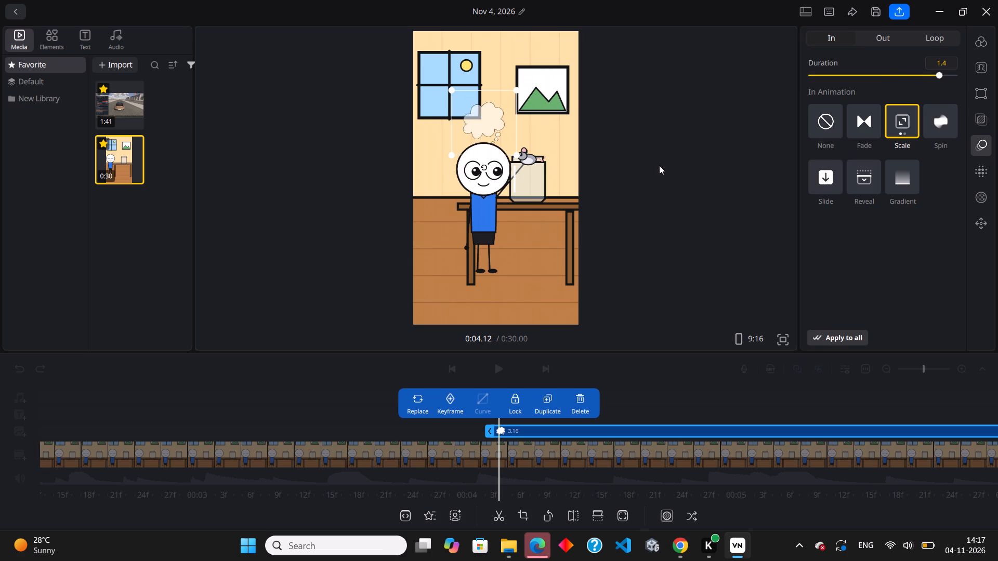
left_click(887, 256)
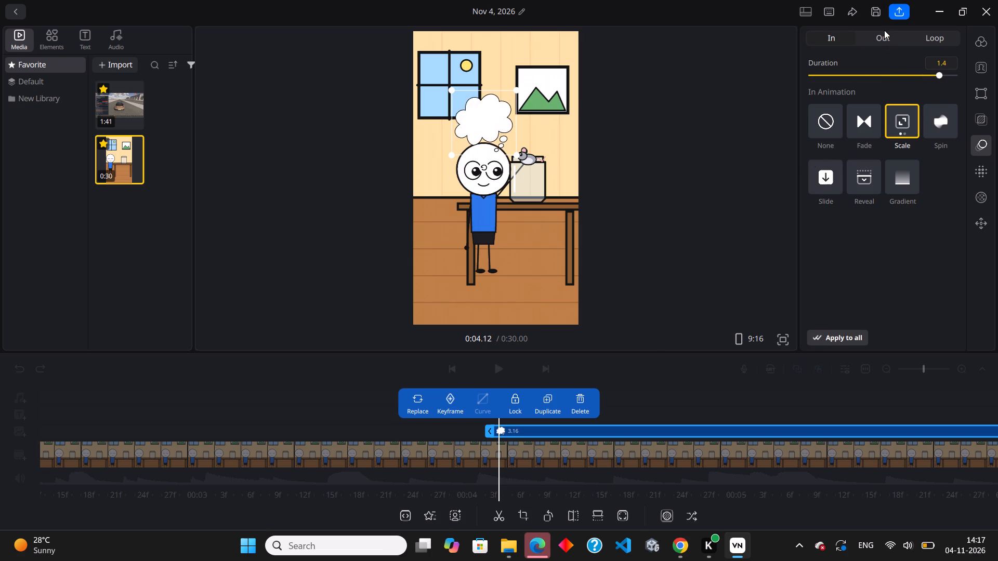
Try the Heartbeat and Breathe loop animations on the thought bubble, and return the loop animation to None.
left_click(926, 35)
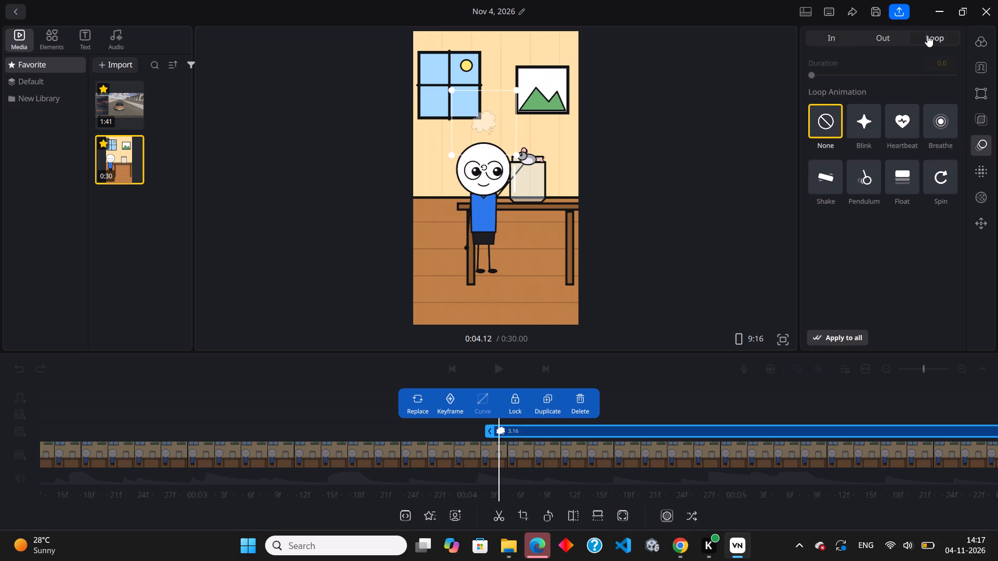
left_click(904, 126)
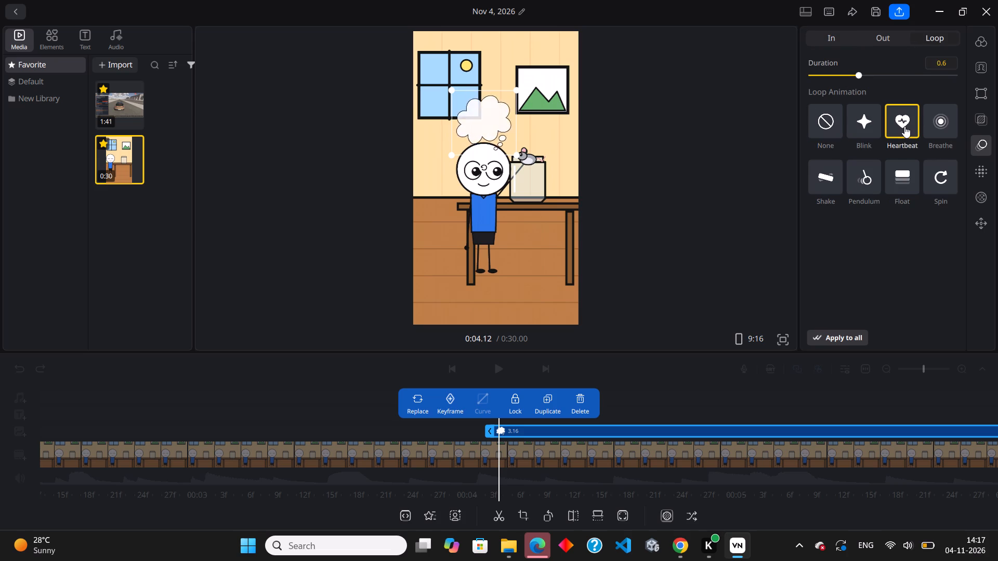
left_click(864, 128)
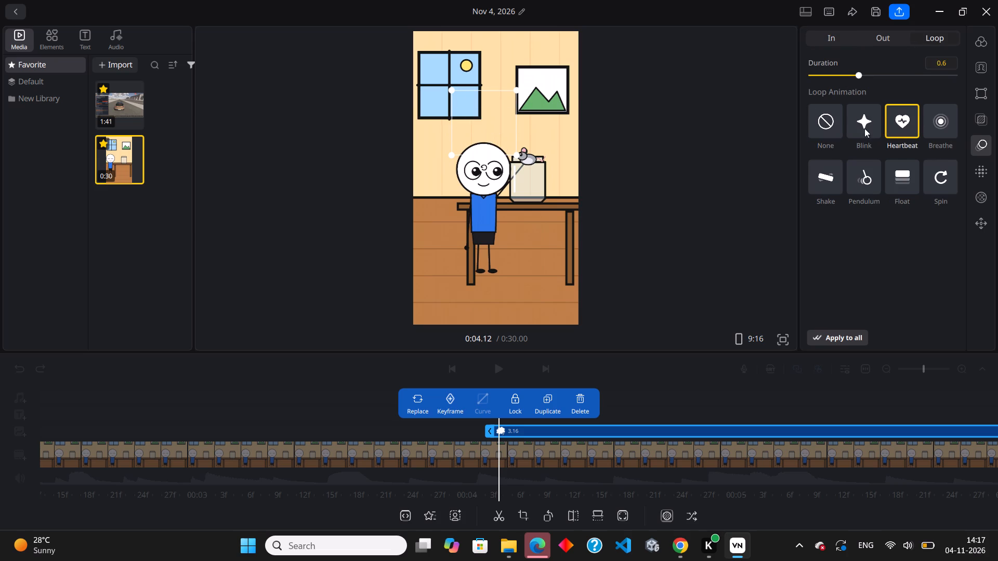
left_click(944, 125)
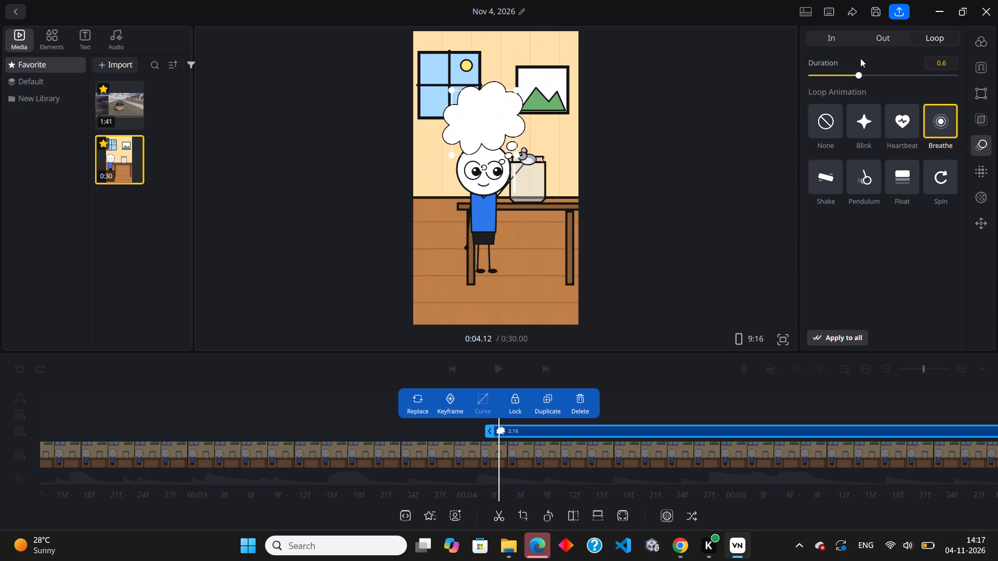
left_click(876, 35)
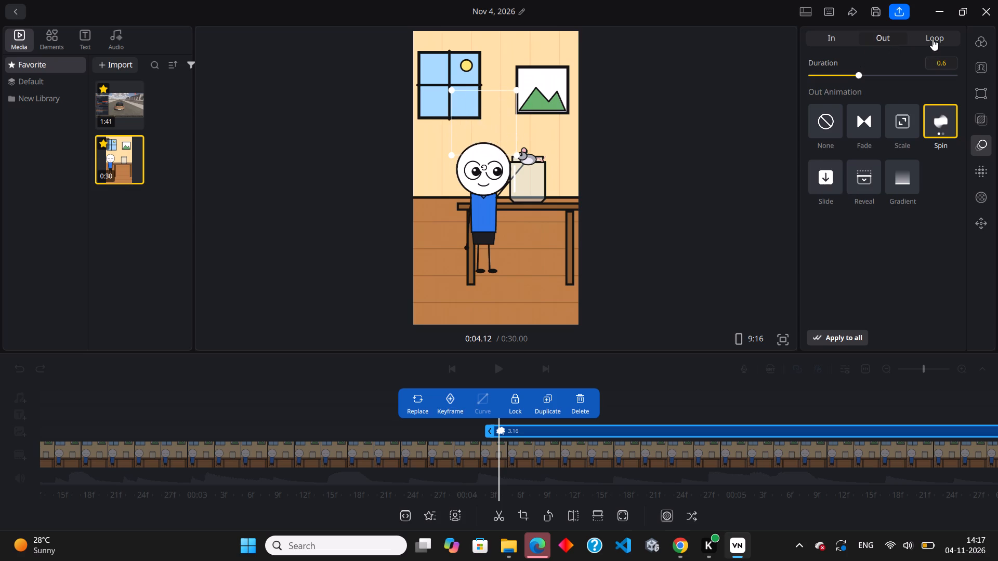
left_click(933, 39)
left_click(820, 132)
Set the duration of the thought bubble's Spin out-animation to 1.1.
left_click(883, 39)
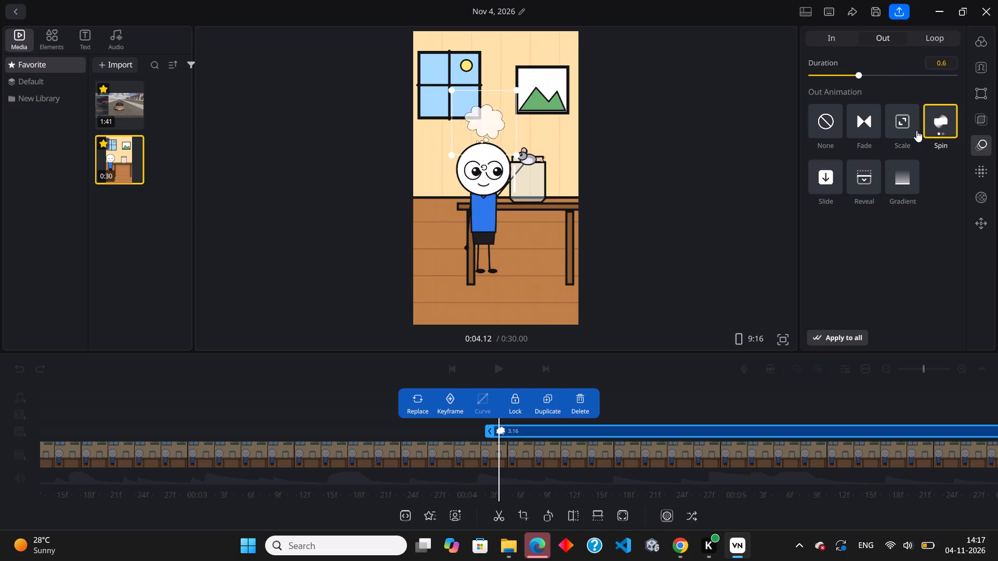
left_click(910, 74)
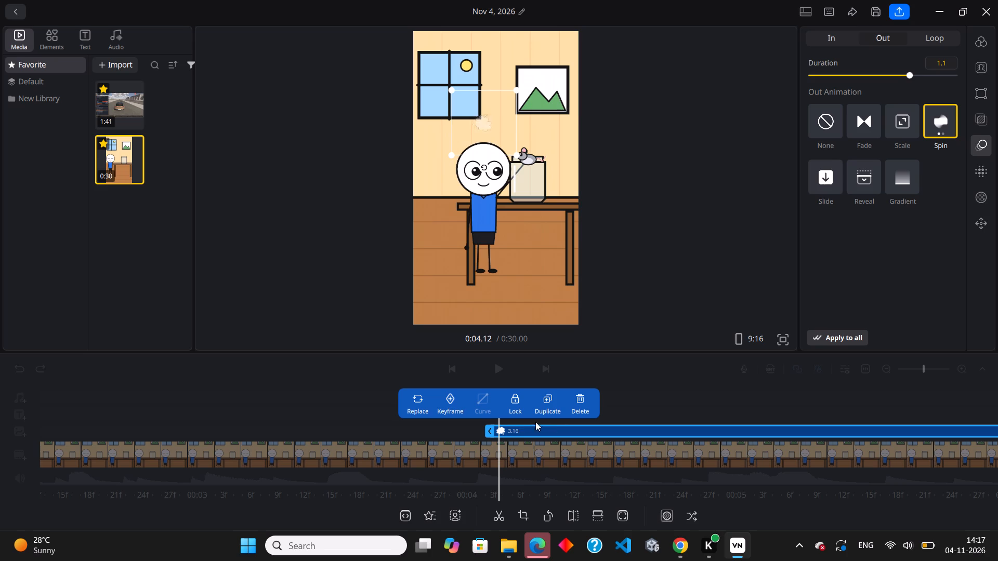
Play and scrub through the jar scene from just before the thought bubble clip to examine the bubble's entrance timing.
left_click_drag(226, 383, 310, 388)
left_click_drag(326, 376, 333, 378)
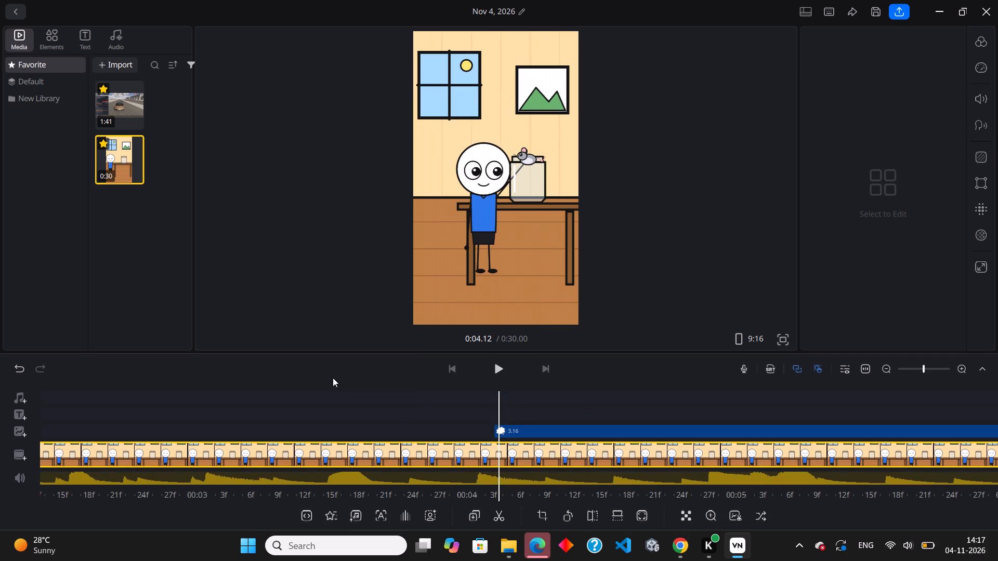
left_click_drag(333, 378, 410, 382)
left_click_drag(338, 412, 406, 413)
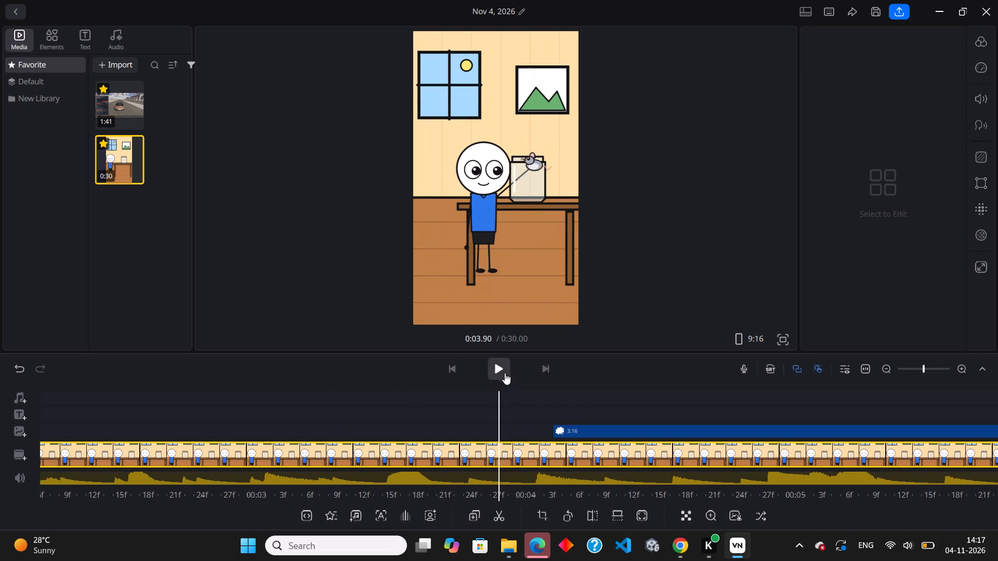
left_click(495, 367)
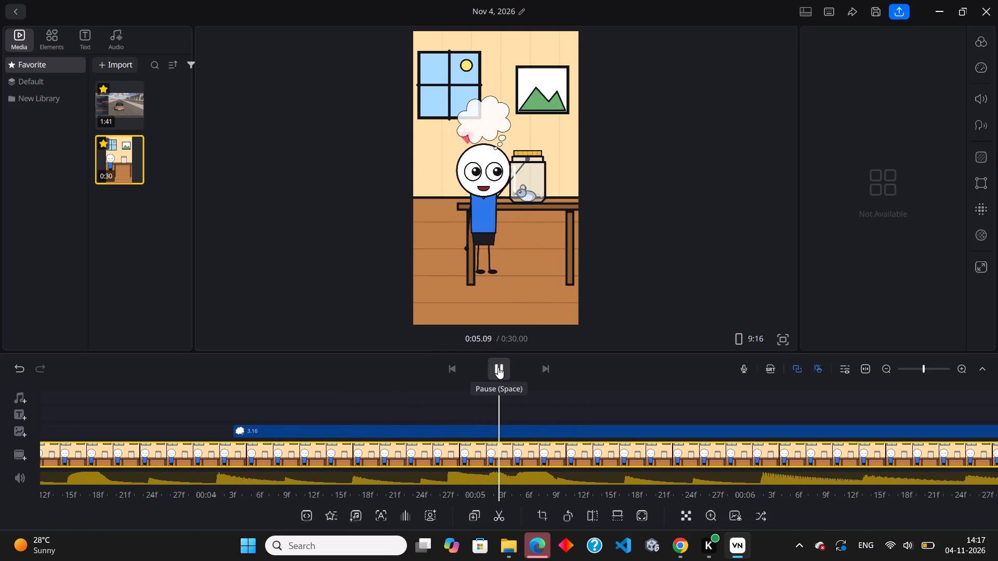
left_click(498, 367)
left_click_drag(409, 402, 457, 405)
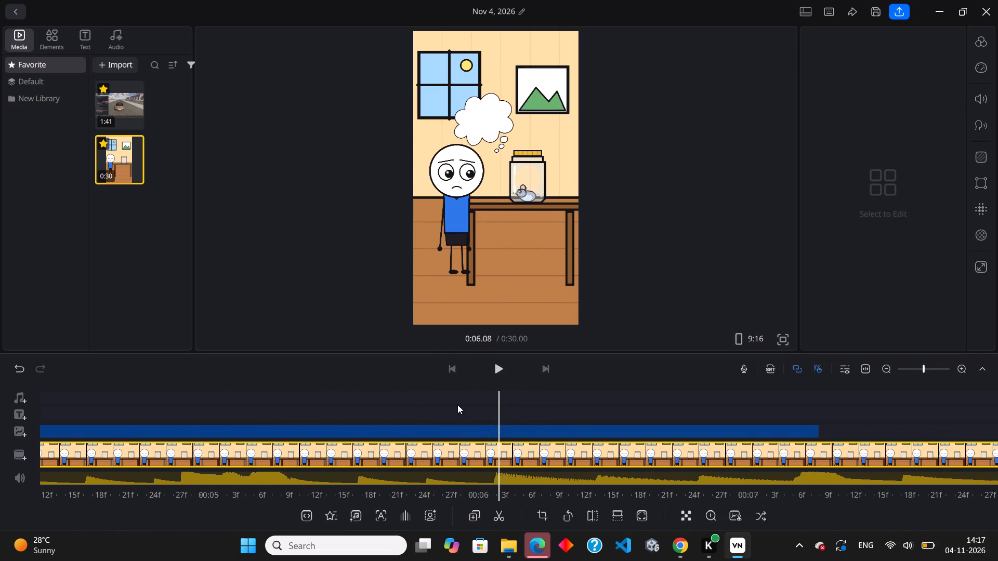
left_click_drag(457, 405, 792, 405)
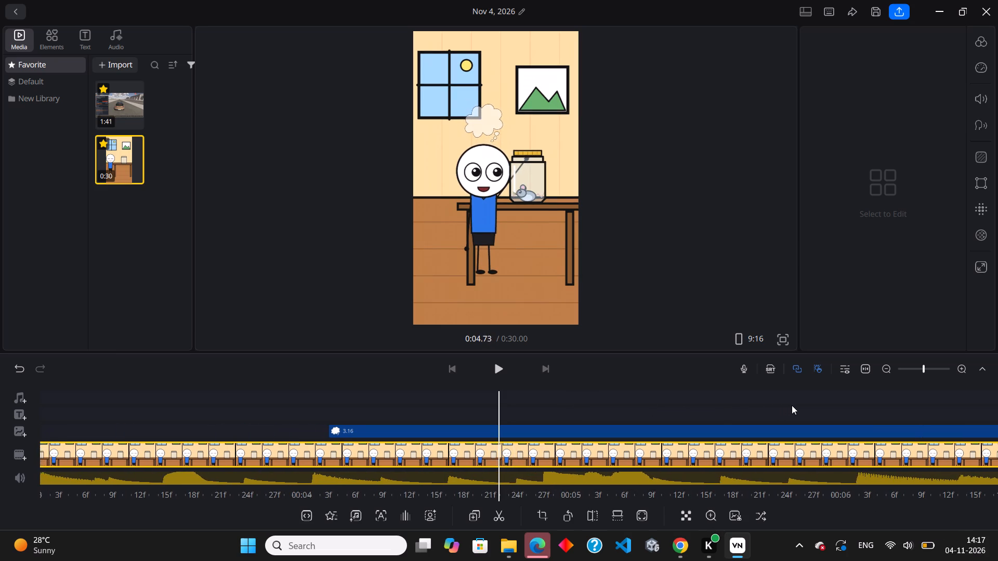
left_click_drag(792, 405, 667, 418)
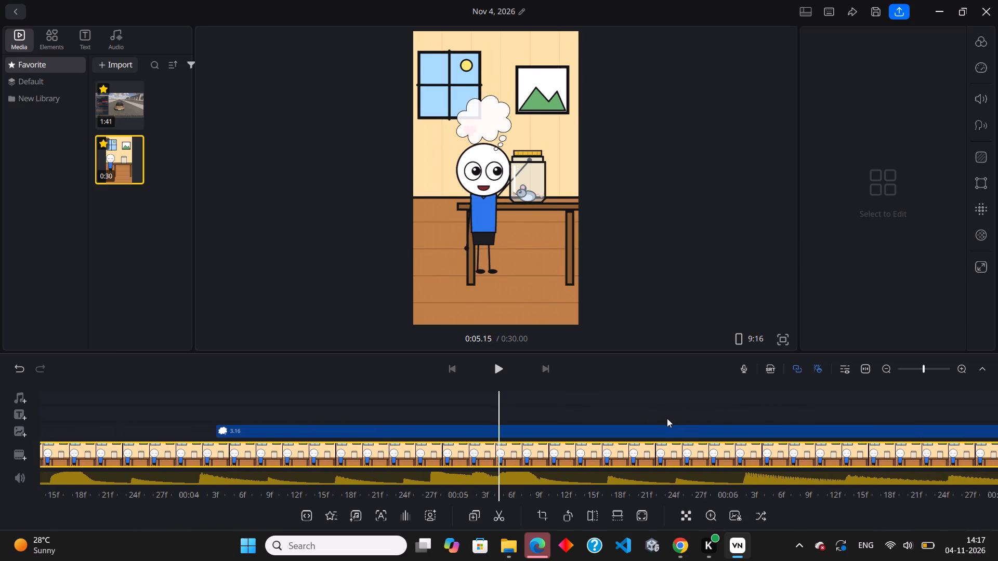
left_click_drag(667, 418, 684, 422)
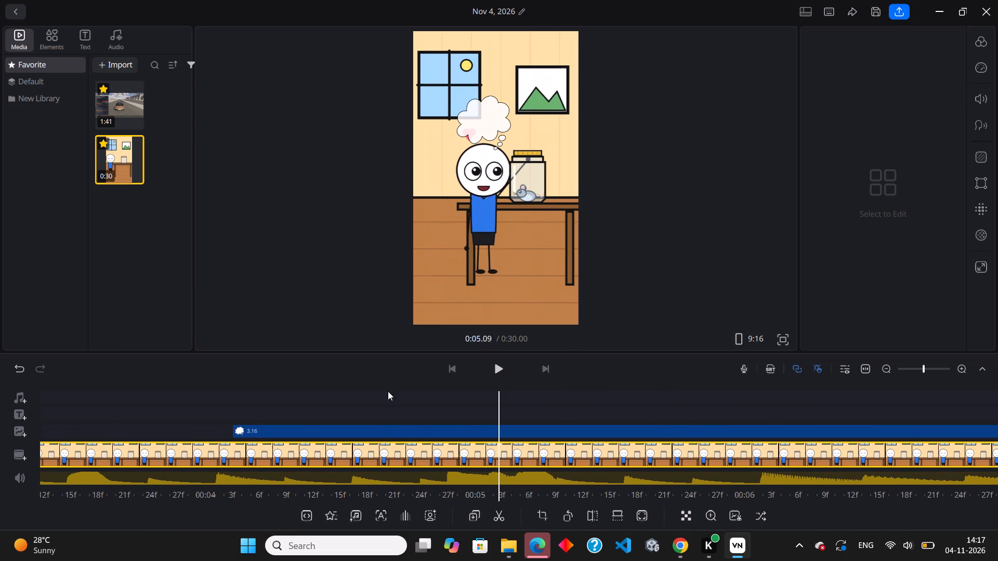
Extend the start of the thought bubble clip earlier on the timeline, making the clip 3.56 seconds long.
left_click(245, 429)
left_click_drag(485, 433, 483, 432)
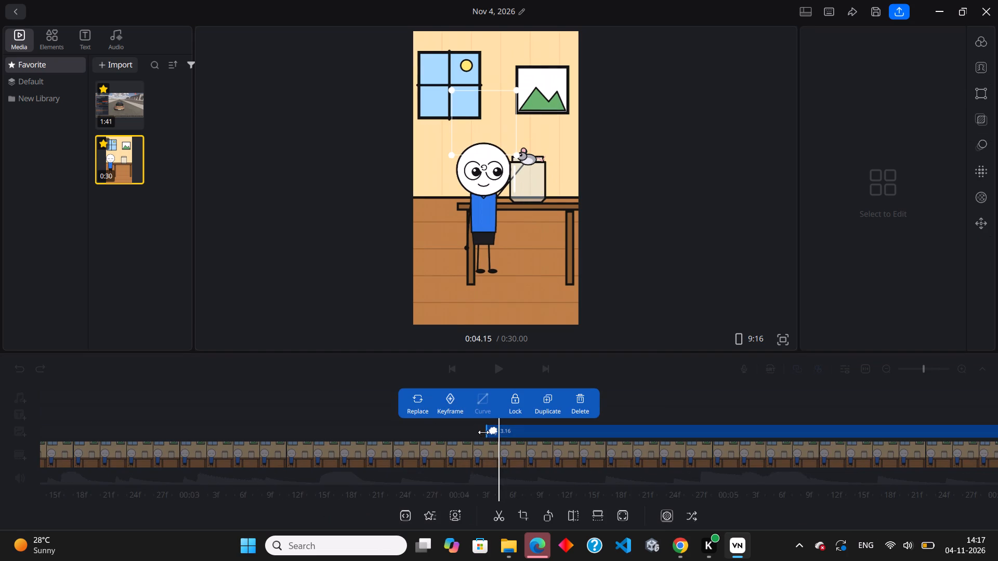
left_click_drag(483, 432, 376, 442)
left_click(631, 403)
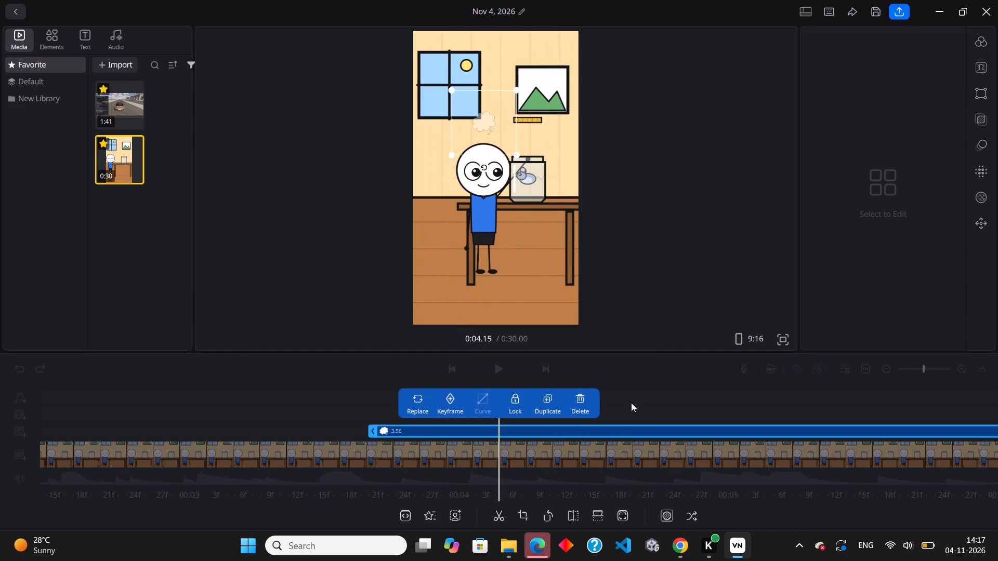
Play on to about 5.95 seconds, enlarge the thought bubble slightly and reposition it centred just above the character's head.
left_click(501, 367)
left_click(498, 365)
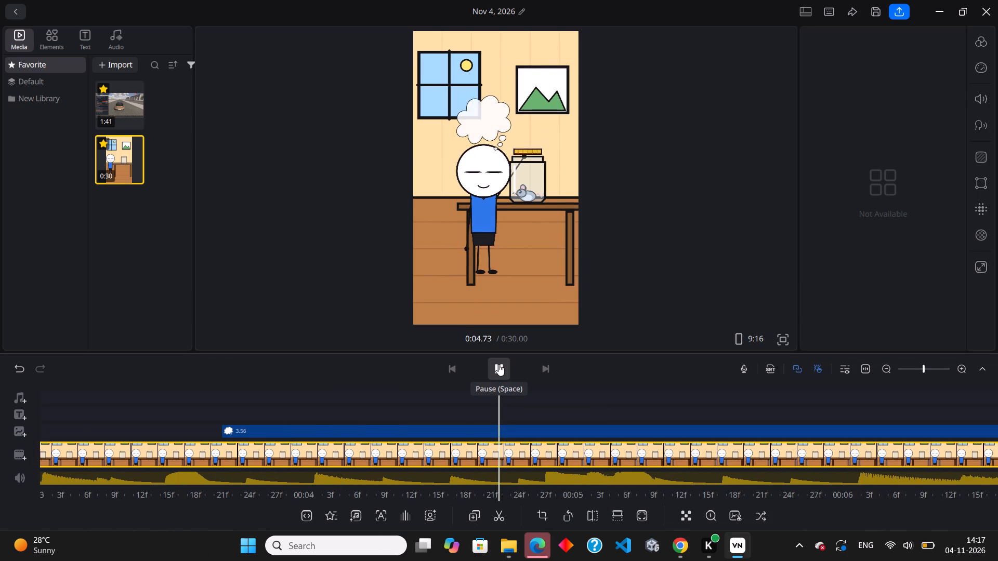
left_click(498, 364)
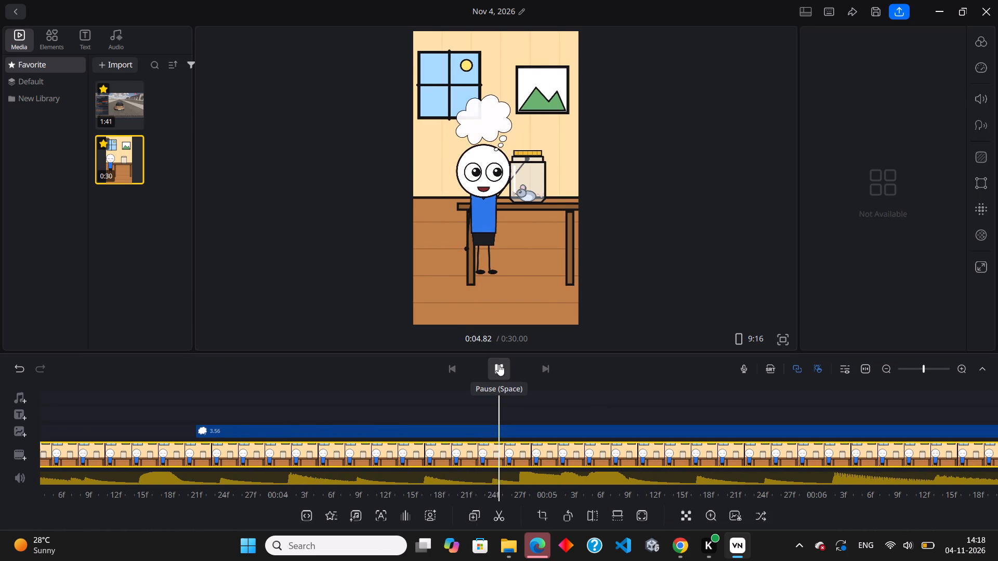
left_click(498, 364)
left_click(498, 364)
left_click(498, 364)
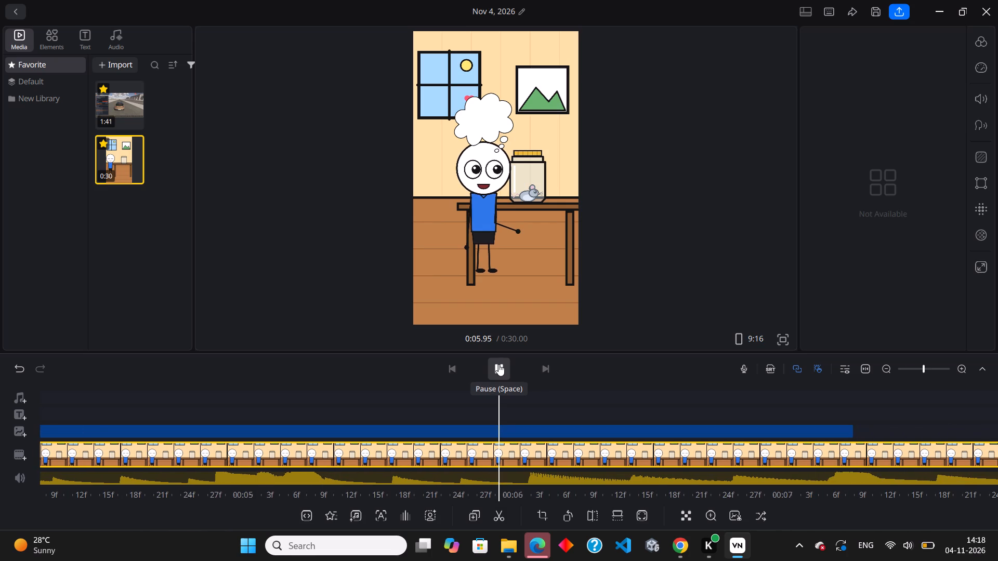
left_click(481, 121)
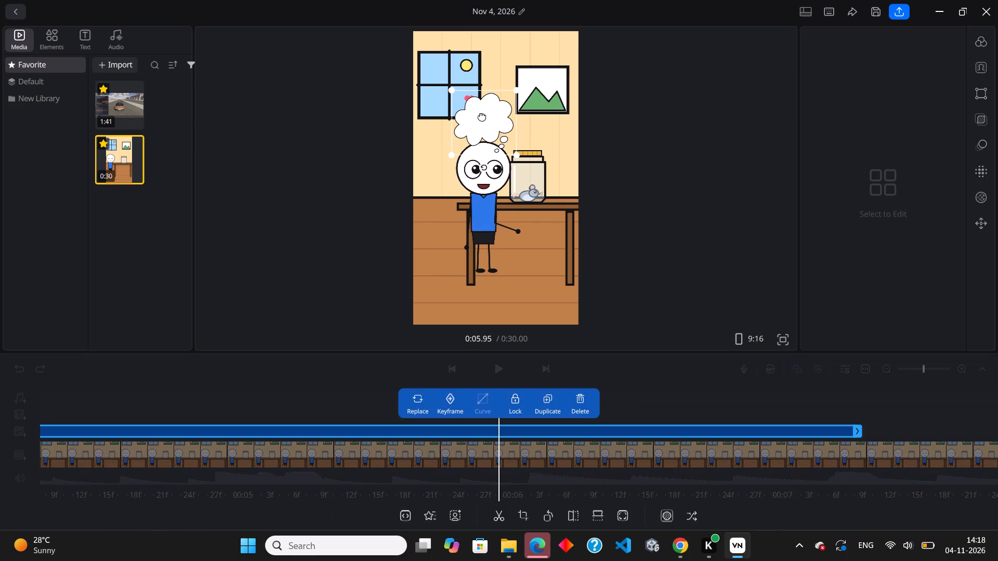
left_click_drag(516, 89, 525, 76)
left_click_drag(500, 108, 496, 108)
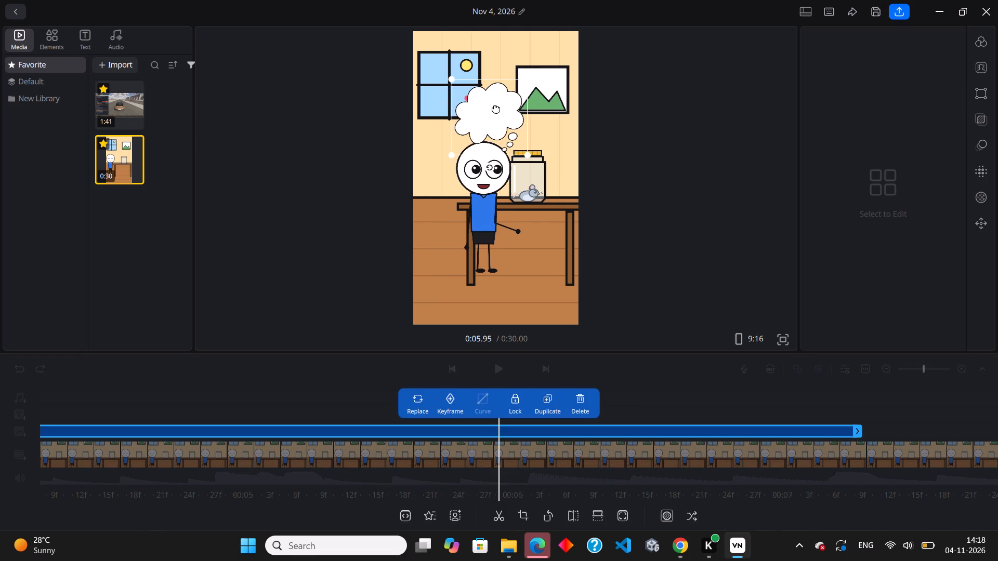
left_click_drag(496, 108, 495, 111)
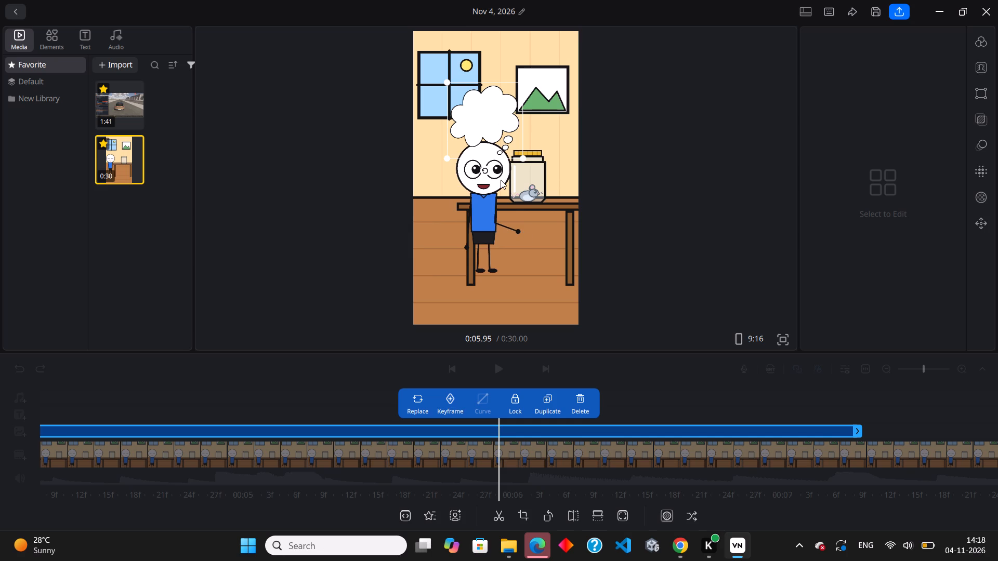
Shrink the thought bubble very slightly, keeping it just above the character's head.
left_click(481, 119)
scroll(486, 109, "up", 2)
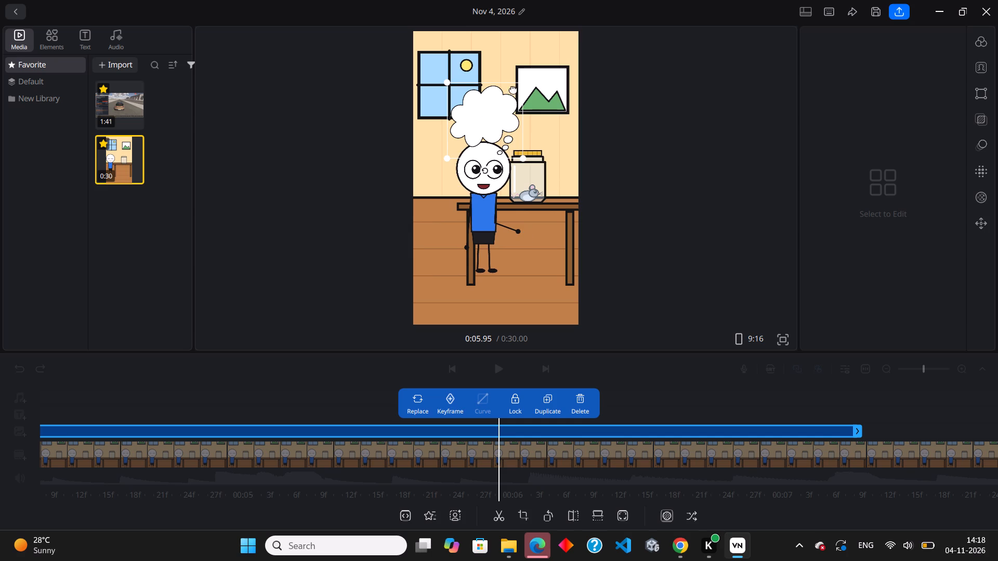
left_click(521, 83)
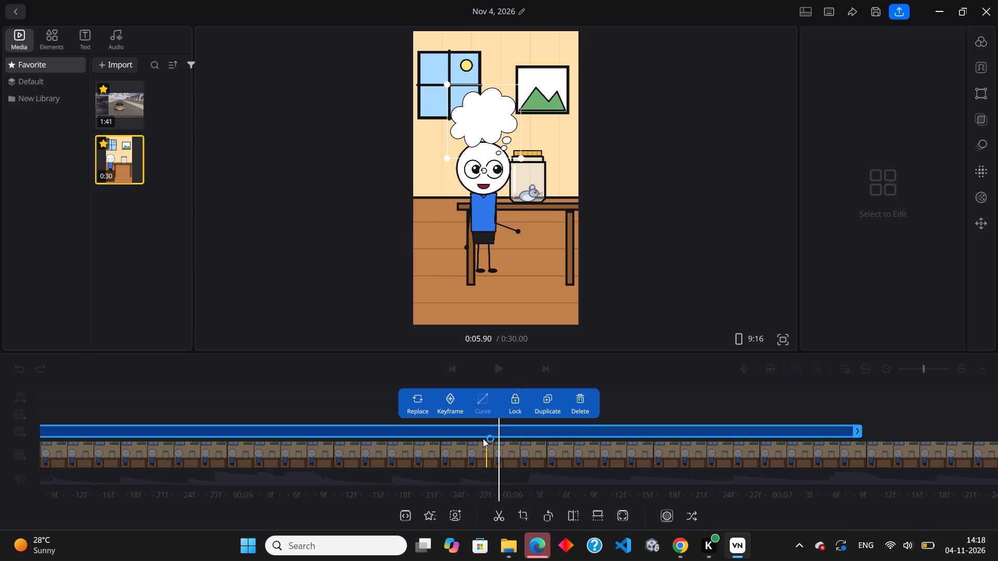
left_click(380, 388)
Split the main video clip at about 5.95 seconds, just before the character changes to the sad pose beside the closed jar.
left_click(500, 369)
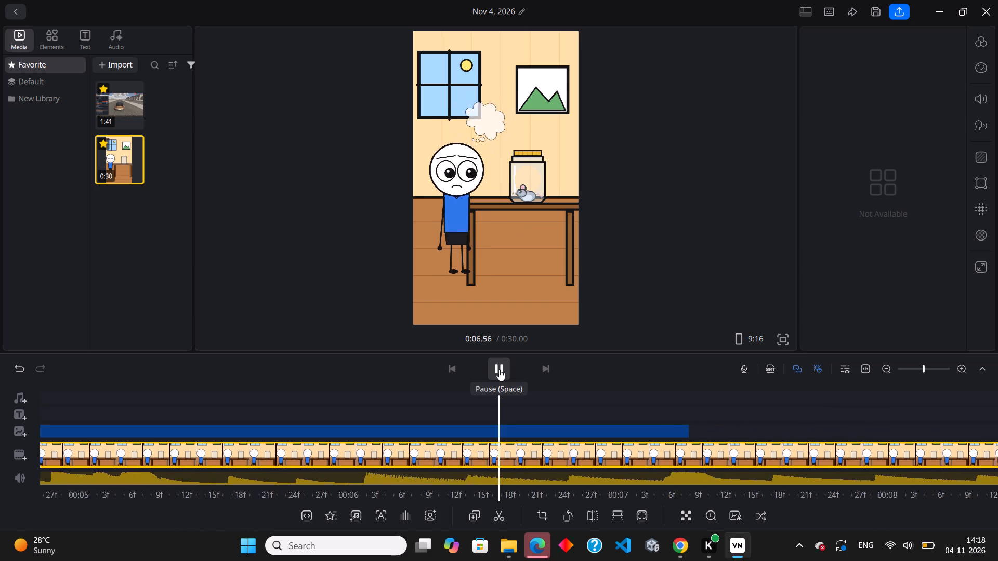
left_click(496, 369)
left_click_drag(534, 406, 751, 401)
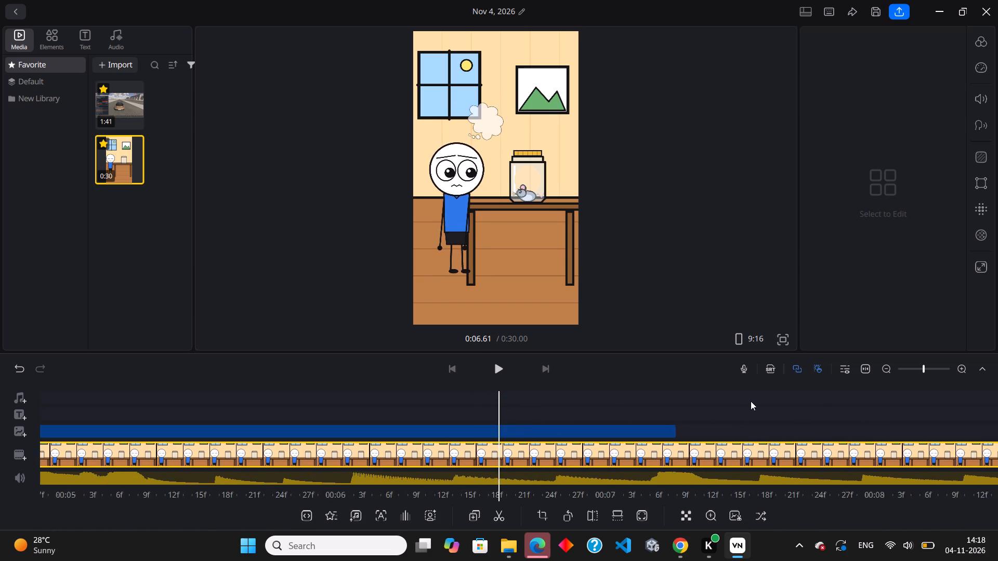
left_click_drag(751, 401, 863, 415)
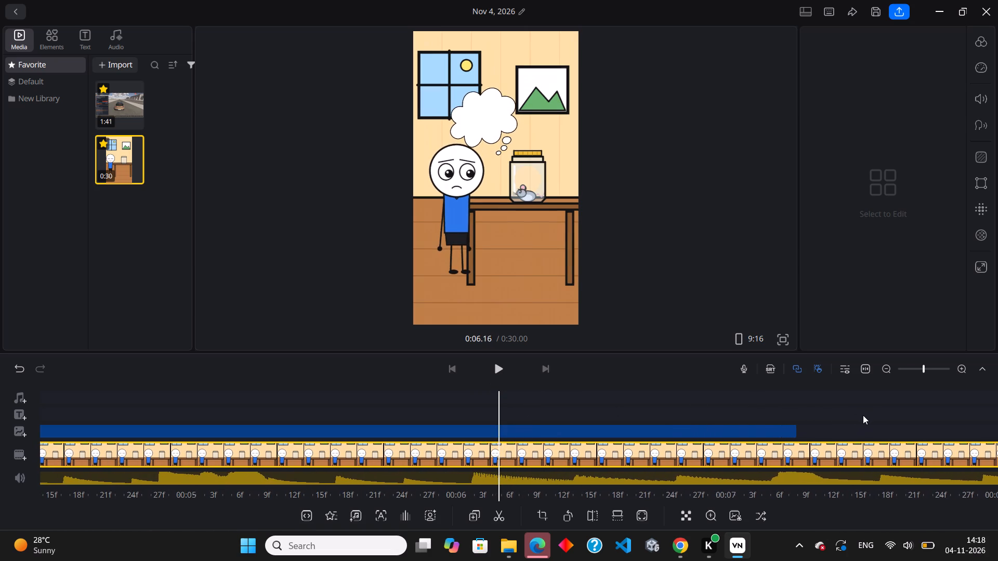
left_click_drag(863, 415, 882, 418)
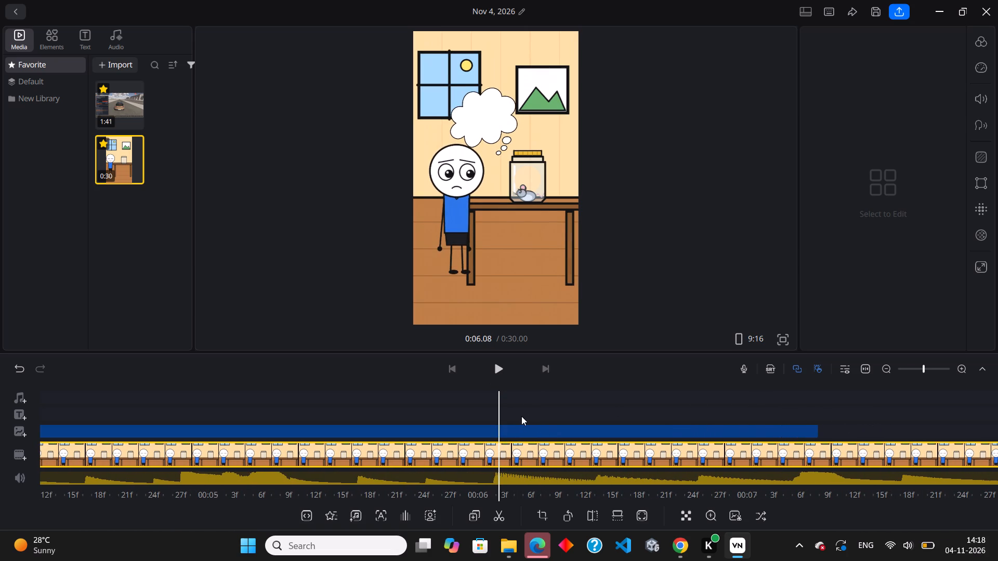
left_click_drag(521, 415, 613, 407)
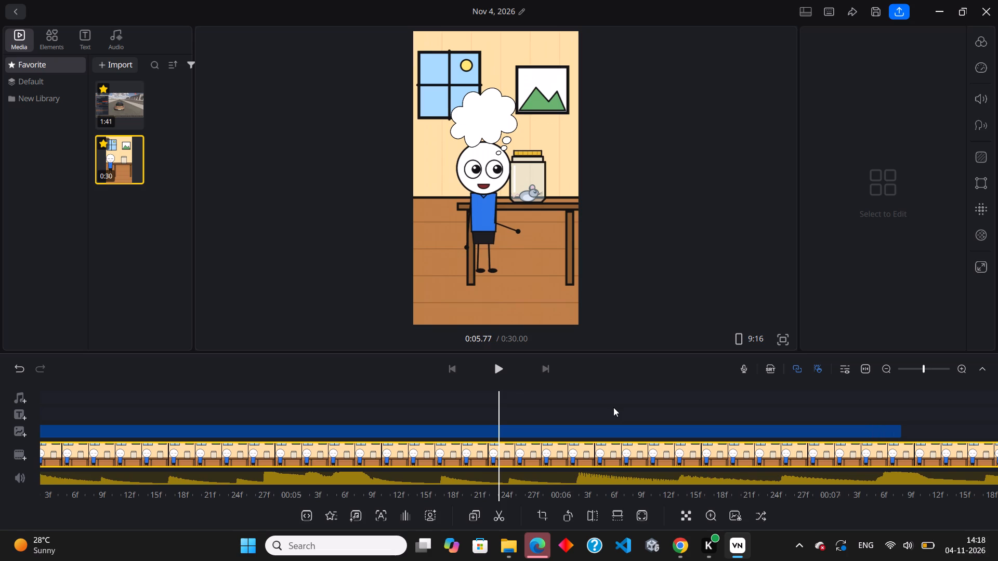
left_click_drag(613, 407, 544, 407)
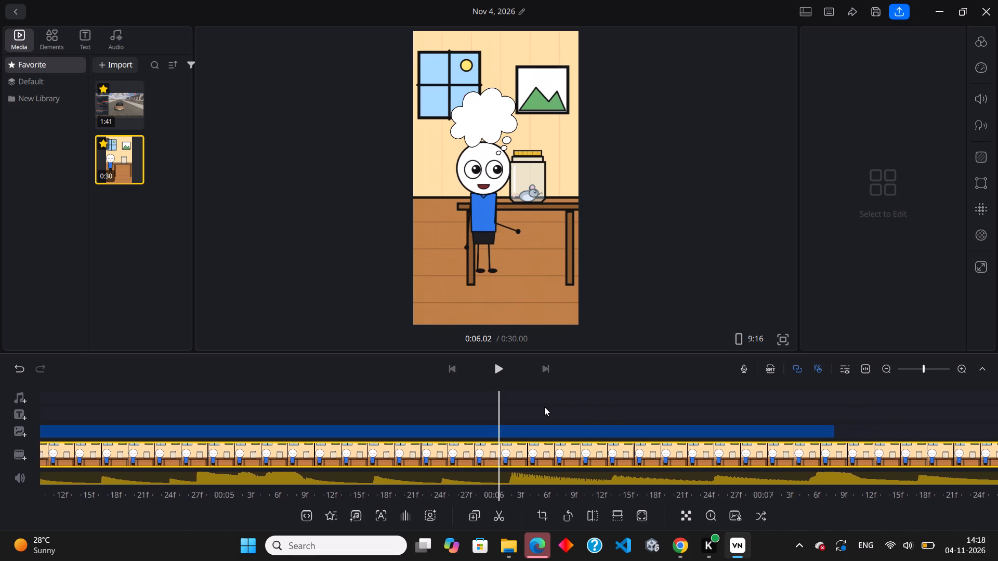
left_click_drag(544, 407, 566, 411)
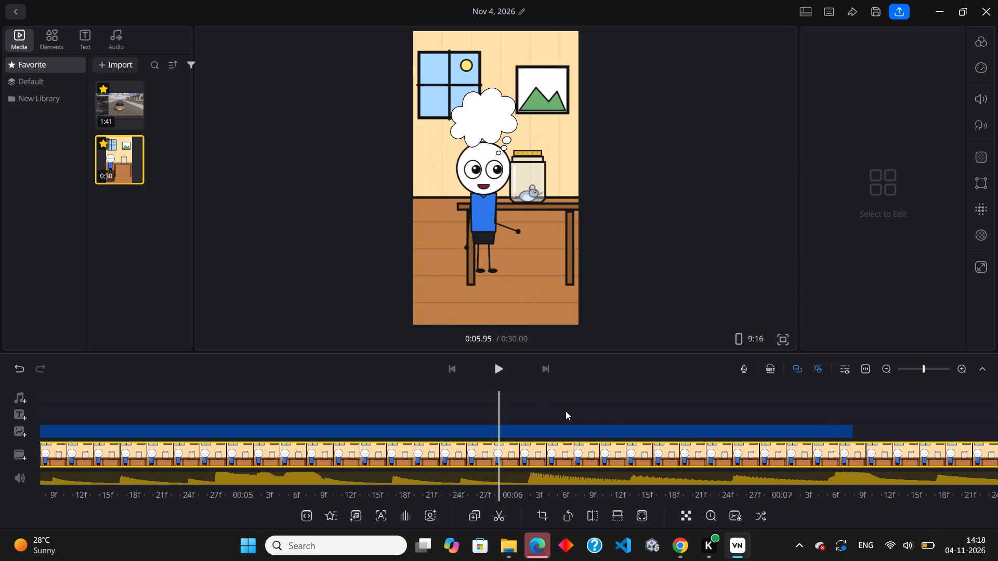
left_click_drag(566, 411, 567, 411)
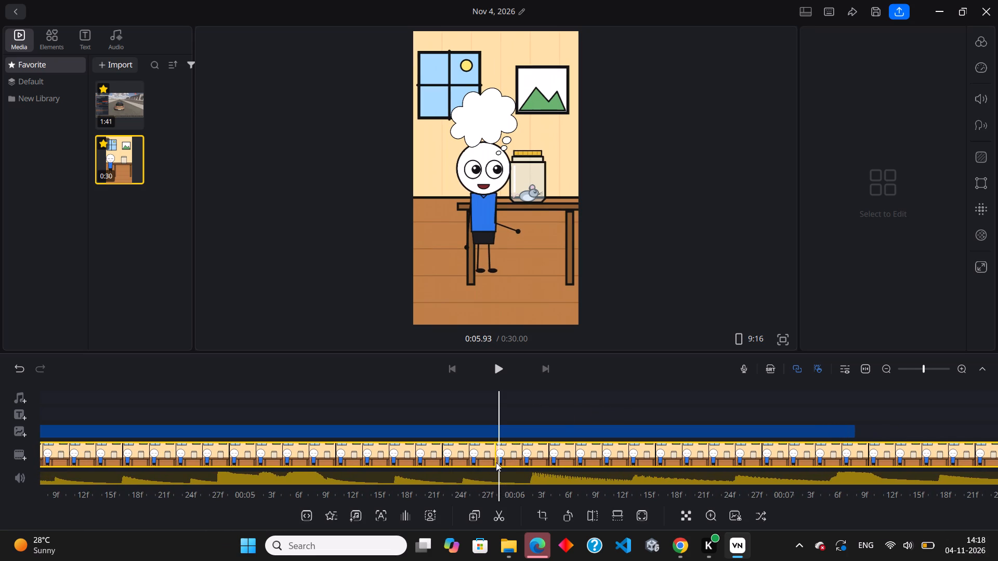
left_click(499, 464)
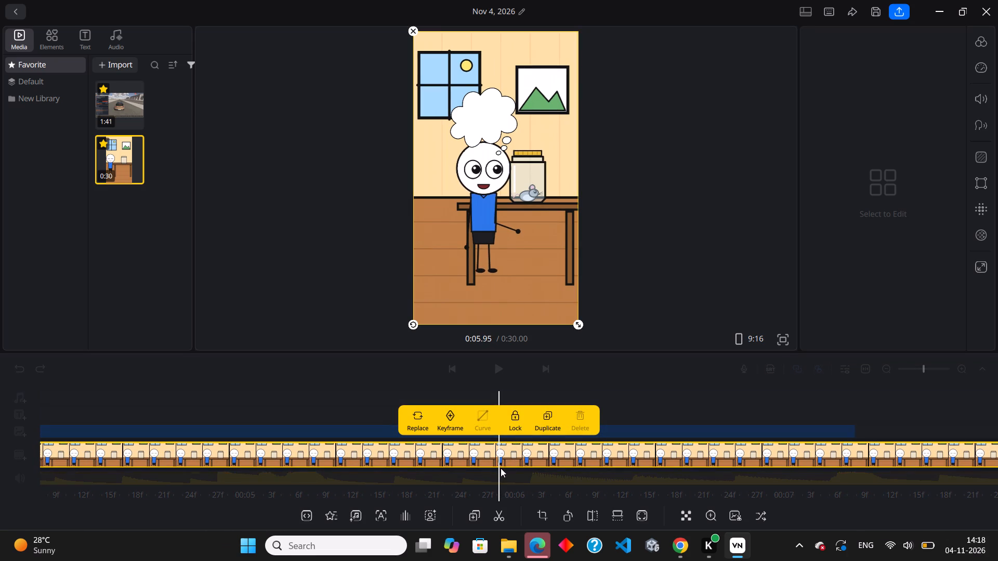
left_click(501, 516)
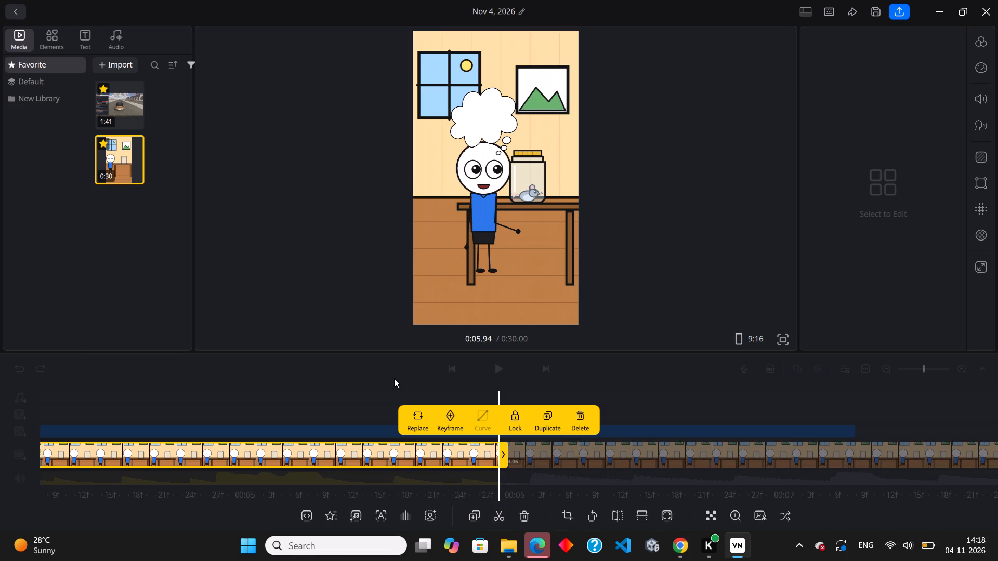
left_click(394, 377)
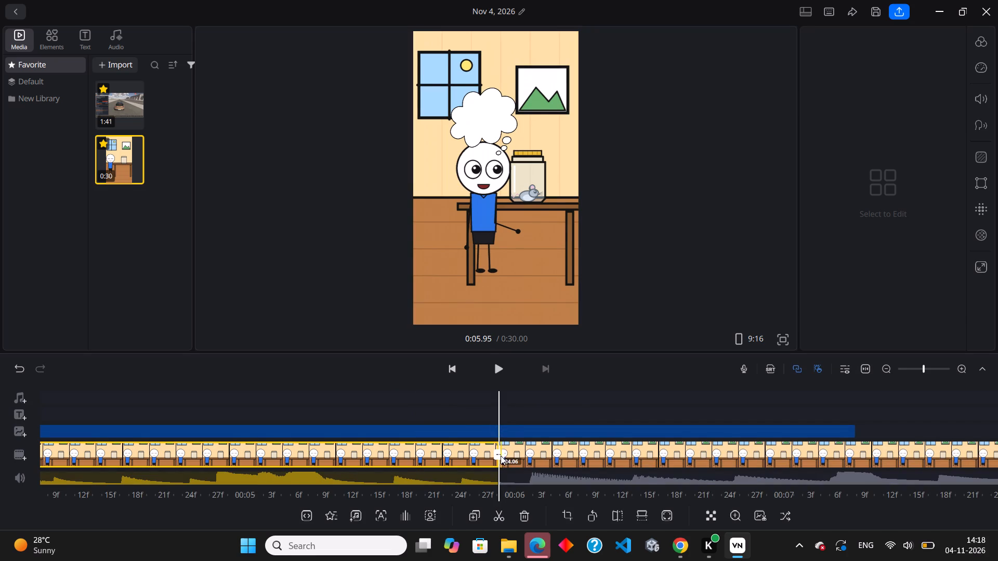
Trim the start of the second video clip to begin on the sad pose, making the clip 23.63 seconds long.
left_click(501, 456)
left_click(434, 513)
left_click(546, 459)
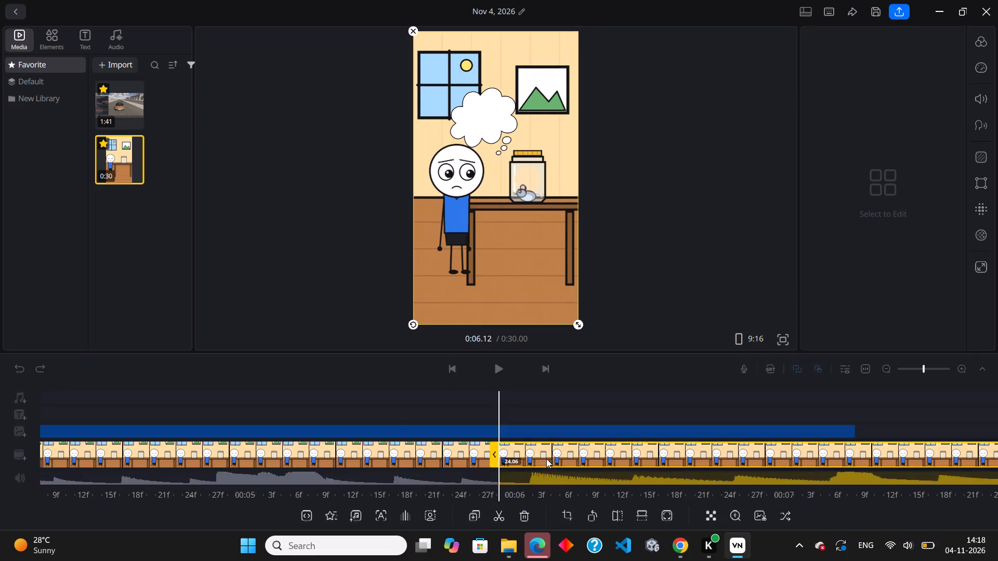
left_click_drag(449, 455, 510, 452)
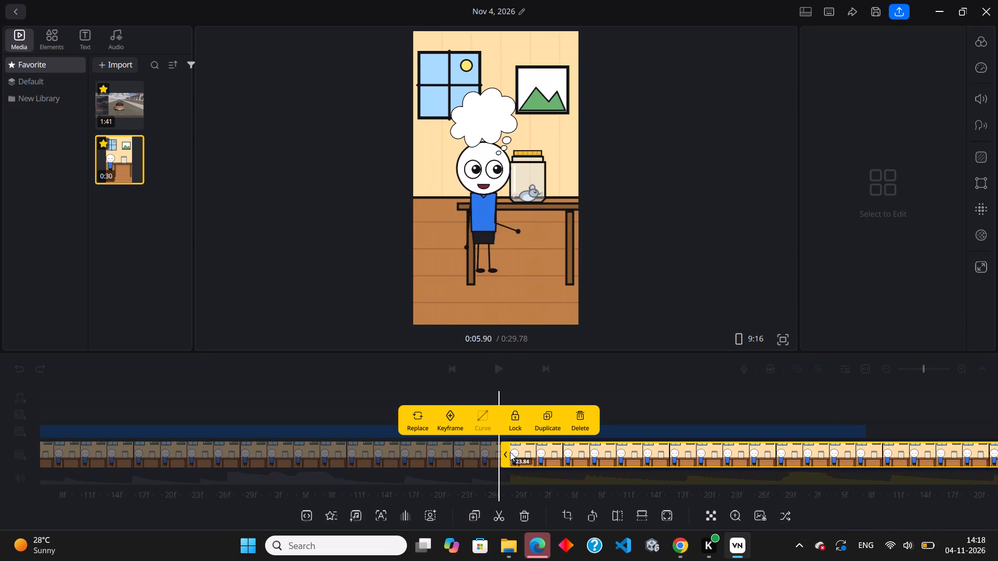
left_click_drag(493, 456, 547, 454)
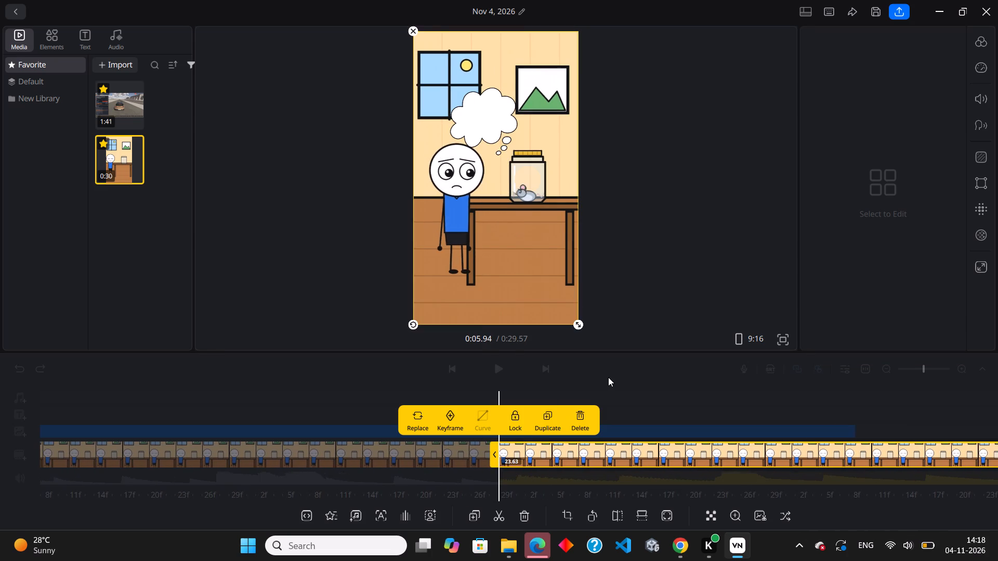
left_click(608, 377)
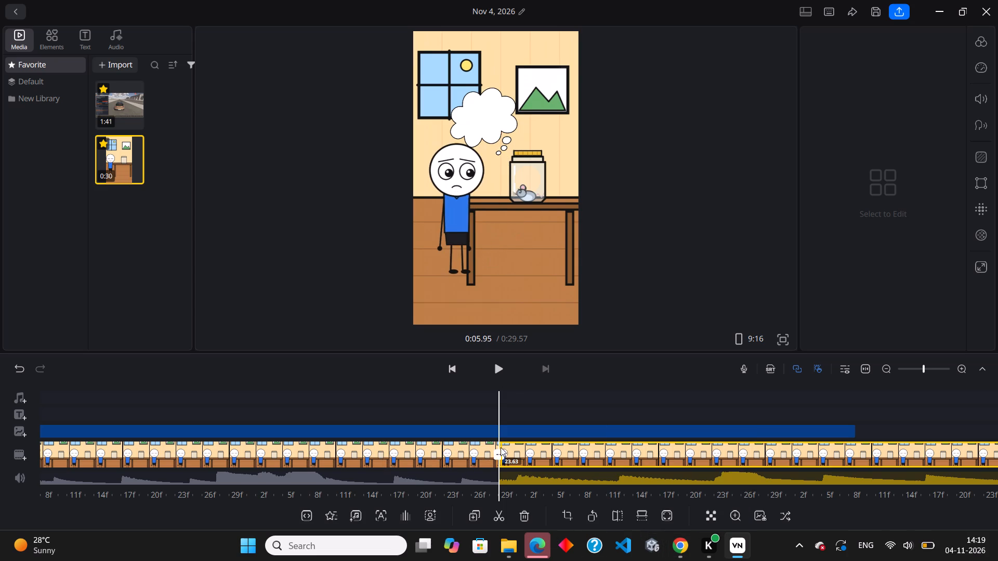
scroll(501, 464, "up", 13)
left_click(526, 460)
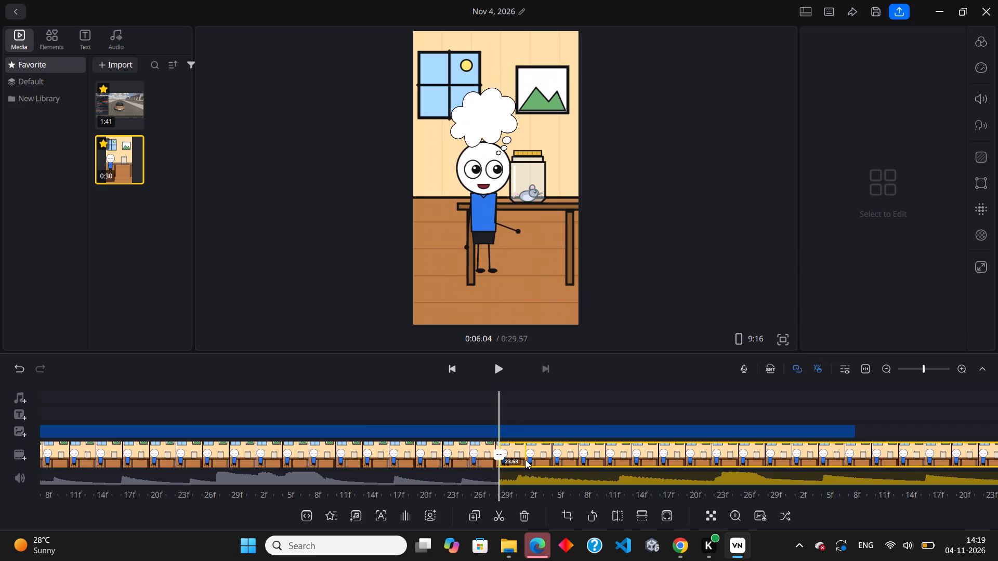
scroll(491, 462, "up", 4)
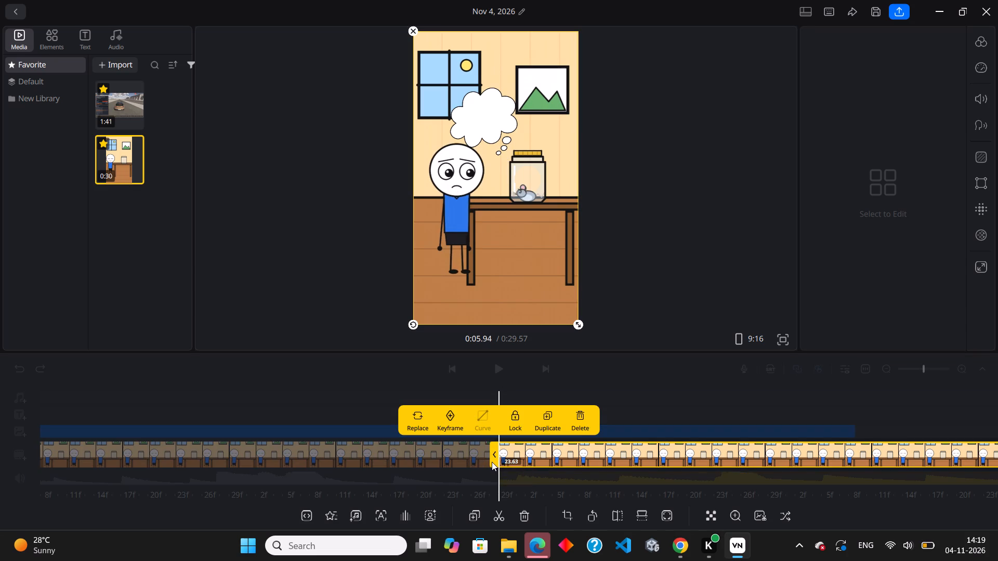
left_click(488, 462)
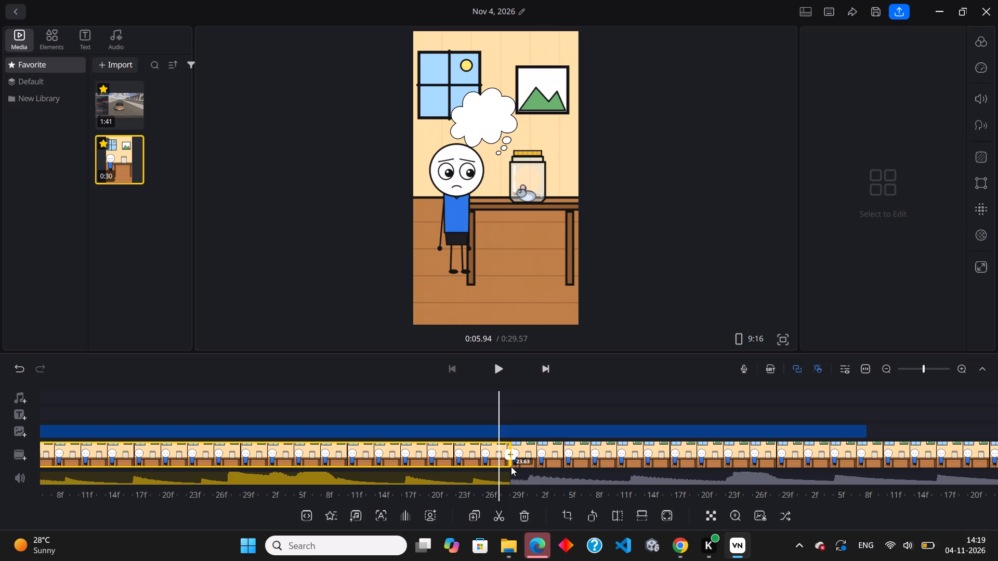
Shorten the end of the thought bubble clip to line up with the cut between the two video clips.
left_click(506, 429)
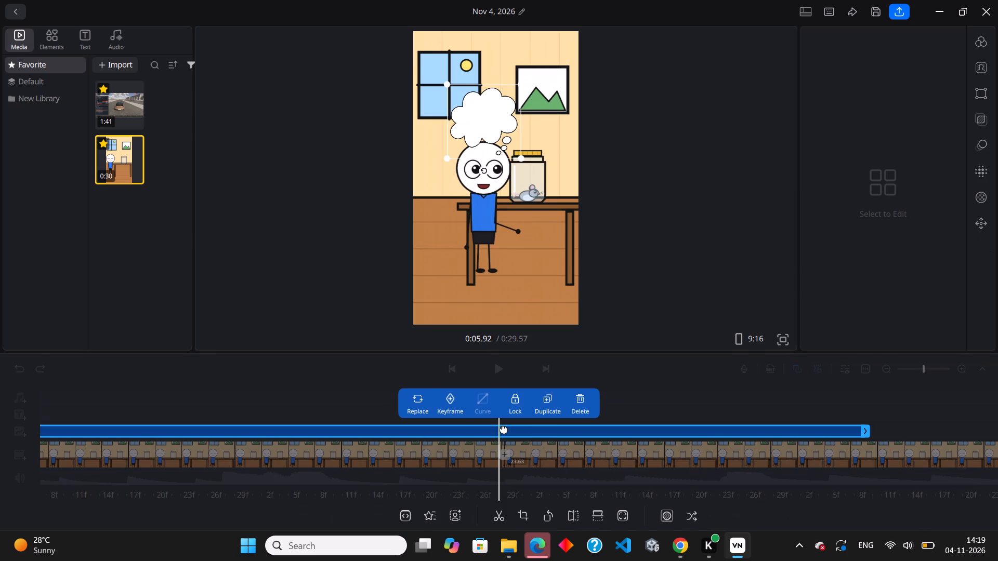
left_click_drag(865, 430, 680, 425)
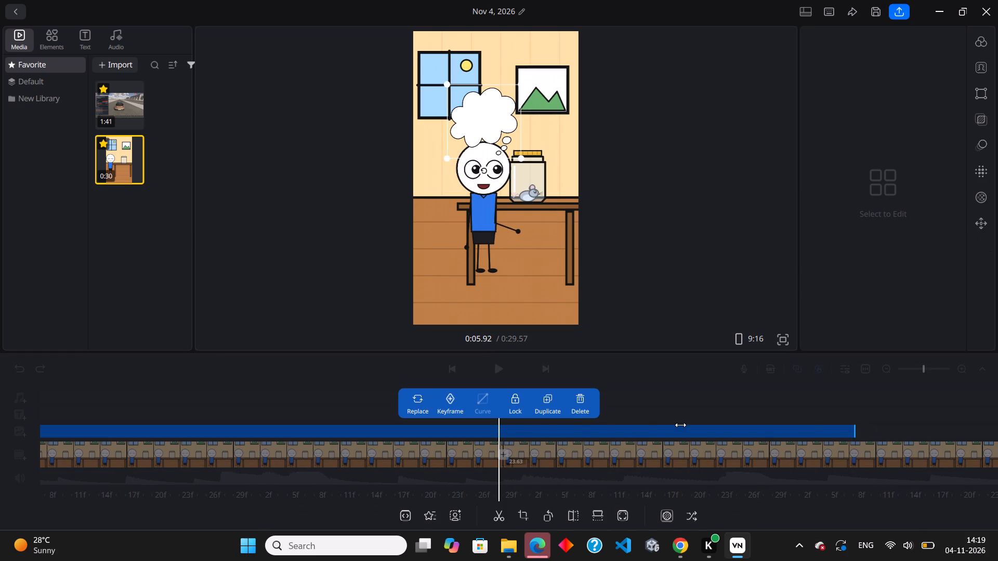
left_click_drag(680, 425, 504, 429)
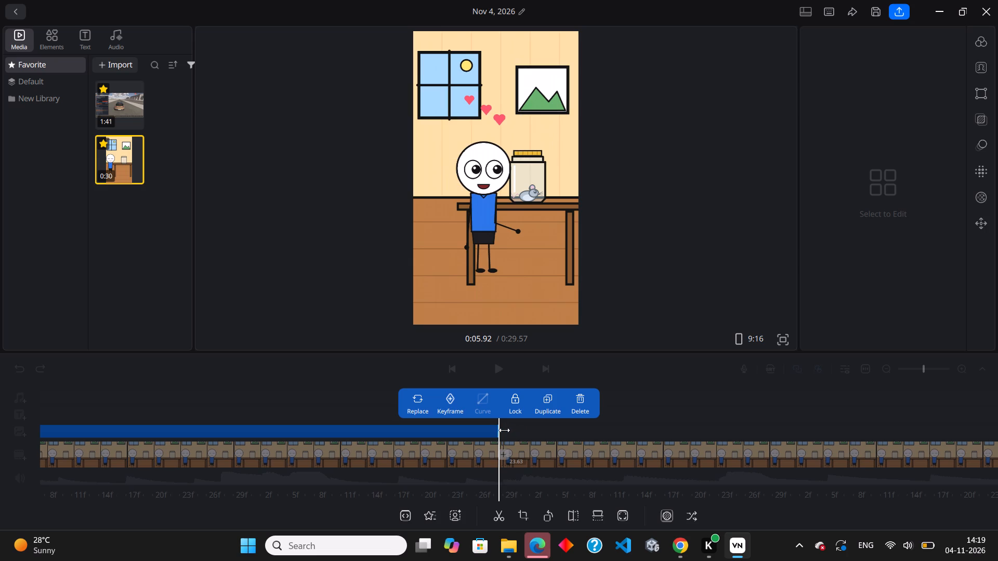
left_click(571, 430)
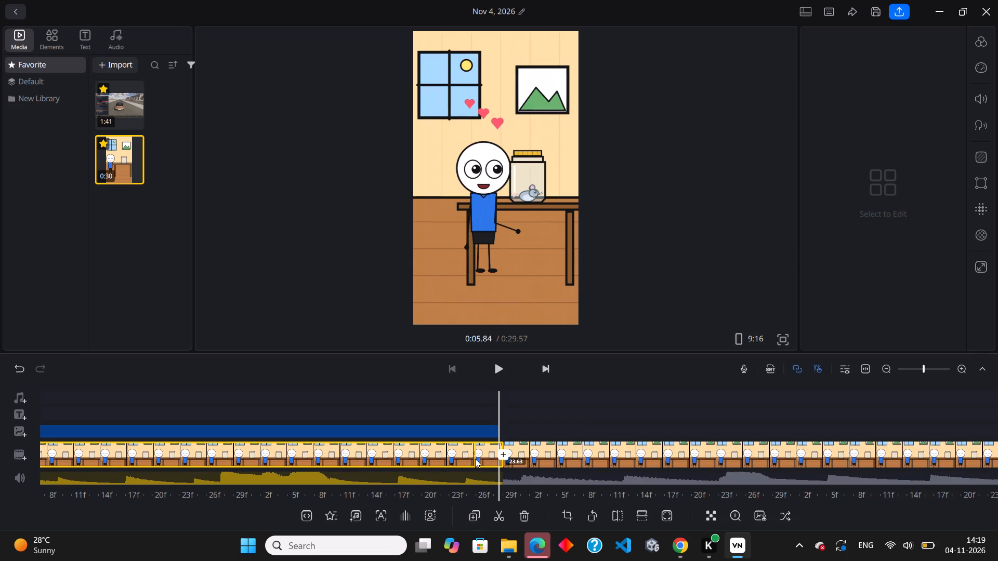
scroll(489, 440, "up", 3)
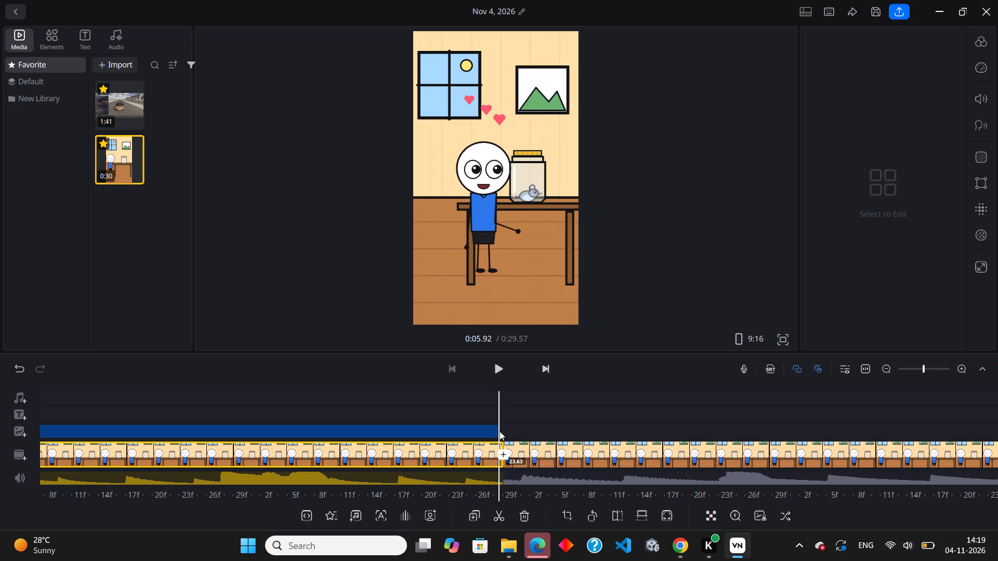
left_click(497, 431)
scroll(499, 432, "up", 1)
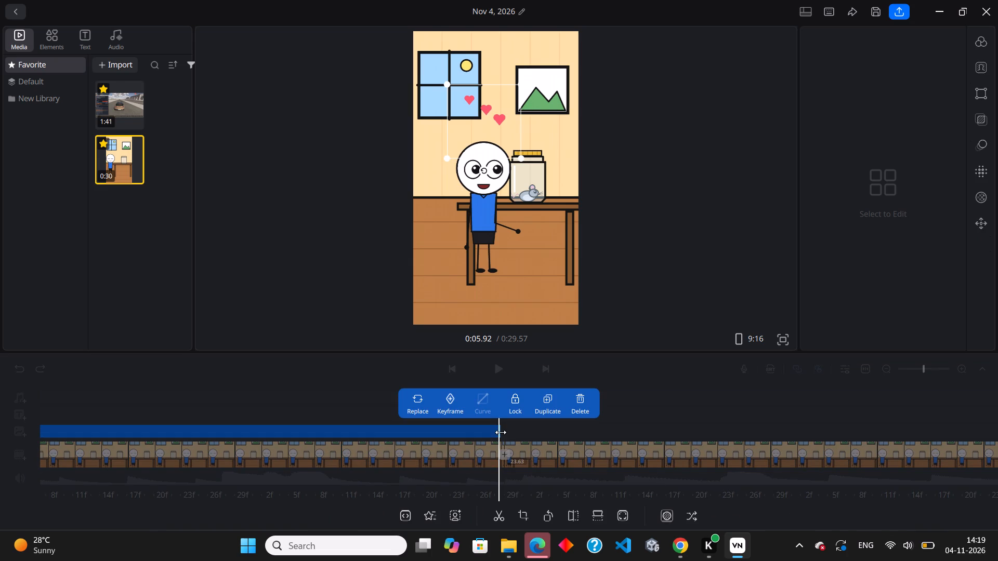
left_click(501, 432)
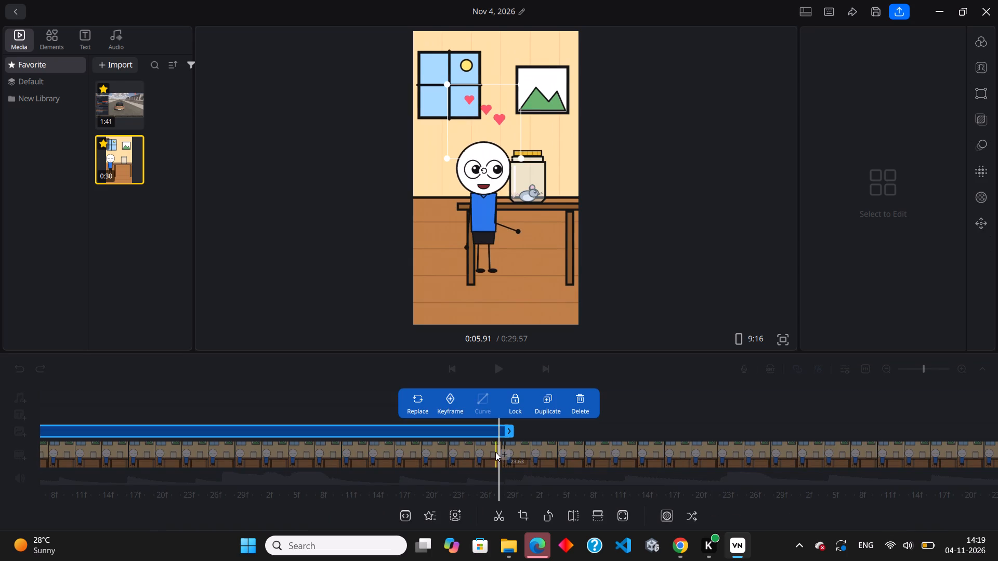
left_click(667, 391)
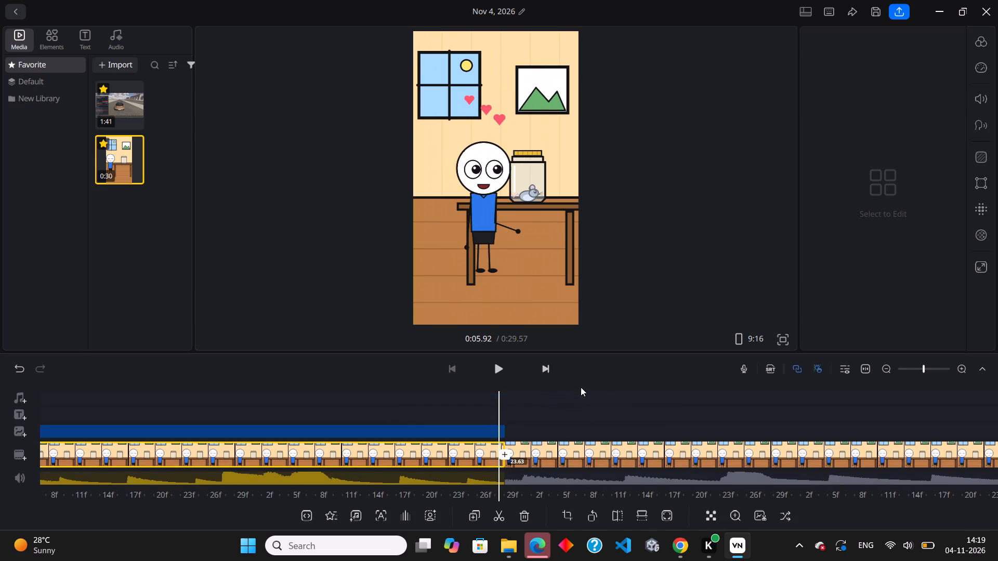
Set the thought bubble's out-animation to None.
left_click_drag(486, 391, 510, 397)
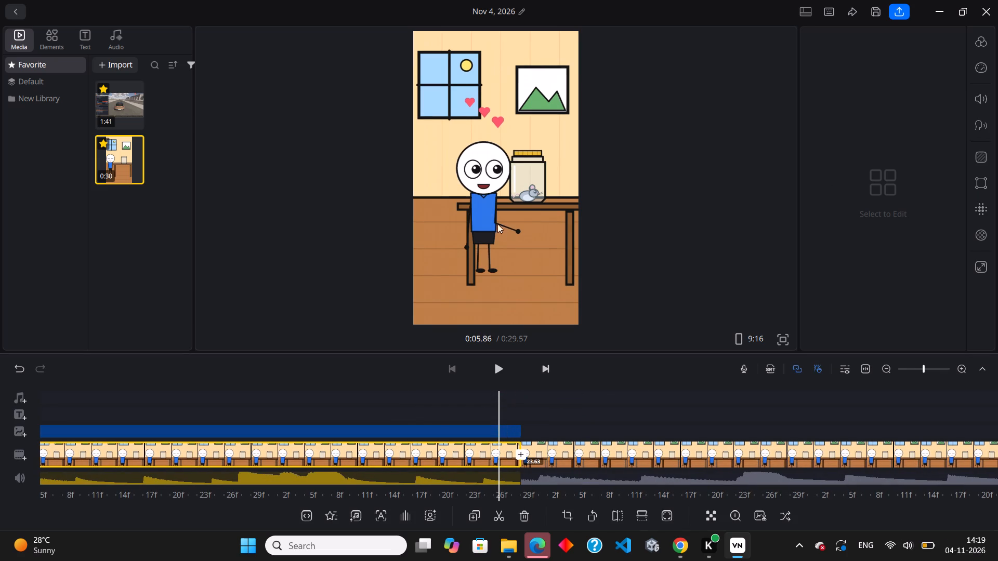
left_click(438, 429)
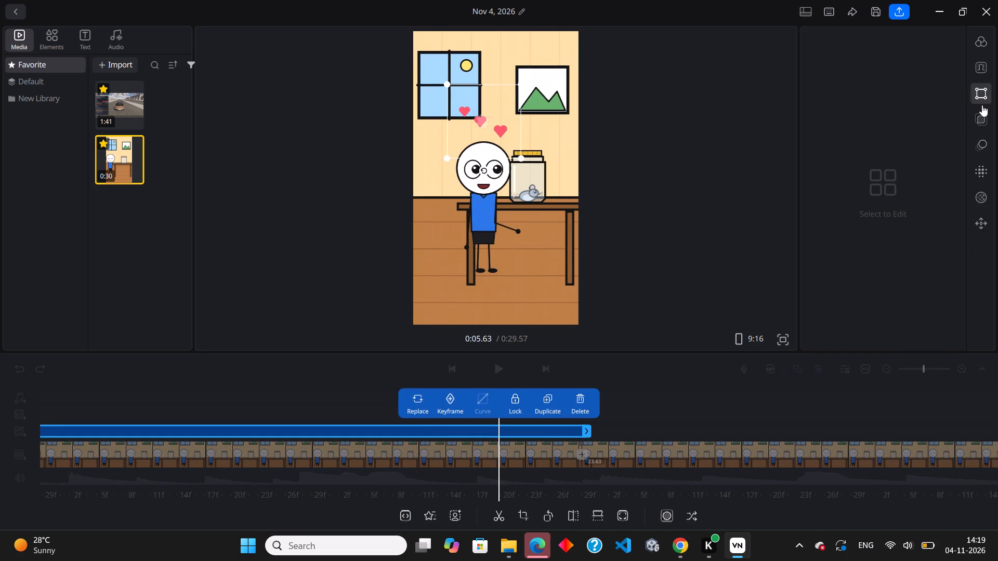
left_click(983, 143)
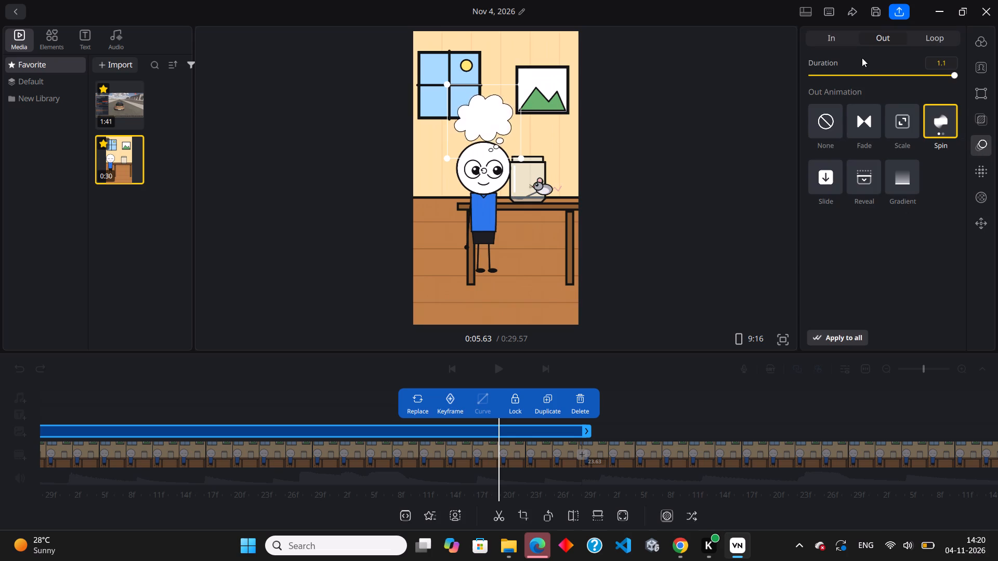
left_click(824, 124)
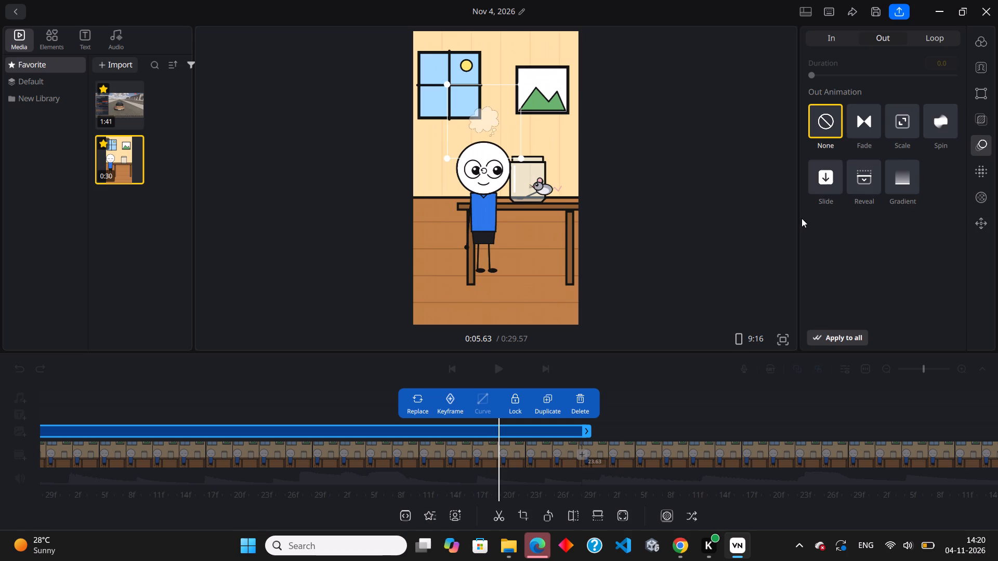
left_click(700, 265)
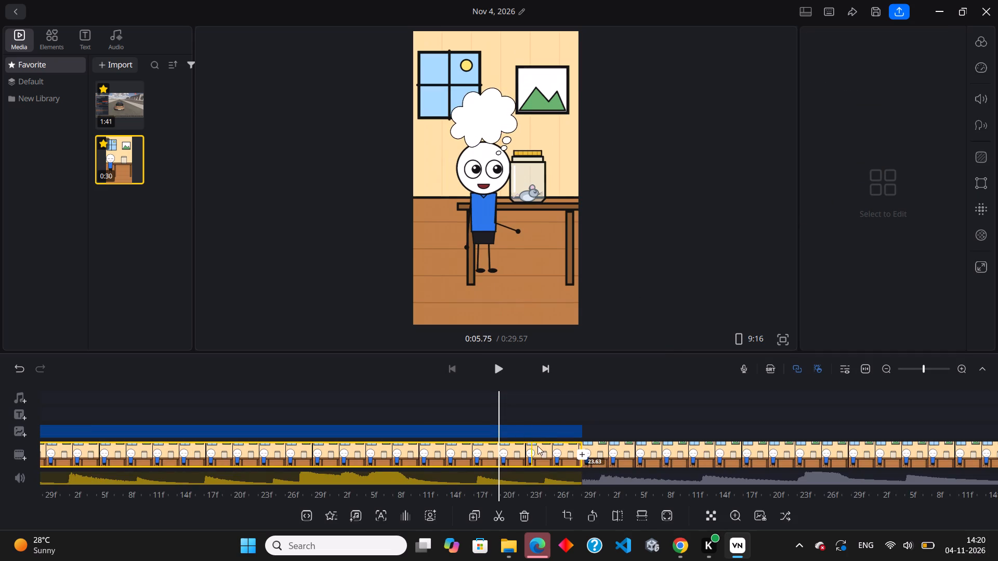
Play and scrub across the cut between the two video clips to examine how the thought bubble ends.
left_click(498, 367)
left_click(498, 367)
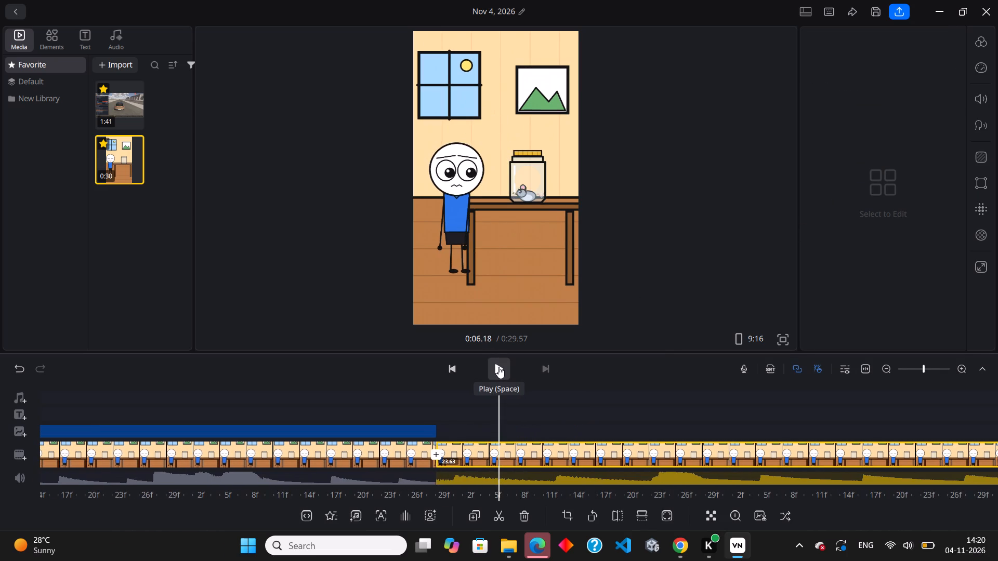
left_click_drag(546, 409, 636, 411)
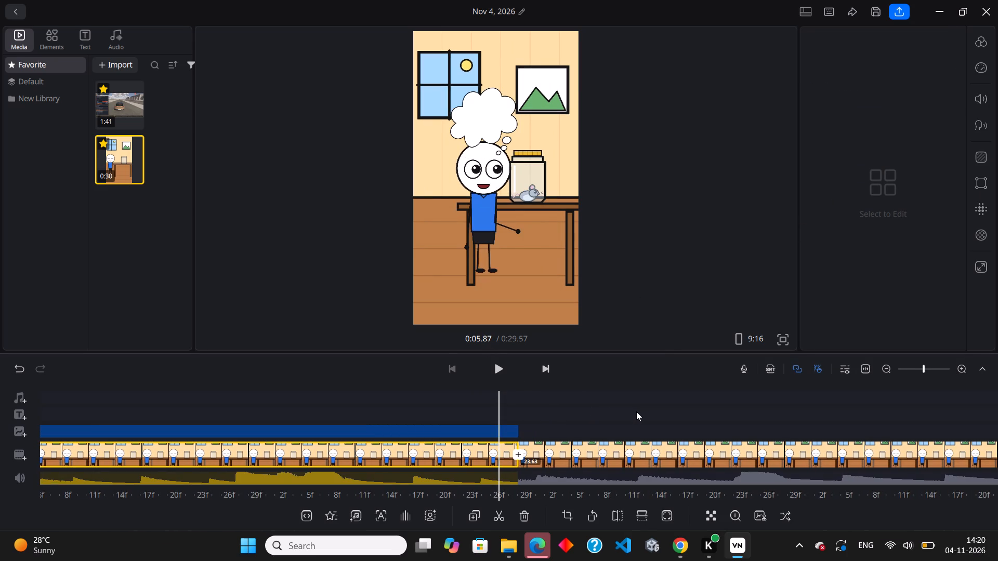
Scrub and play back and forth across the cut between the two video clips to examine where the thought bubble disappears.
left_click_drag(636, 411, 609, 423)
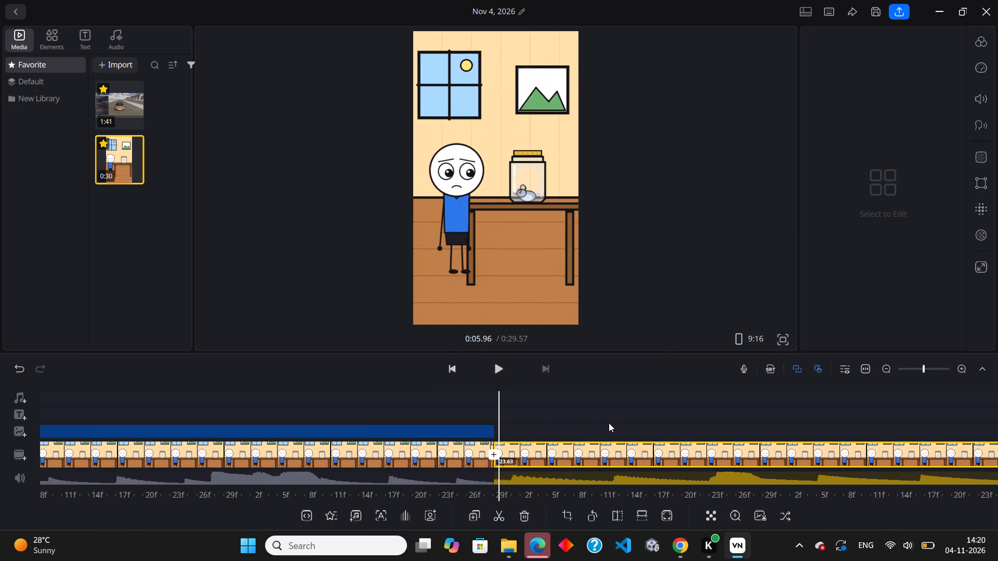
left_click_drag(609, 423, 585, 430)
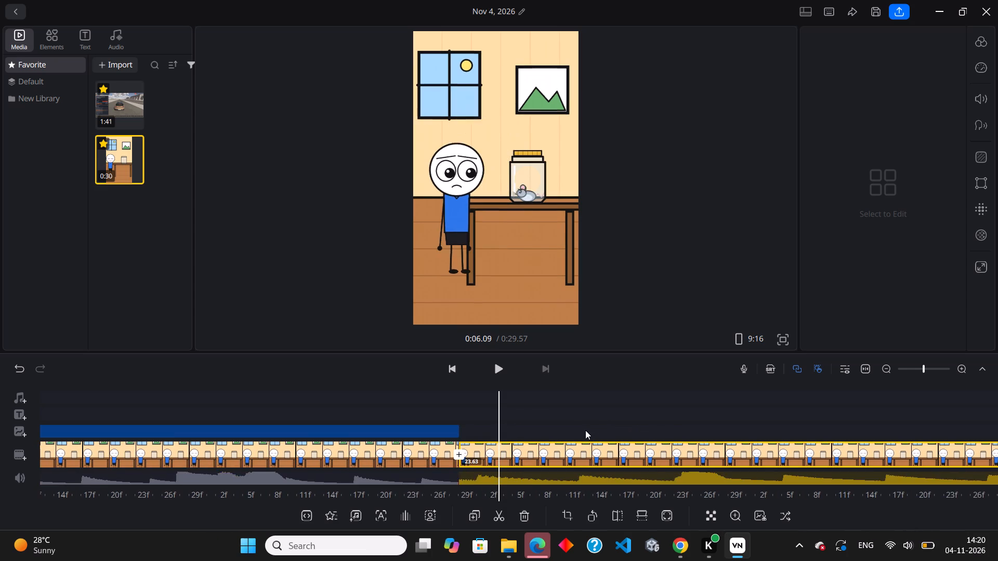
left_click_drag(585, 430, 614, 430)
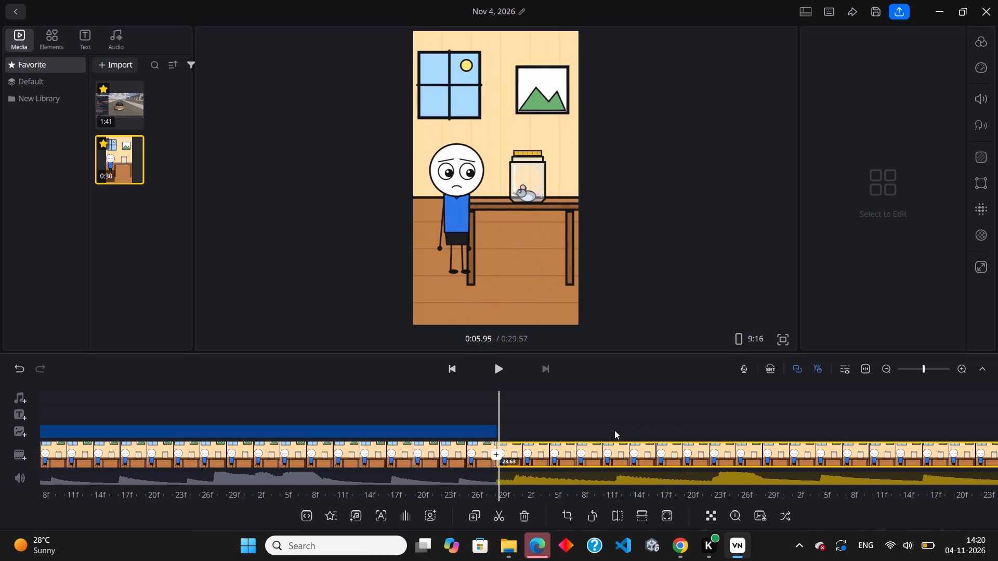
left_click_drag(614, 430, 616, 432)
scroll(475, 471, "up", 8)
left_click(465, 452)
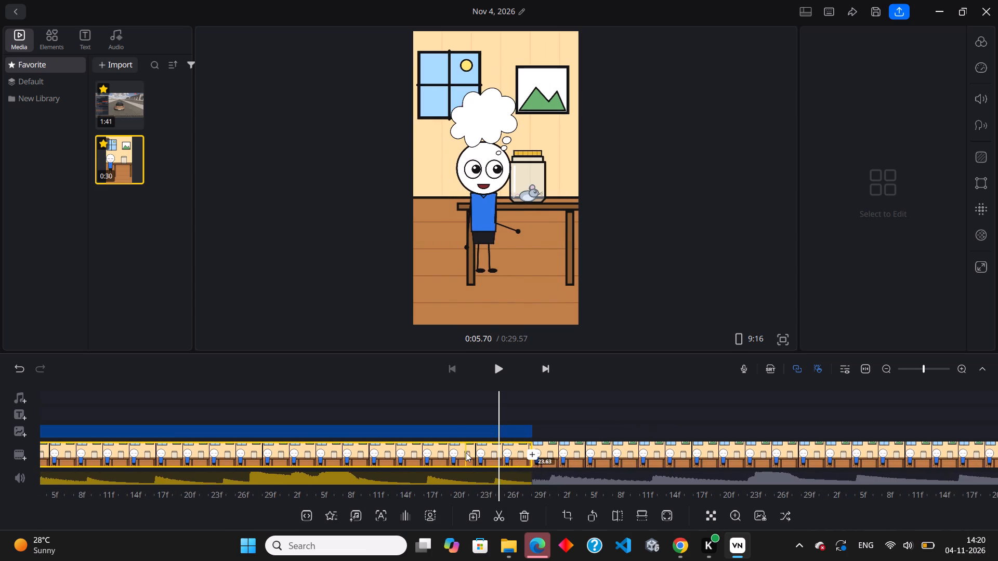
scroll(466, 452, "up", 10)
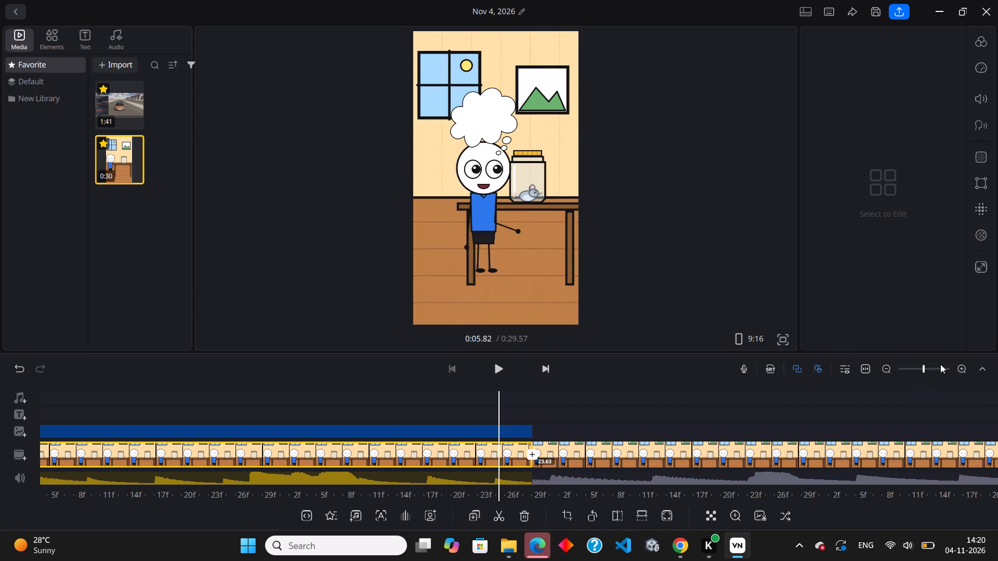
left_click(937, 368)
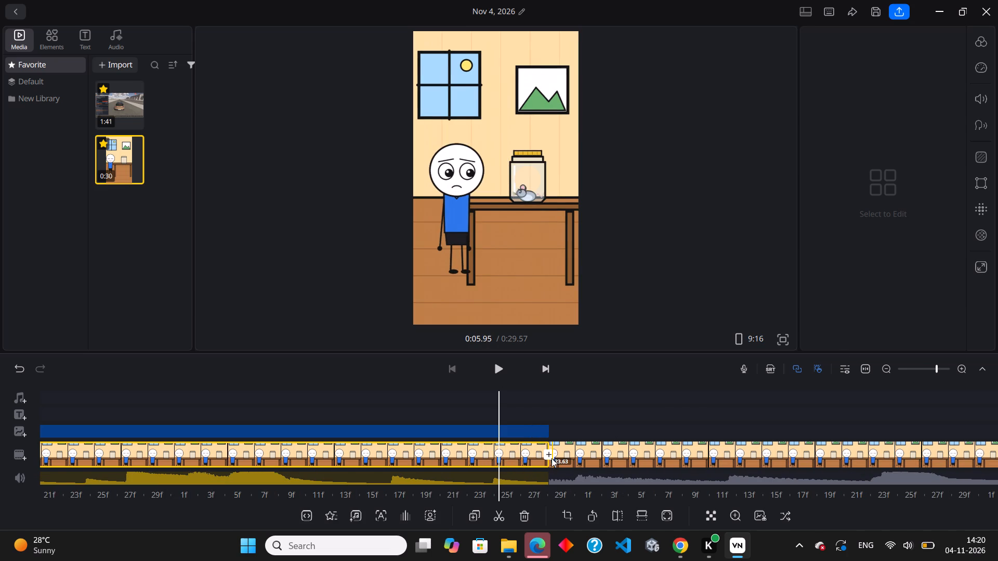
left_click(500, 372)
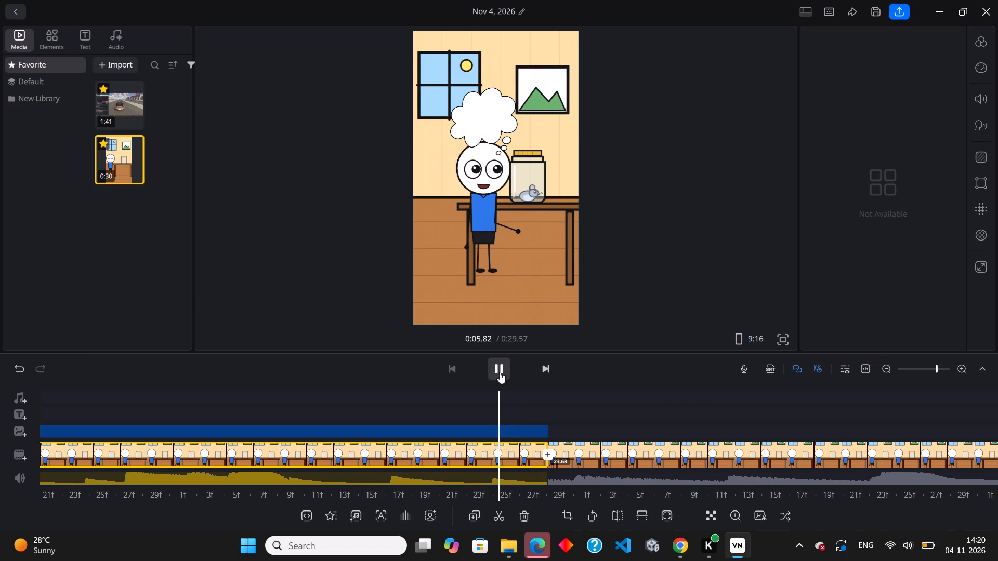
left_click(500, 372)
left_click_drag(510, 415, 618, 412)
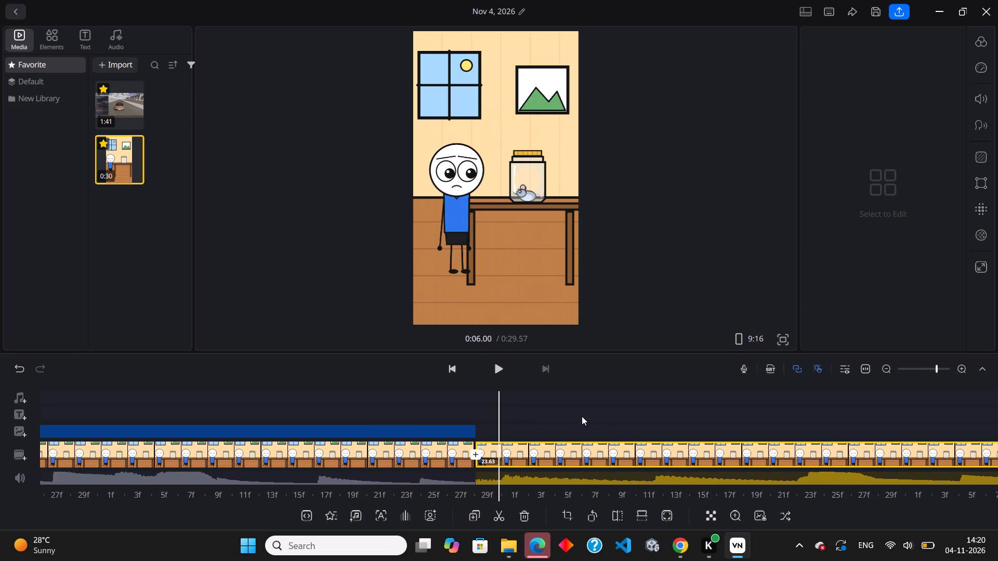
left_click_drag(580, 416, 611, 418)
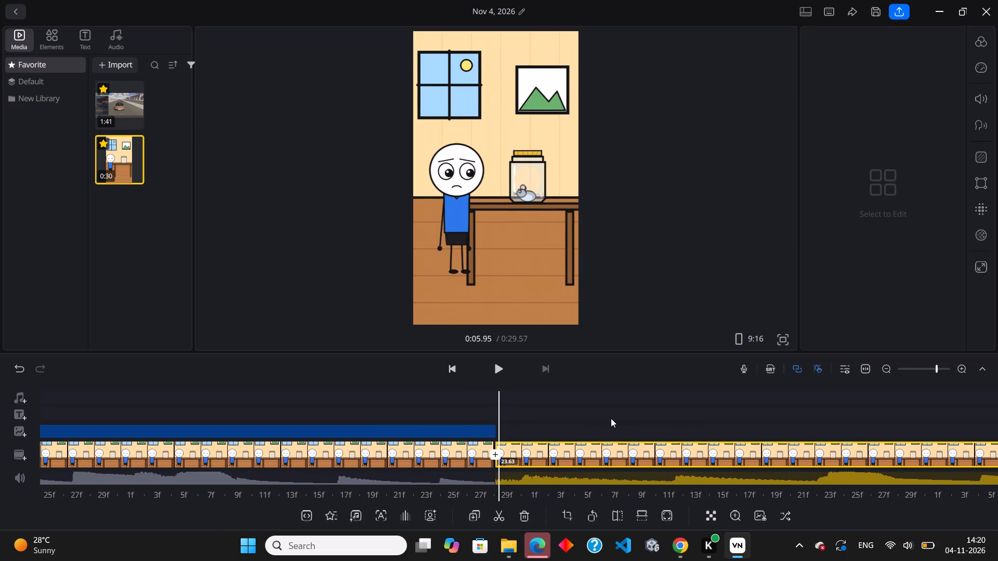
left_click_drag(611, 418, 639, 419)
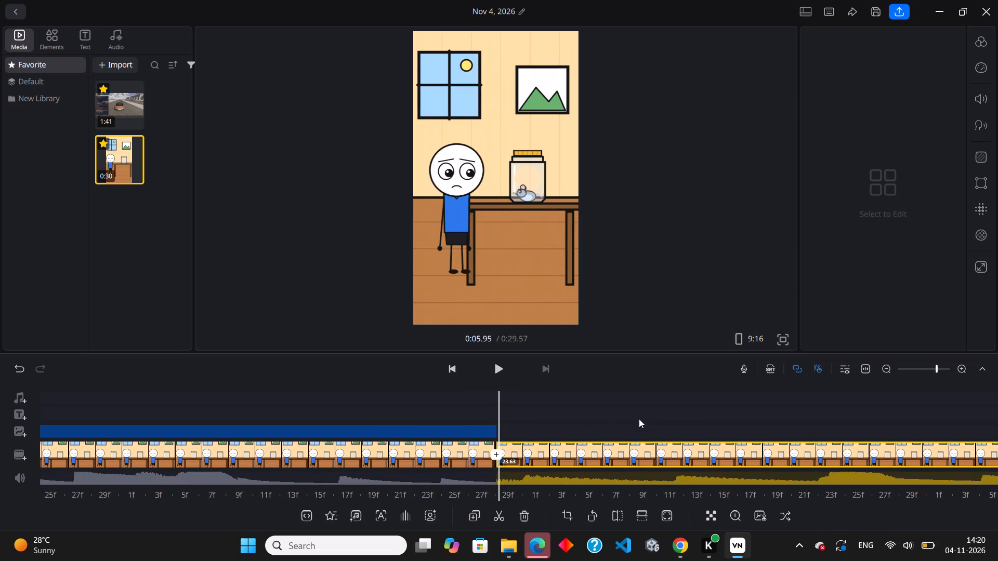
left_click_drag(639, 419, 730, 406)
Replay and inspect the frames right around the cut to examine the change from the happy pose to the sad pose.
left_click(500, 370)
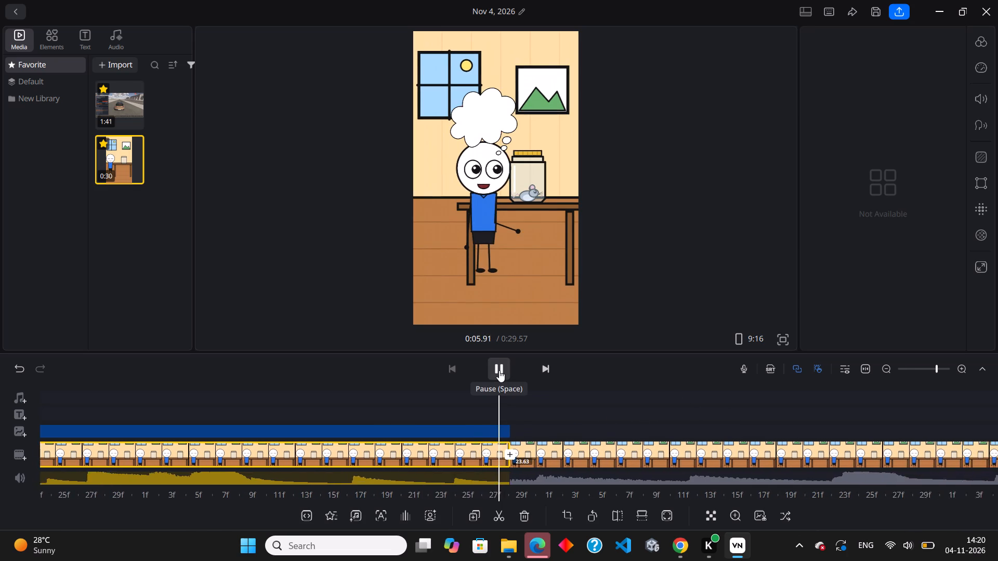
left_click(499, 370)
left_click_drag(529, 422, 661, 420)
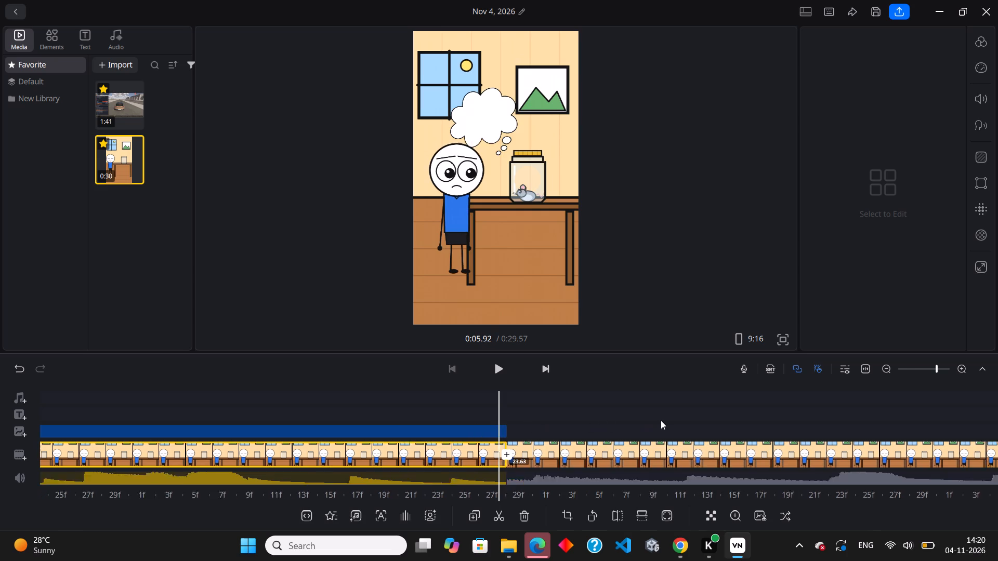
left_click_drag(661, 420, 539, 430)
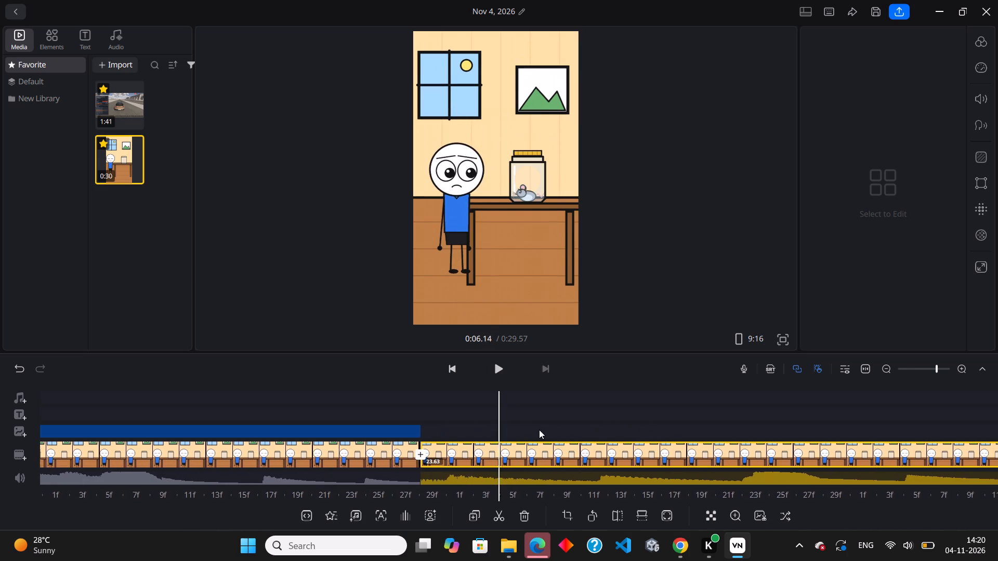
left_click_drag(539, 430, 246, 420)
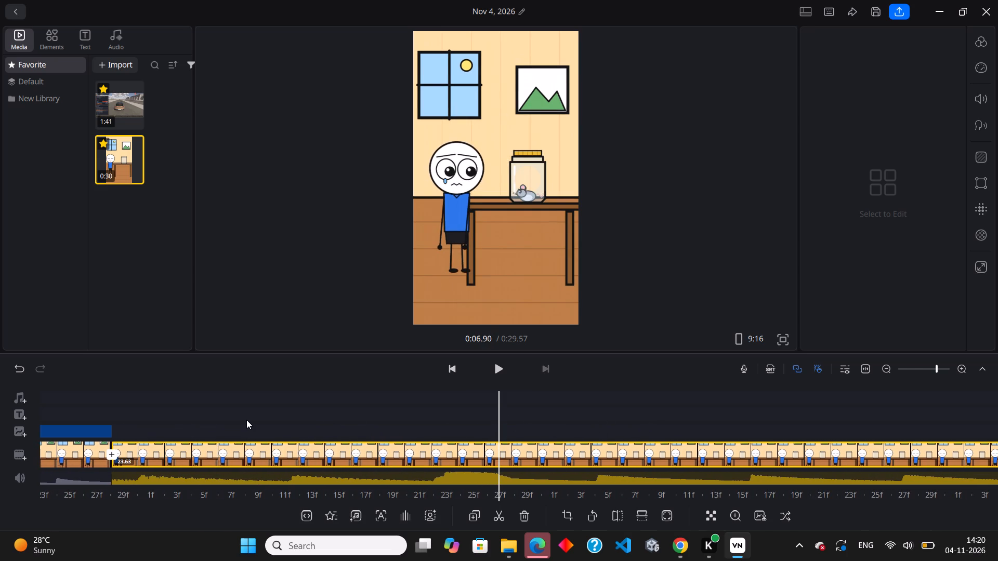
left_click_drag(246, 420, 701, 400)
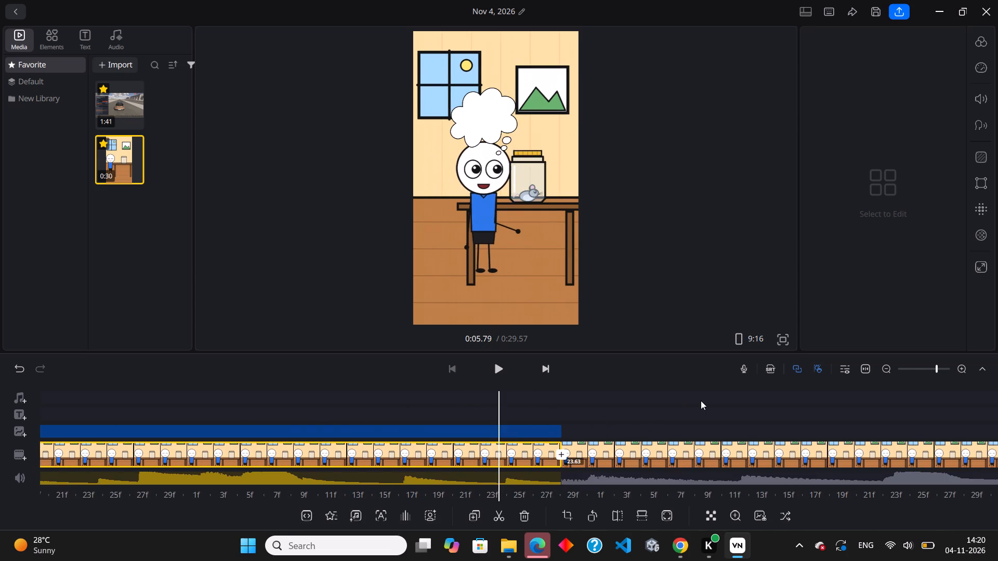
left_click_drag(701, 400, 624, 400)
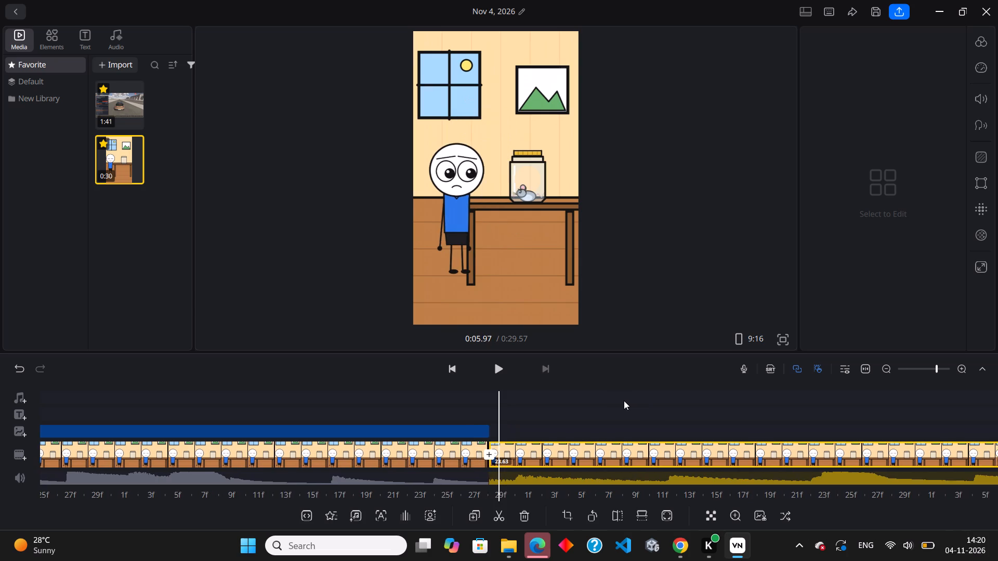
left_click_drag(624, 400, 635, 404)
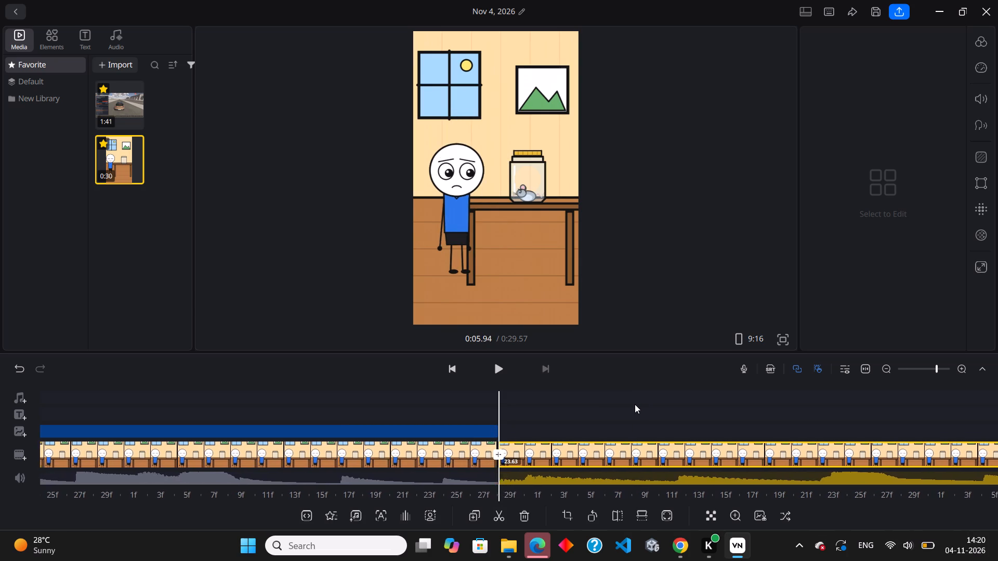
left_click_drag(635, 404, 641, 404)
left_click(945, 369)
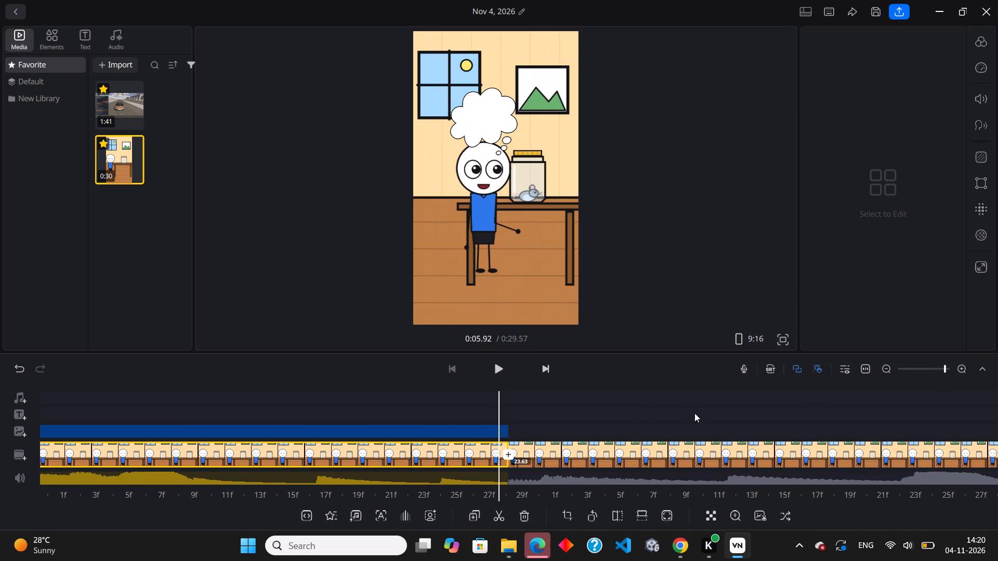
left_click(575, 421)
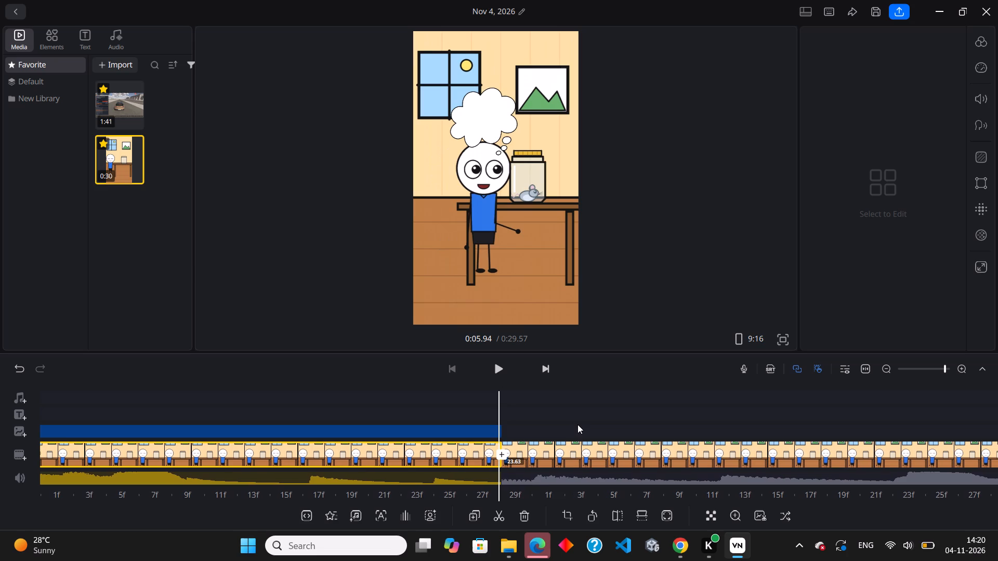
left_click(504, 371)
left_click(497, 369)
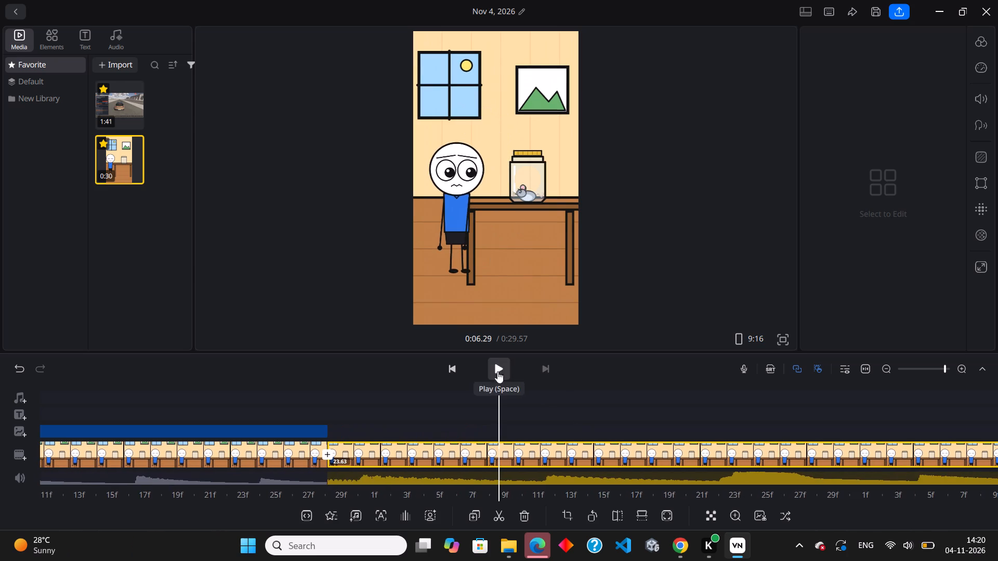
Split the first video clip at 0:05.93, just before its cut to the second clip.
left_click_drag(503, 412, 682, 426)
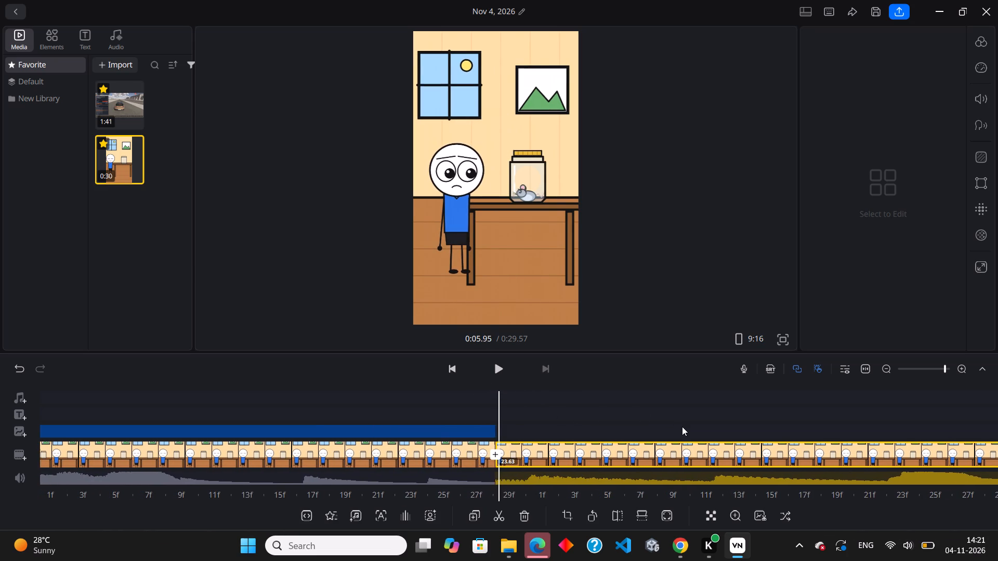
left_click_drag(682, 426, 689, 433)
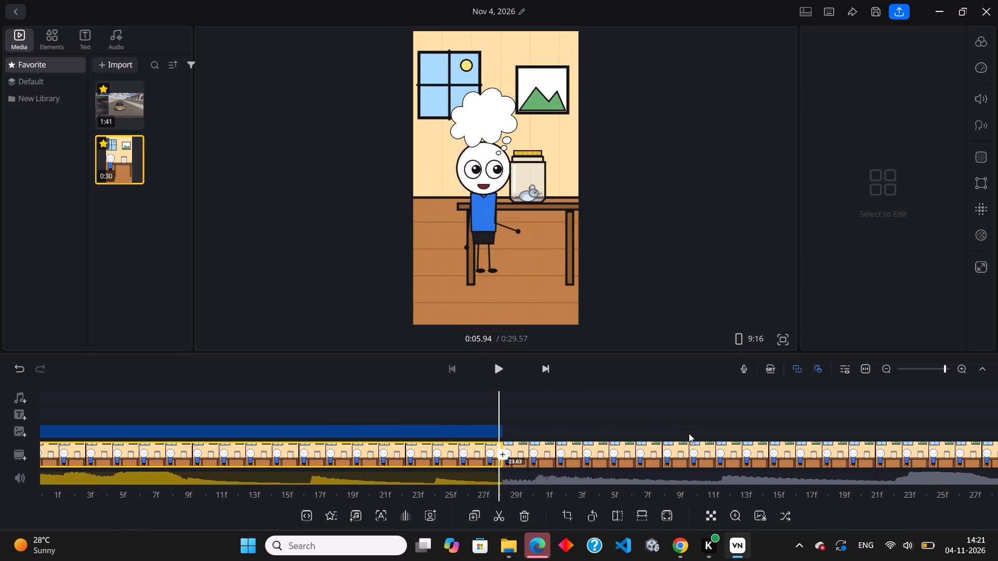
left_click_drag(689, 433, 693, 436)
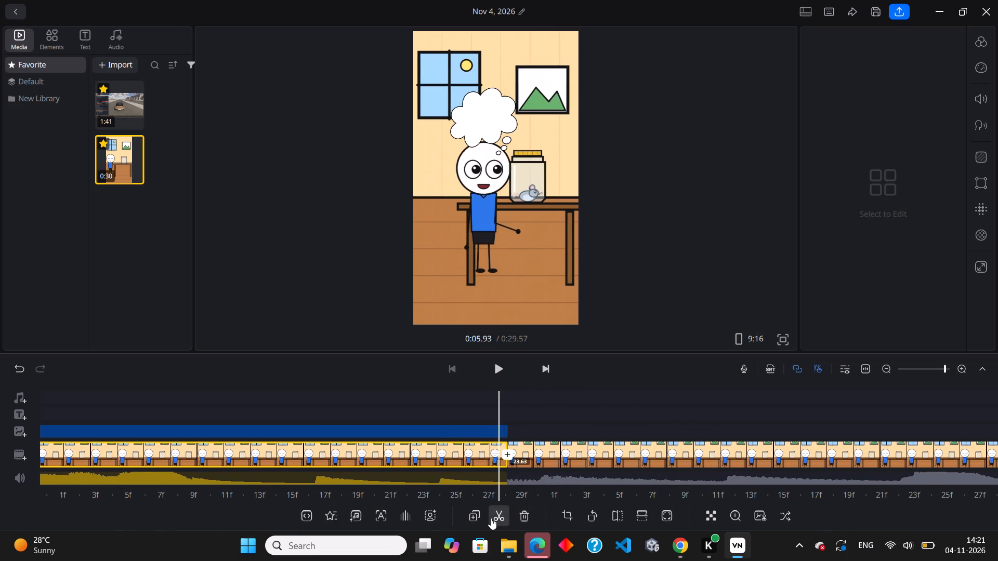
left_click(493, 519)
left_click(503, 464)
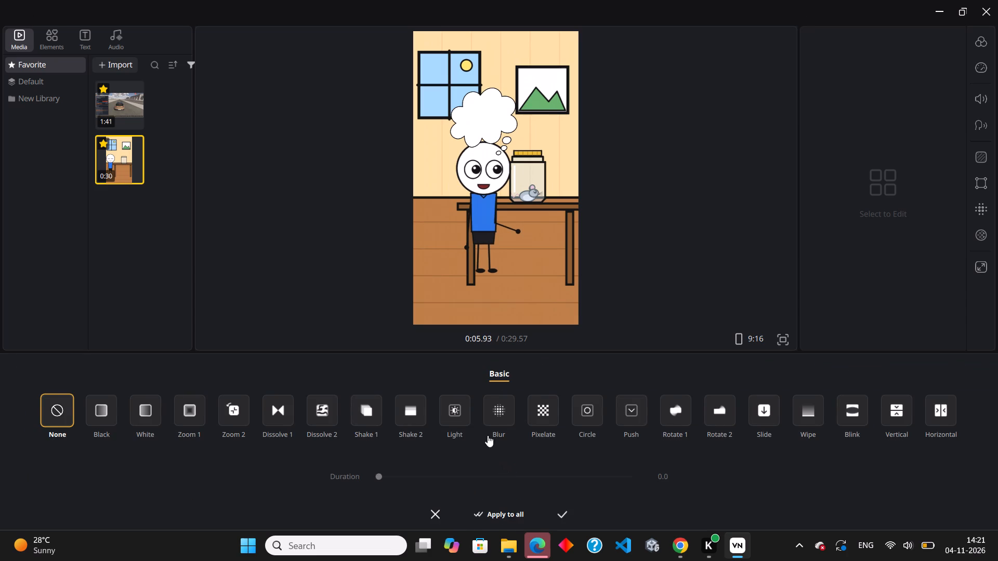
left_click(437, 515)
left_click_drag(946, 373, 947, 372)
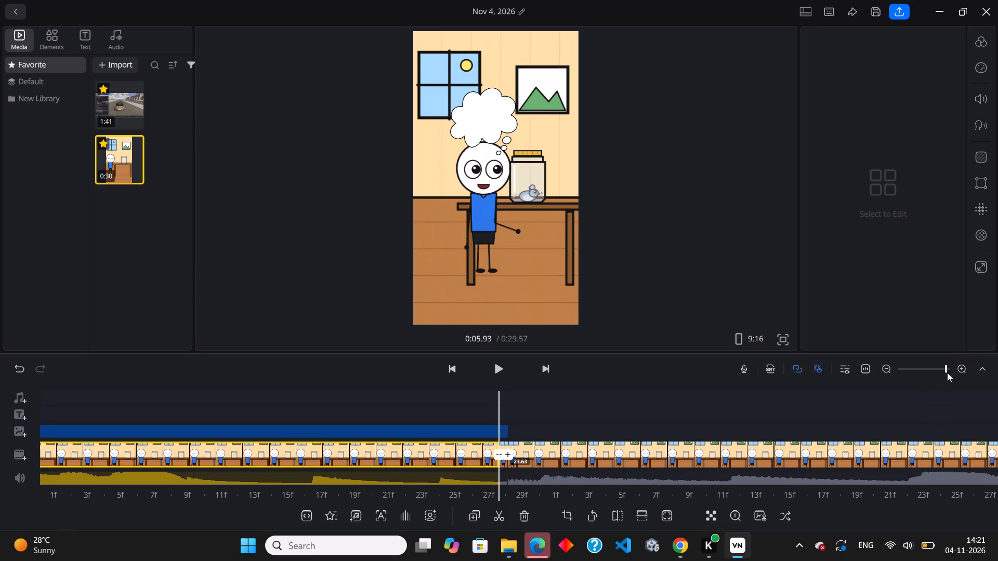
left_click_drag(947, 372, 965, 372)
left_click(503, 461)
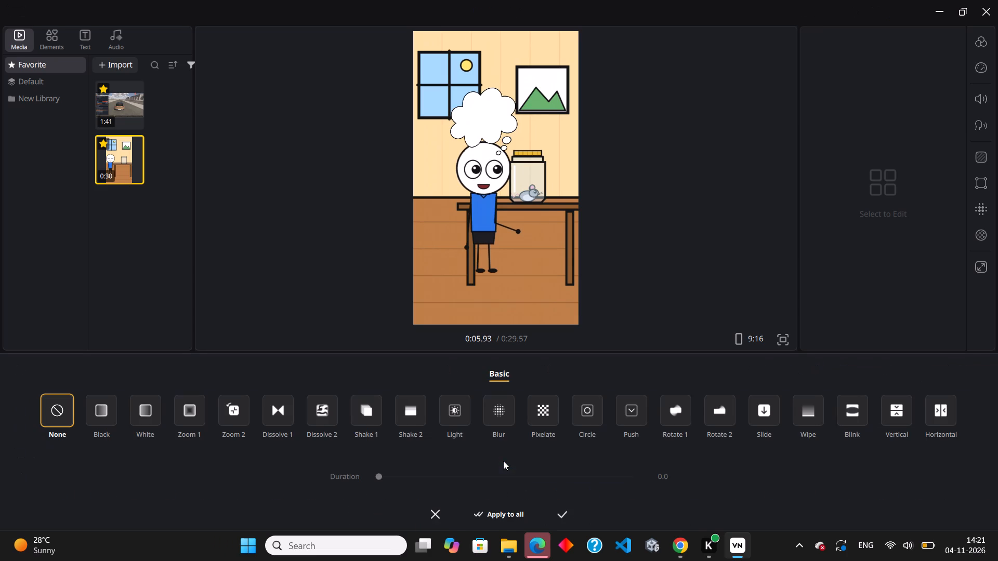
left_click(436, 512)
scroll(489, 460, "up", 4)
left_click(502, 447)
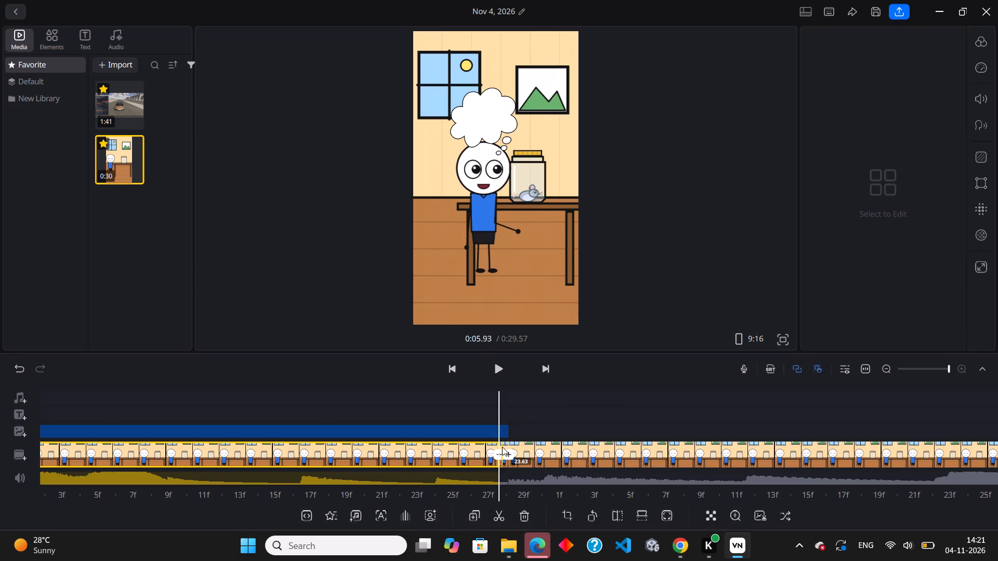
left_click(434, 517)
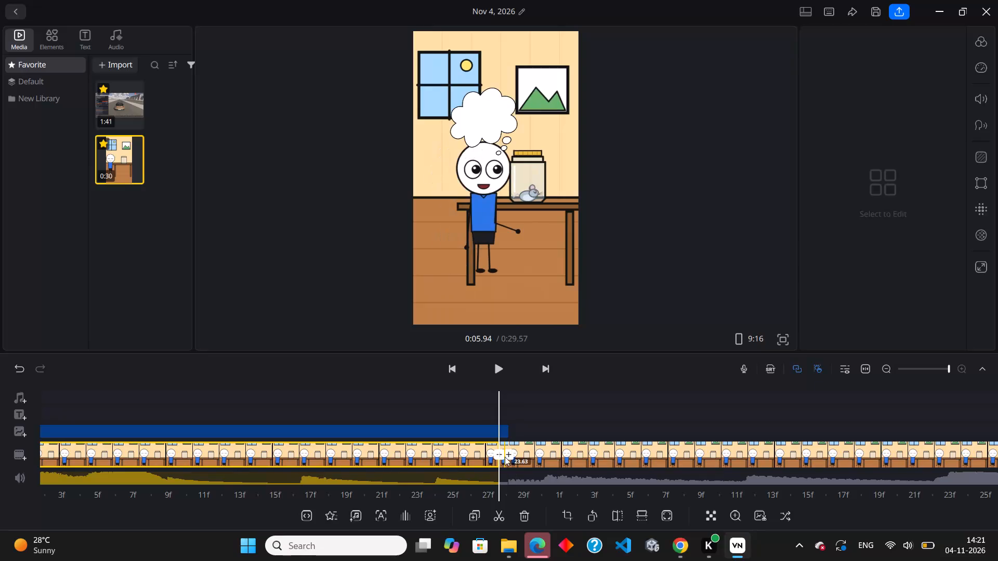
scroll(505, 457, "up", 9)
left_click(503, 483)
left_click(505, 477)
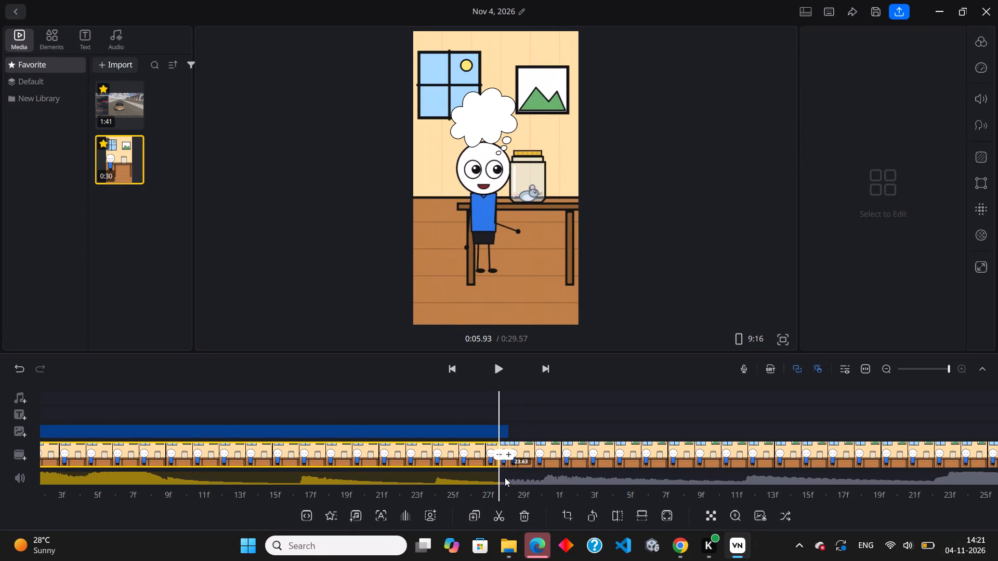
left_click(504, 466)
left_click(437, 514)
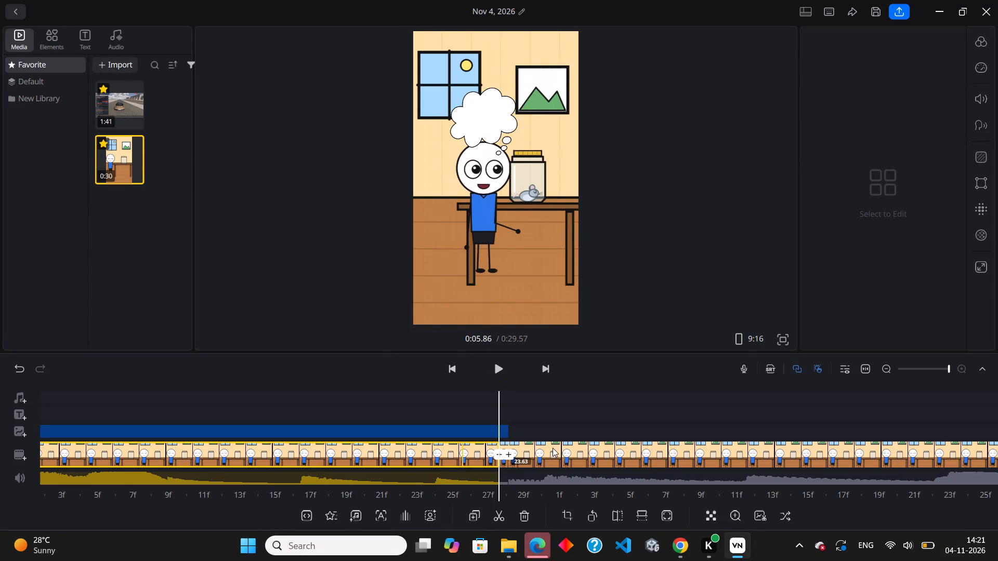
Delete the tiny leftover piece between the split at 0:05.93 and the second video clip.
left_click(553, 447)
left_click(450, 437)
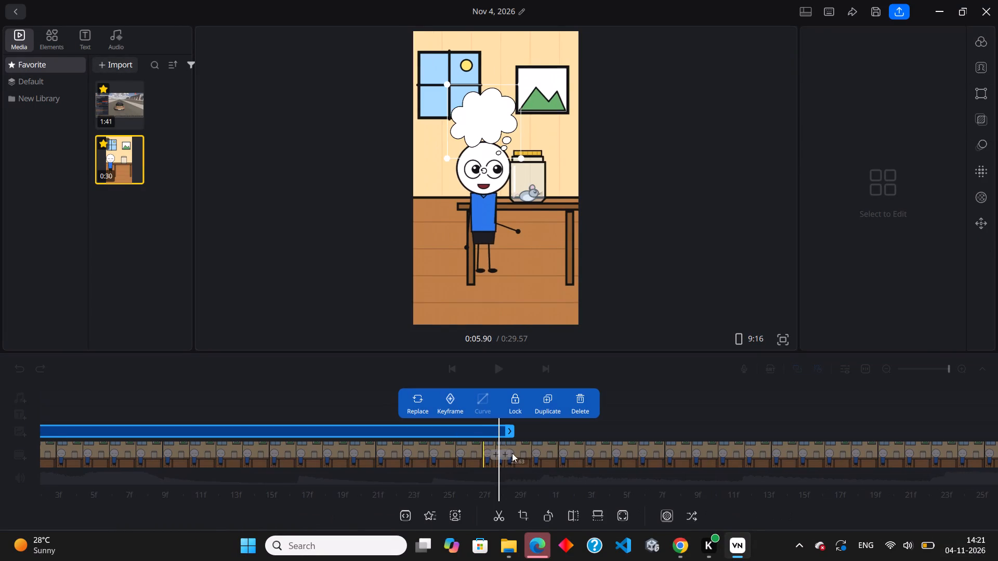
left_click(584, 422)
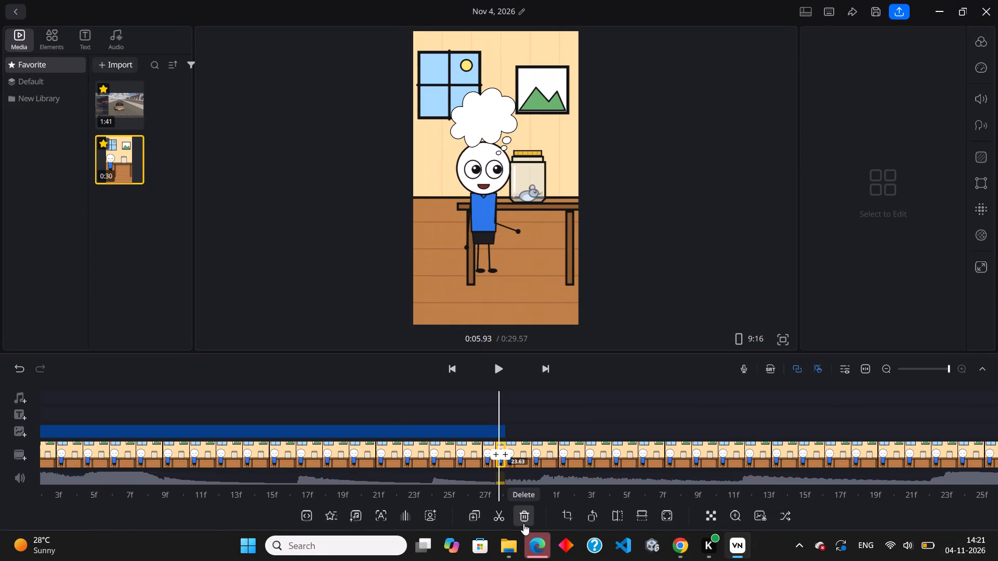
left_click(524, 523)
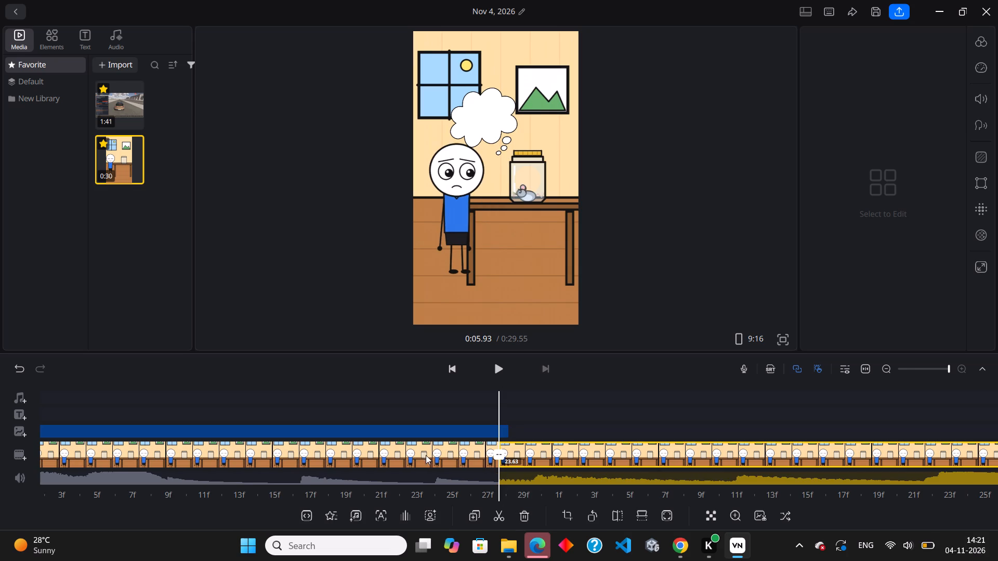
Play and scrub across the new cut to examine how the thought bubble's end lines up with the pose change.
left_click_drag(419, 453, 524, 457)
left_click(496, 372)
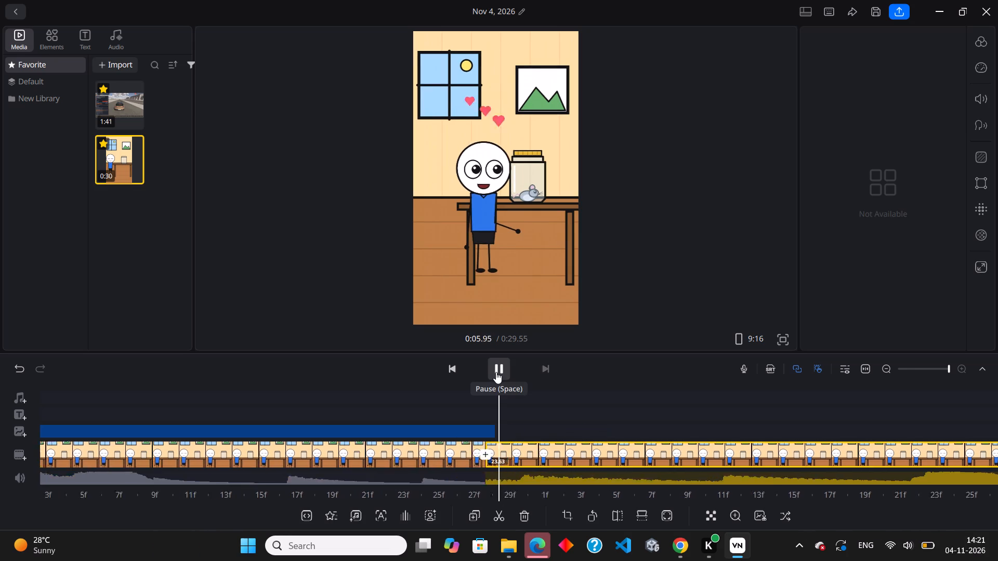
left_click(496, 372)
left_click_drag(536, 408, 772, 442)
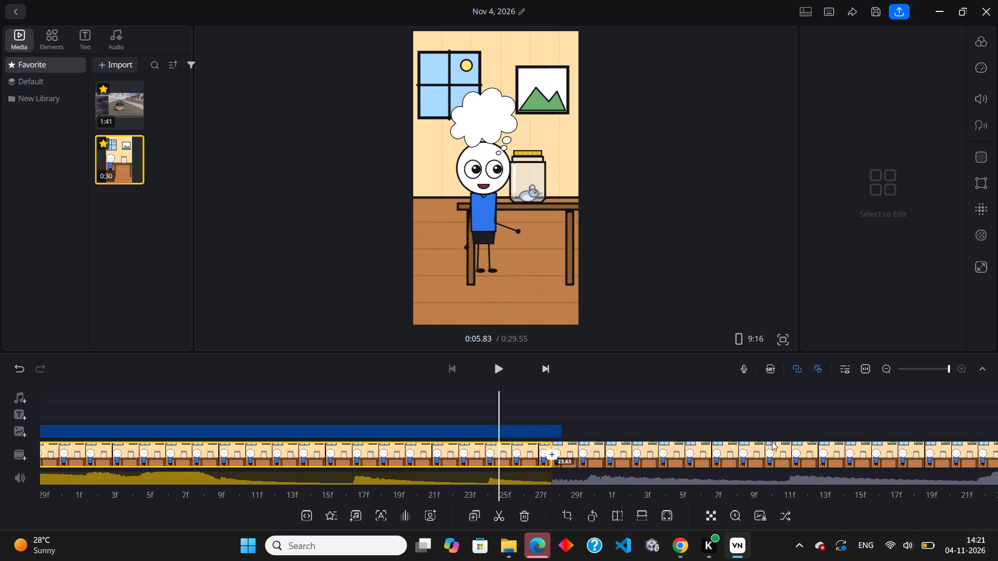
Extend the end of the thought-bubble overlay slightly further past the cut to the second video clip.
left_click_drag(772, 442, 724, 455)
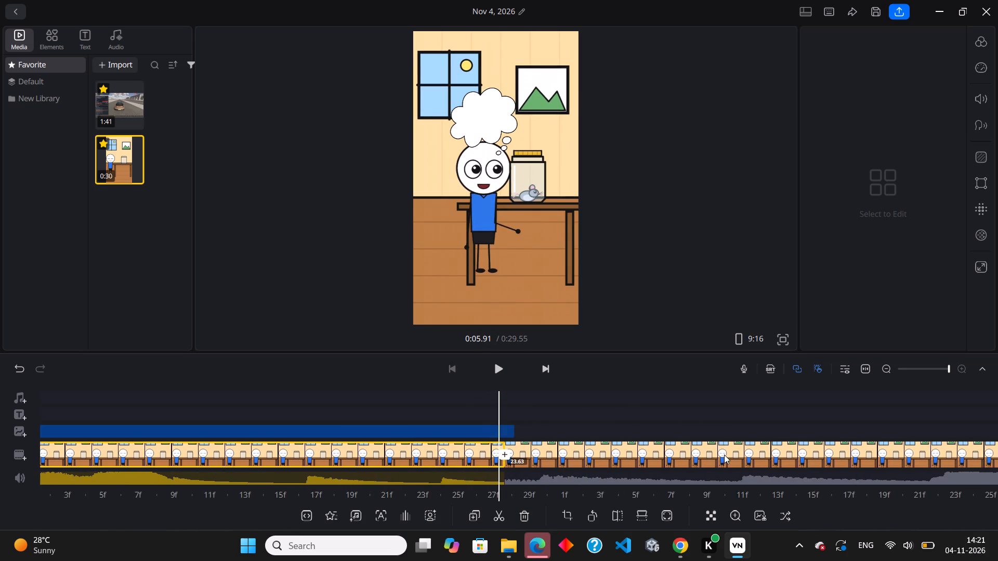
left_click_drag(724, 455, 703, 459)
left_click(475, 437)
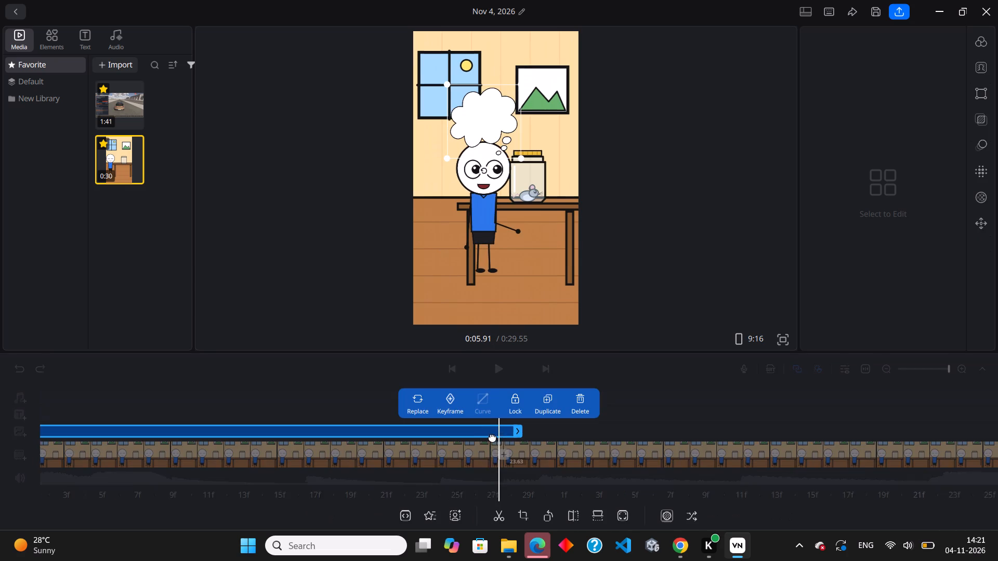
left_click_drag(523, 435, 536, 436)
Play and scrub across the cut to examine where the thought bubble disappears relative to the sad pose.
left_click_drag(599, 429, 649, 429)
left_click(500, 369)
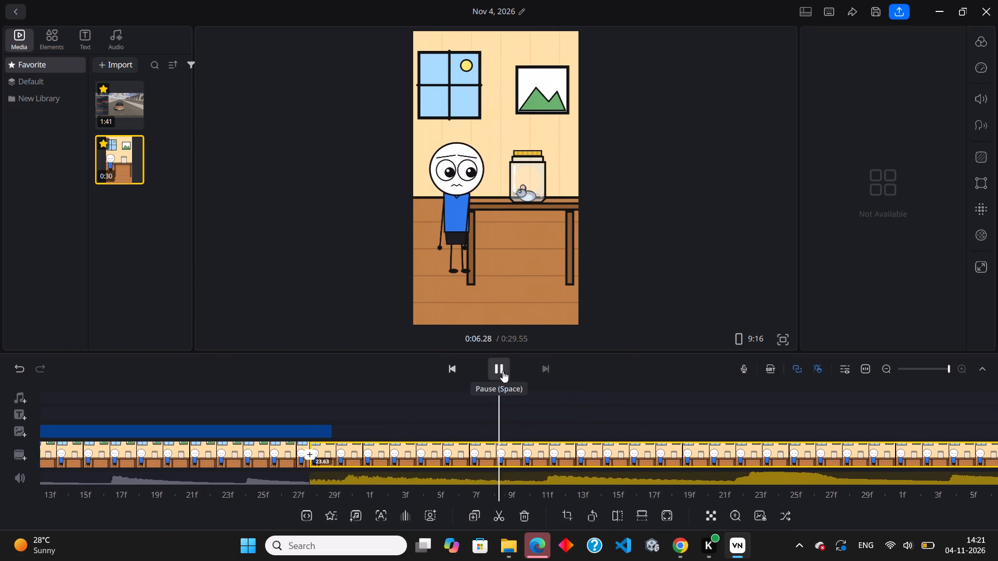
left_click_drag(515, 403, 696, 409)
left_click_drag(589, 410, 745, 421)
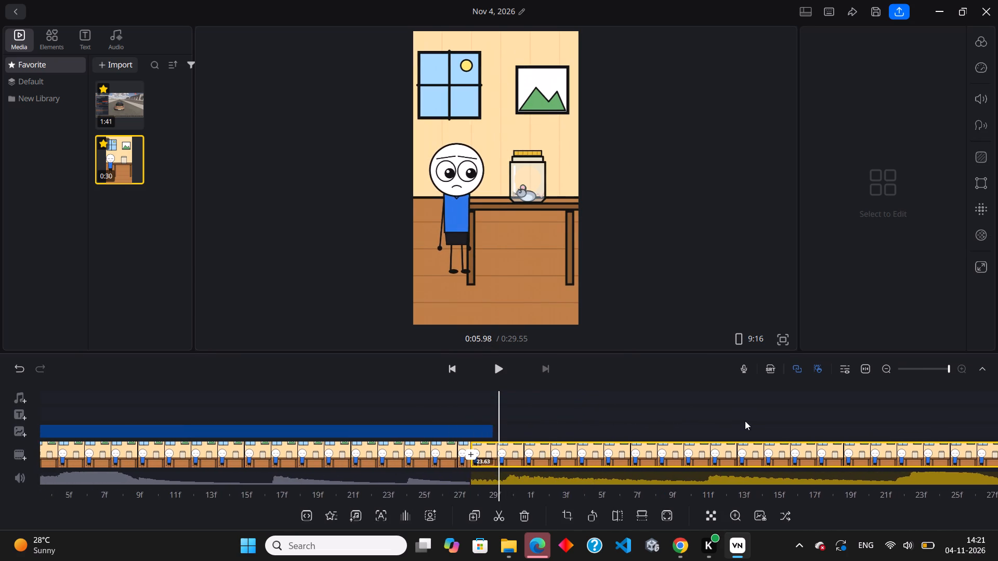
left_click_drag(745, 421, 744, 426)
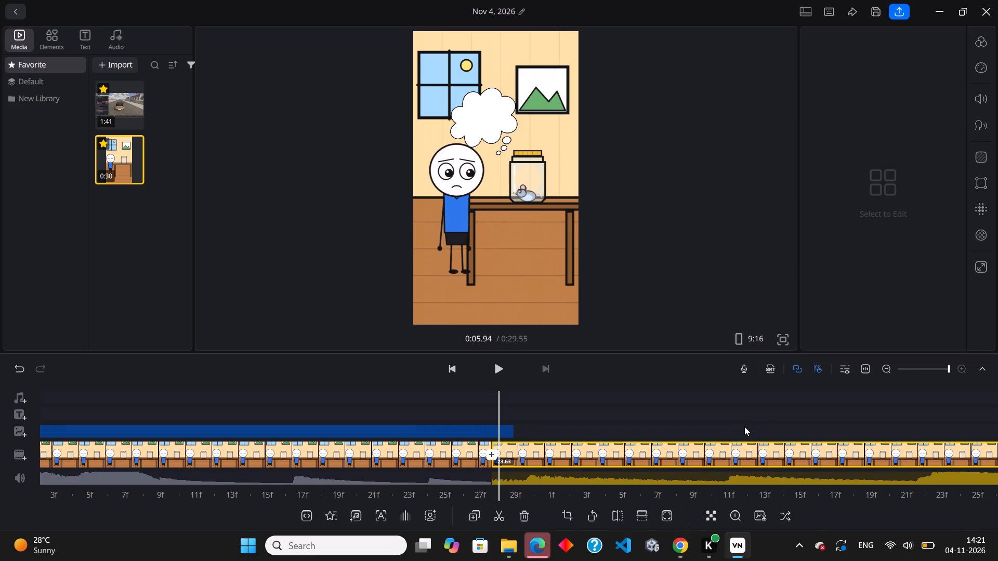
left_click_drag(744, 426, 742, 426)
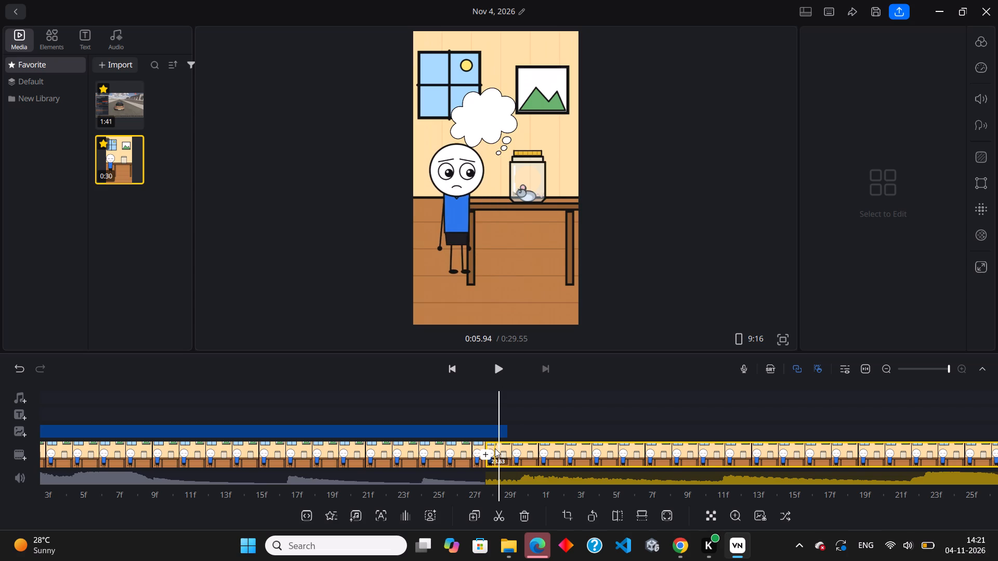
scroll(524, 165, "up", 3)
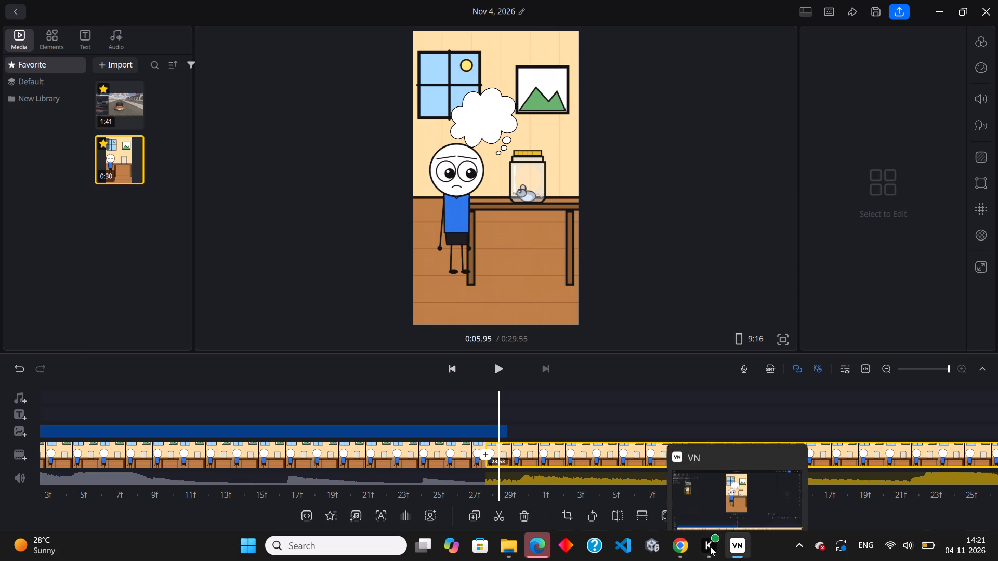
Switch to Chrome and search Google for "talking cloud png".
left_click(675, 547)
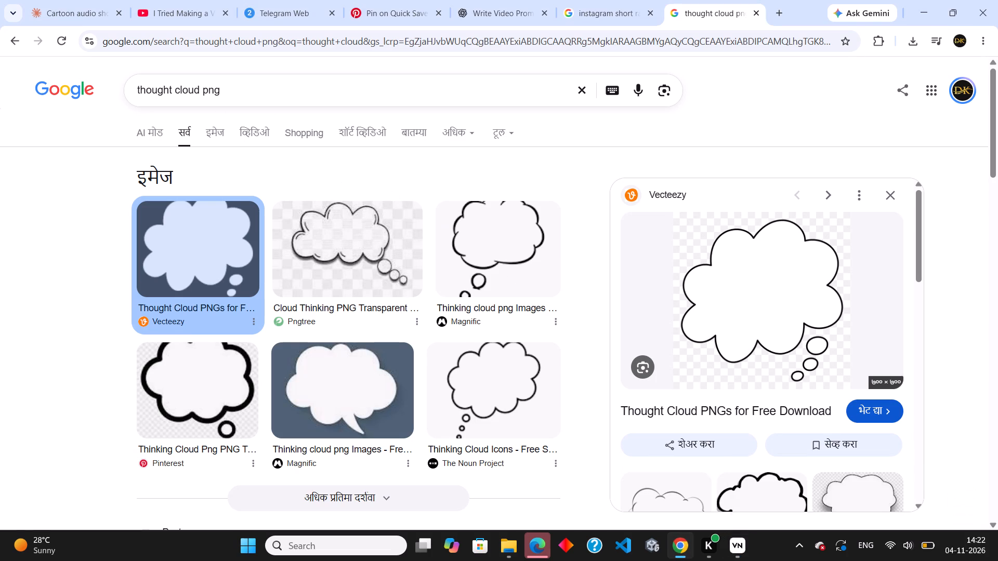
left_click_drag(172, 89, 7, 129)
type("talking")
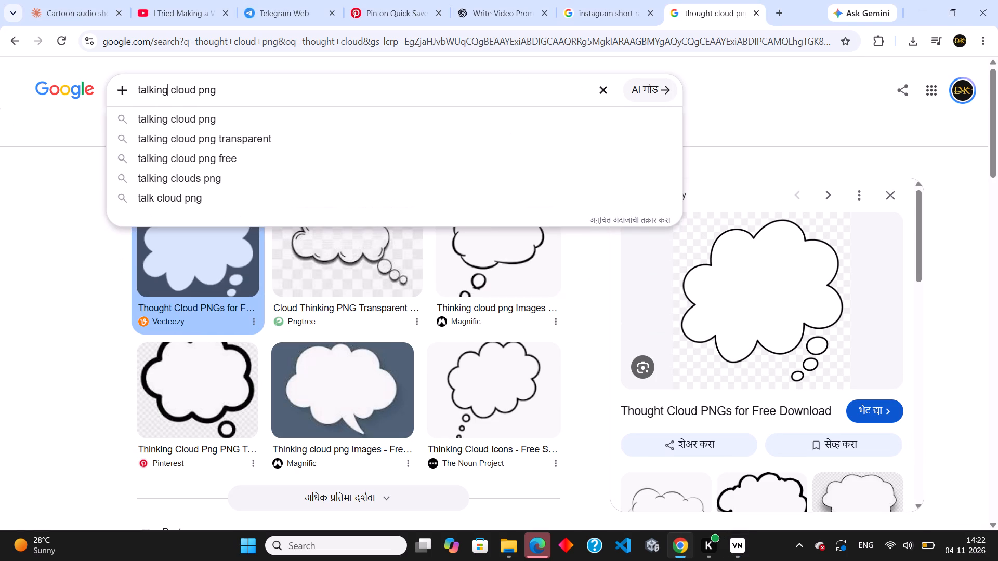
key("Return")
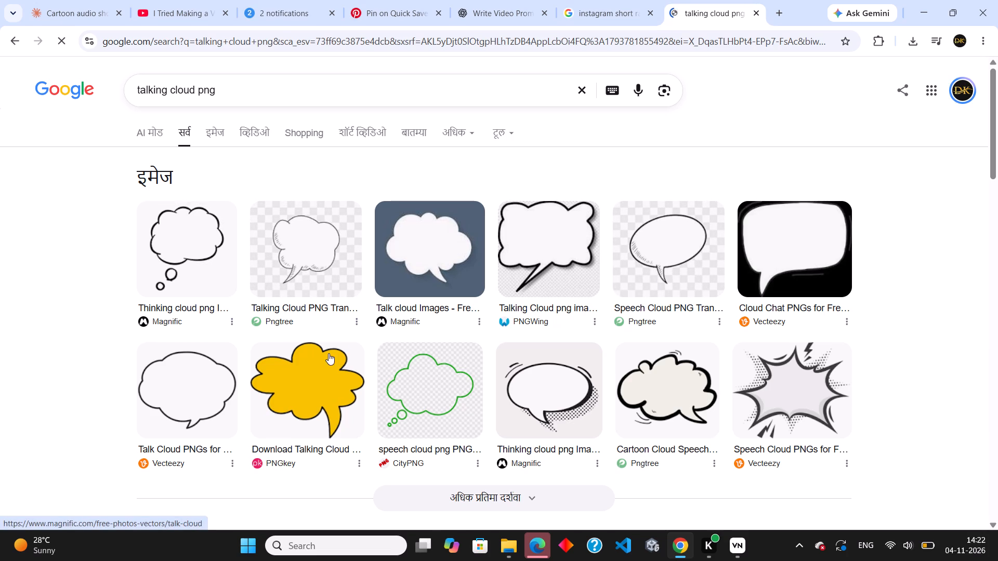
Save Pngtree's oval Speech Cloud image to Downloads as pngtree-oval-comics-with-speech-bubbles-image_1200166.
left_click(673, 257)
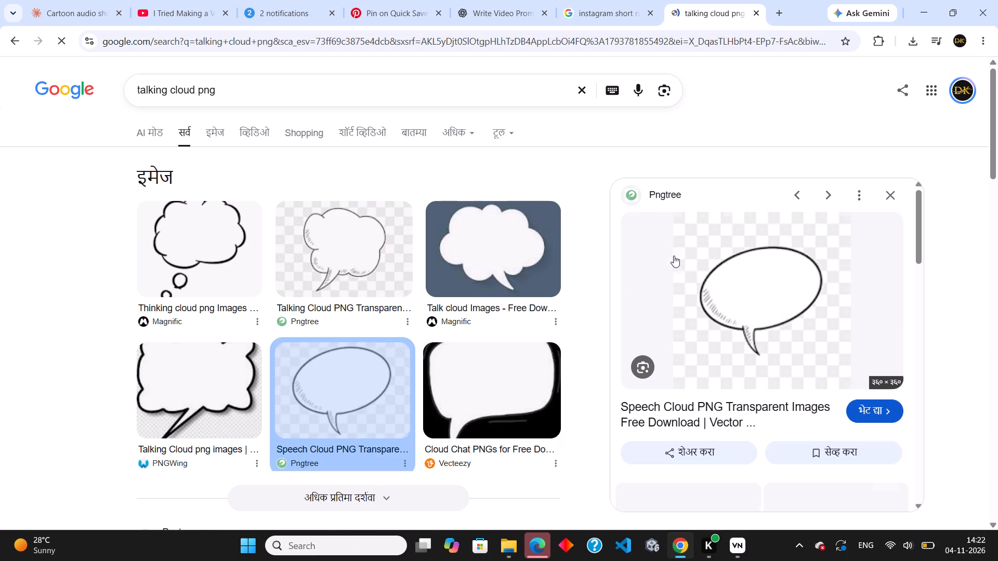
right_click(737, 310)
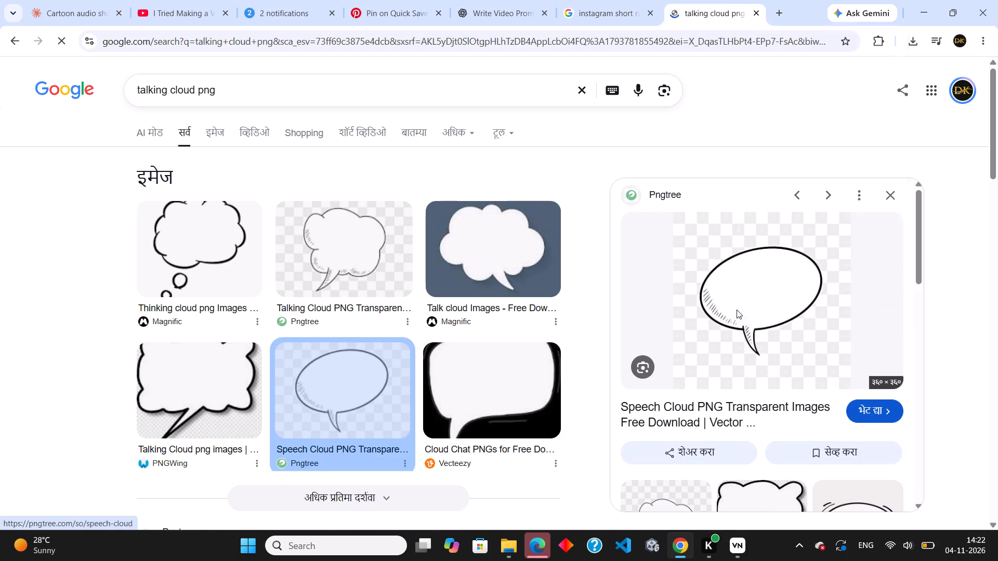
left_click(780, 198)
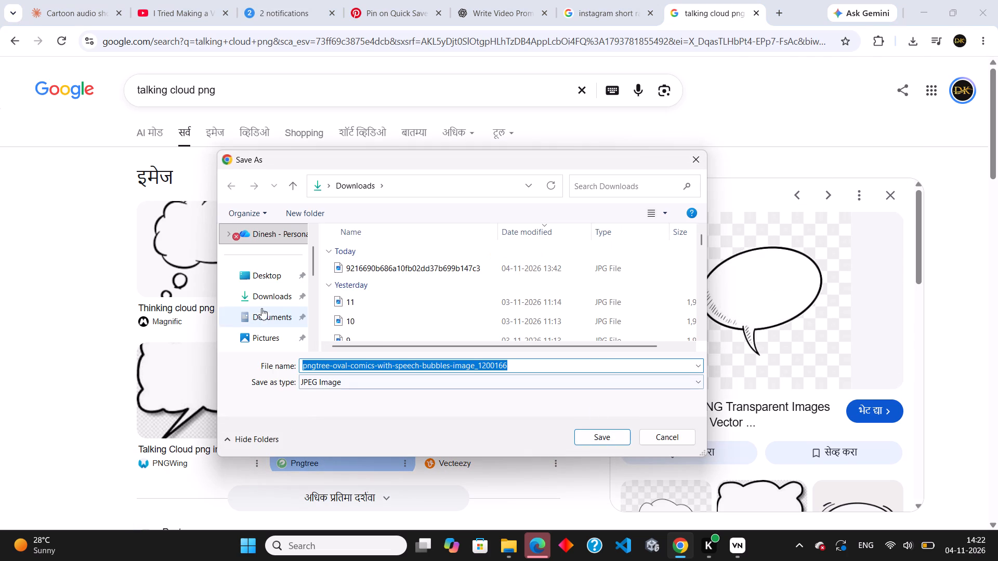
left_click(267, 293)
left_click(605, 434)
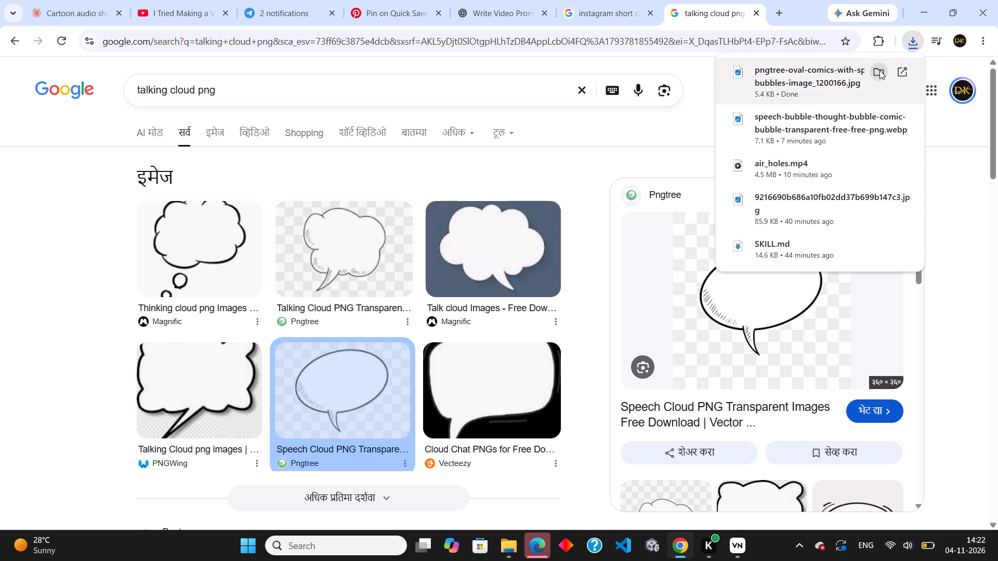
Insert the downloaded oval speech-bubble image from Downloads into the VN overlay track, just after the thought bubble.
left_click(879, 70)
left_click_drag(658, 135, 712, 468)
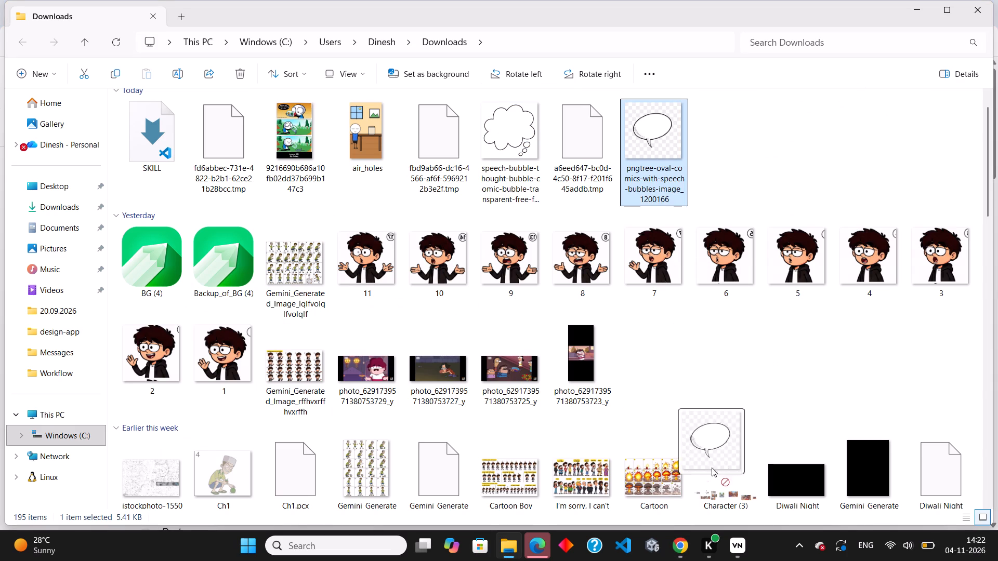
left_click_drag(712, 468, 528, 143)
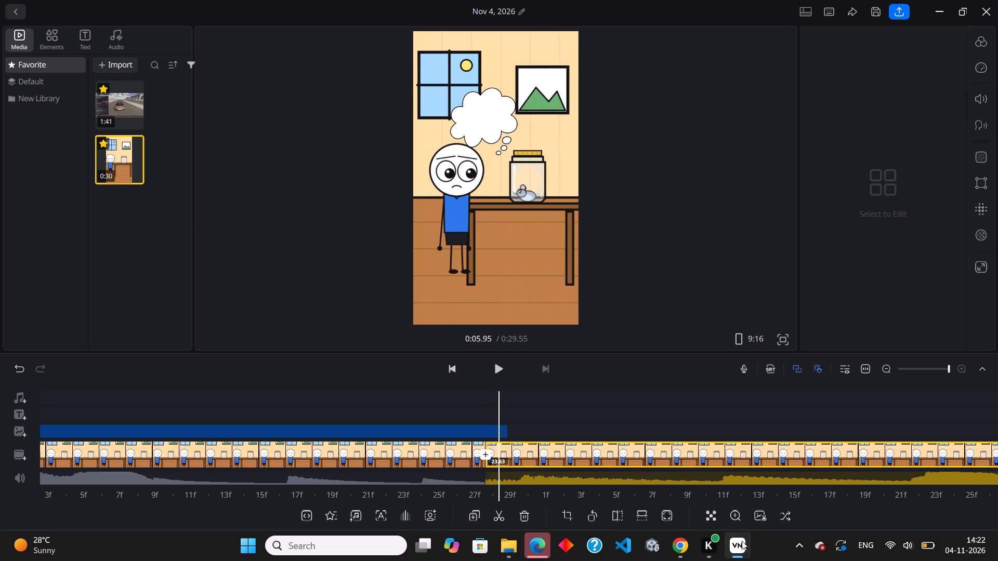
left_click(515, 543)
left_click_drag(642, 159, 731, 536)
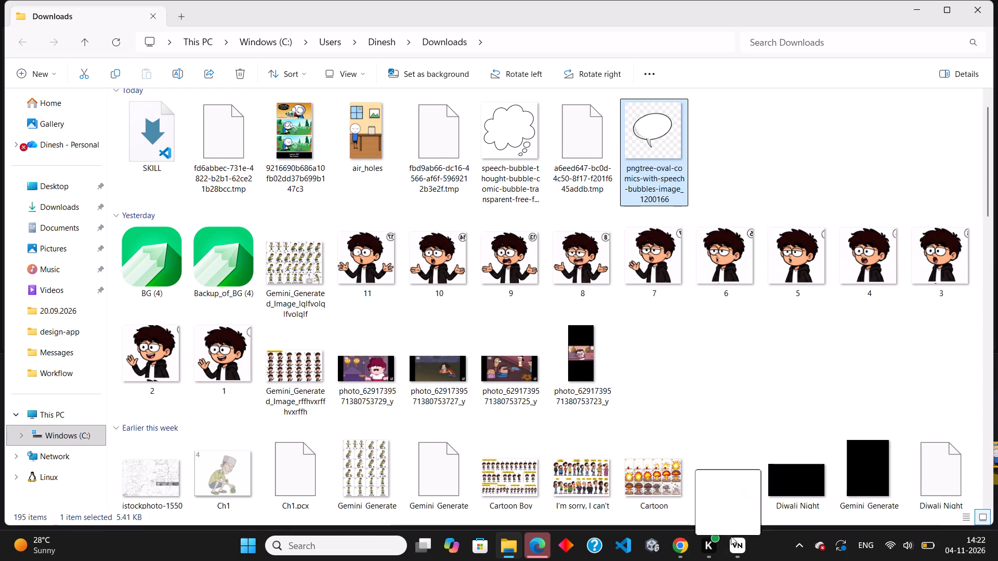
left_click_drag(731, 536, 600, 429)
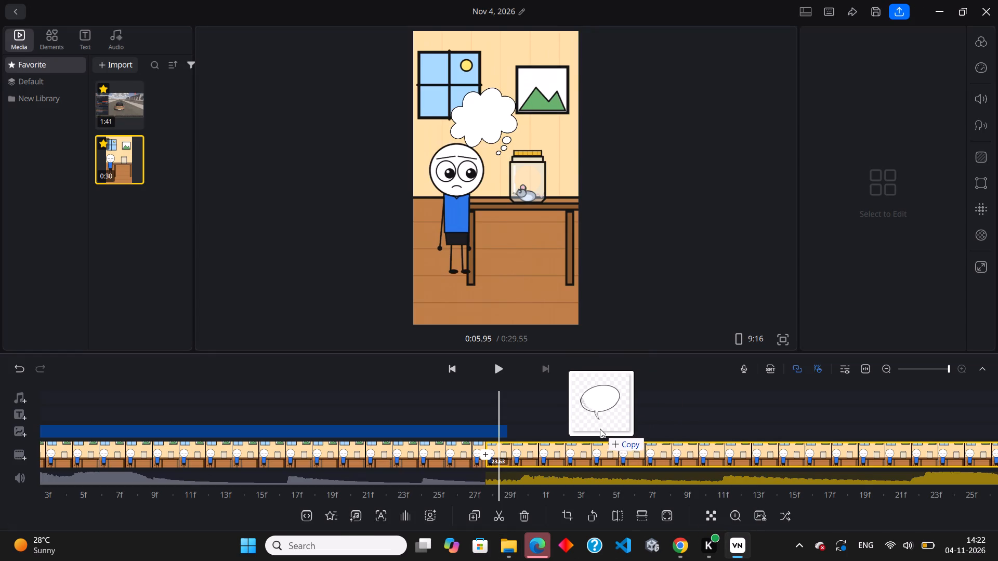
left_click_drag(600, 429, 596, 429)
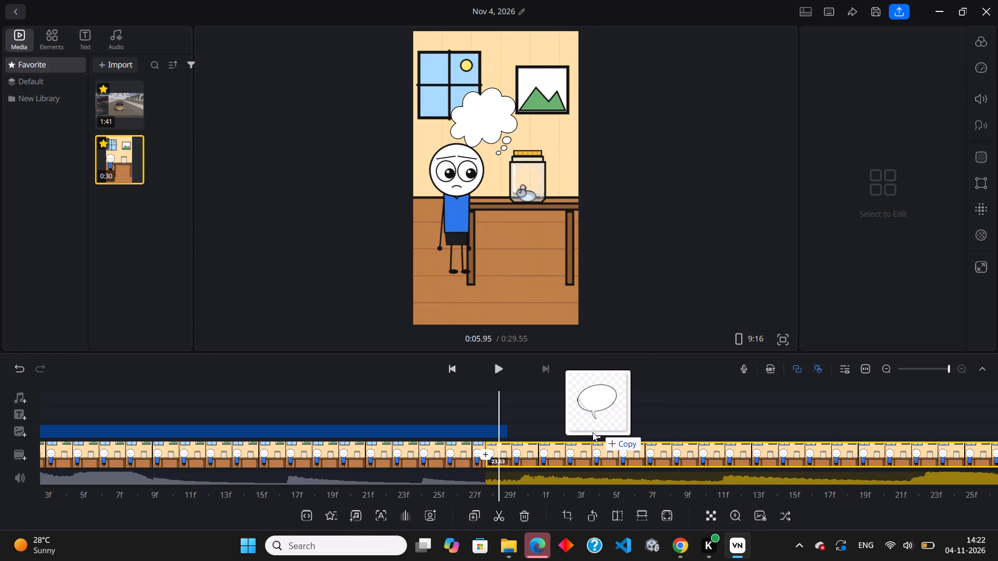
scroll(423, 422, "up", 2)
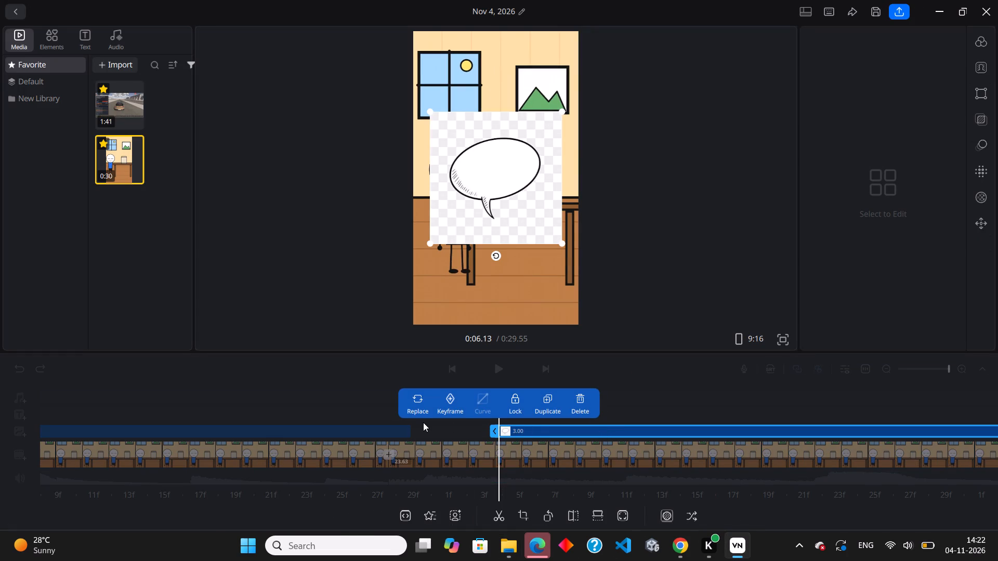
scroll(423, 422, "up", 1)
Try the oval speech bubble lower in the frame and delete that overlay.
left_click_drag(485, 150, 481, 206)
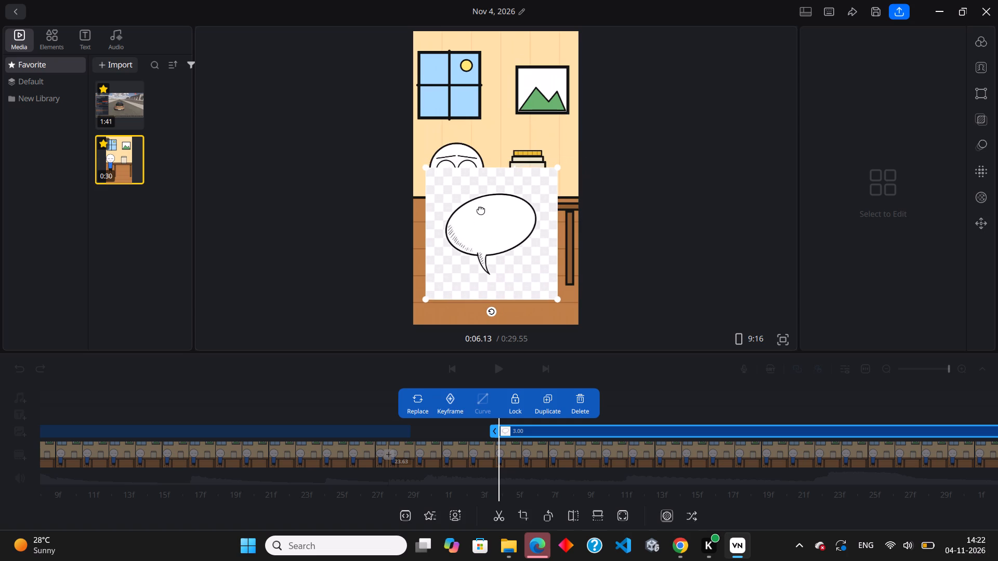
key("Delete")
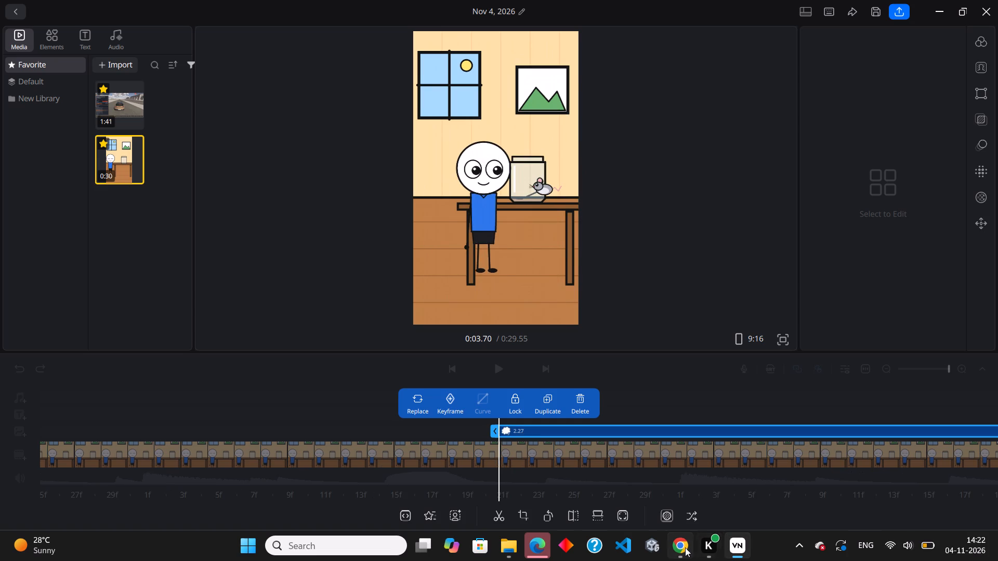
Back in Chrome, browse the bubble images and save Vecteezy's Cloud Chat image to Downloads as chat-box-clipart-design-illustration-free-png.
left_click(679, 546)
left_click(480, 257)
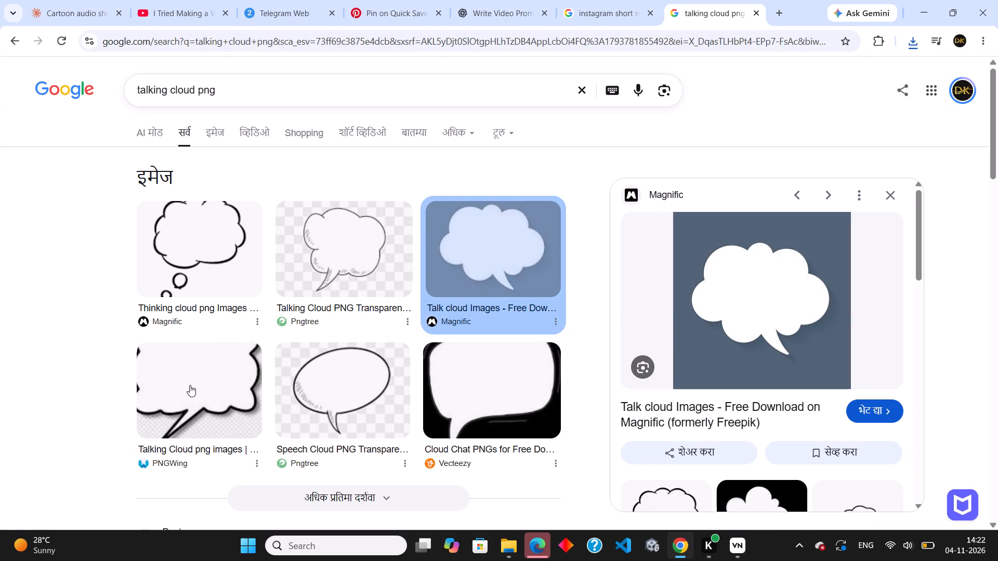
left_click(190, 385)
left_click(503, 401)
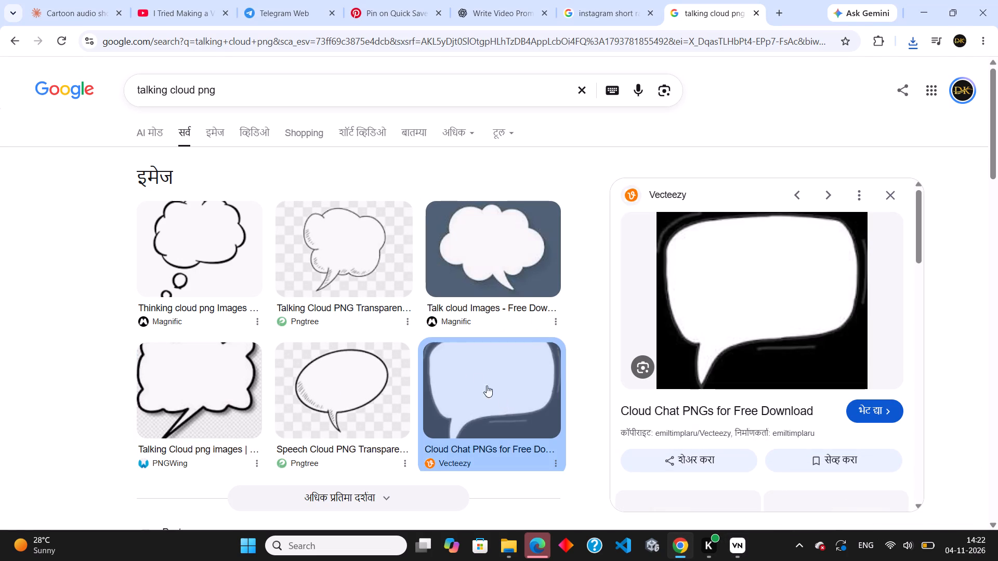
scroll(458, 364, "down", 2)
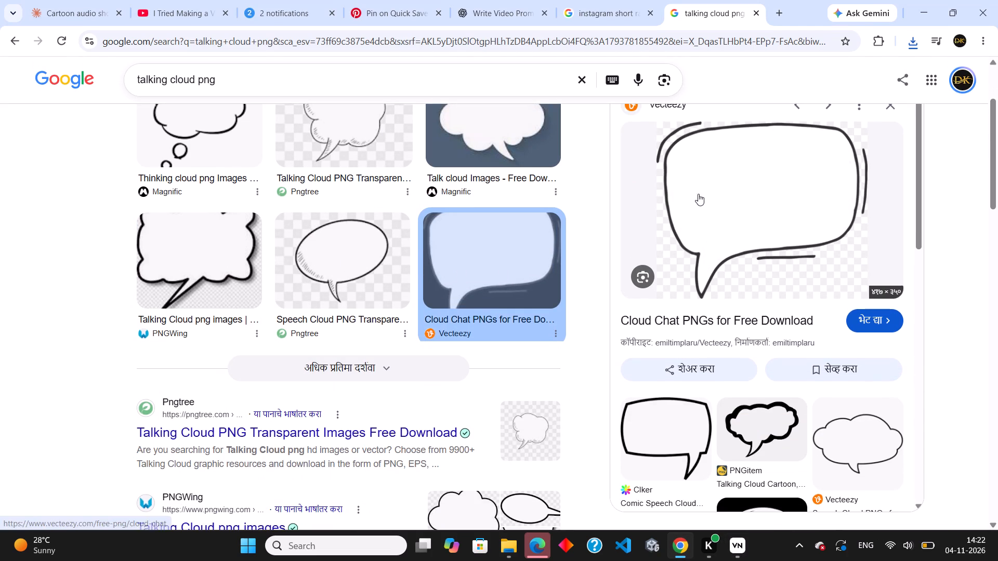
right_click(695, 192)
left_click(748, 386)
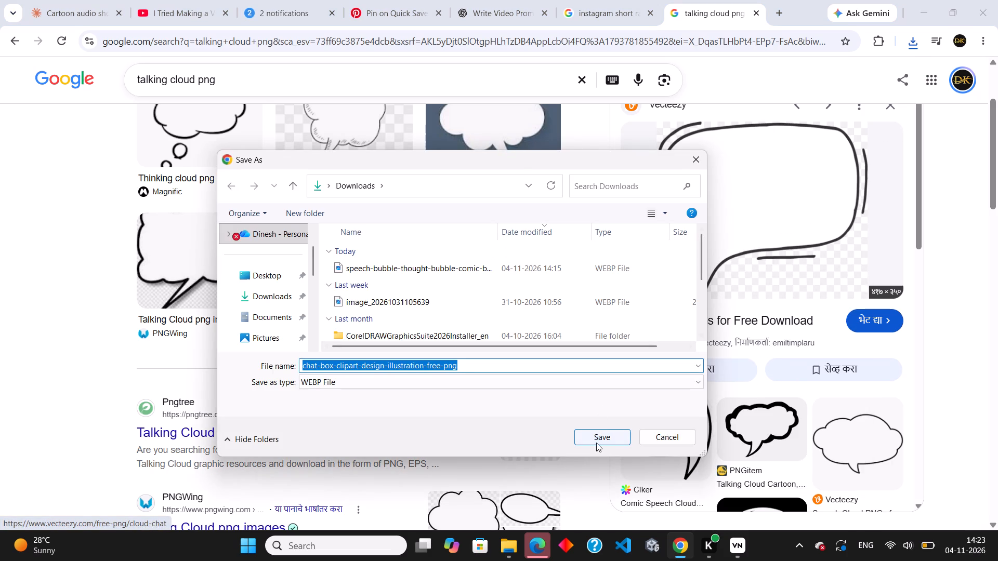
left_click(596, 443)
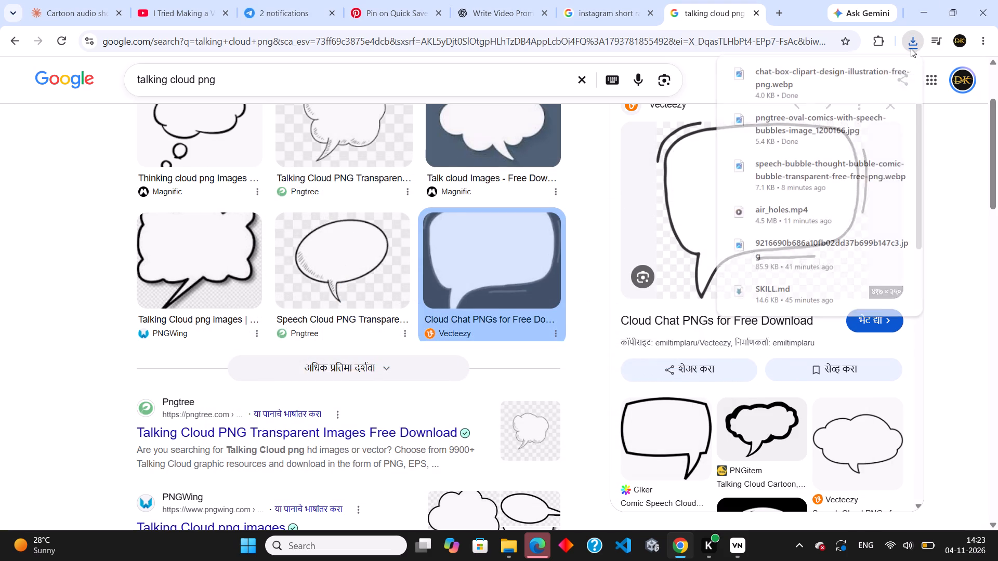
Insert the chat-box speech-bubble image from Downloads into VN as an overlay above the thought bubble, starting just before 0:03.70.
left_click(878, 74)
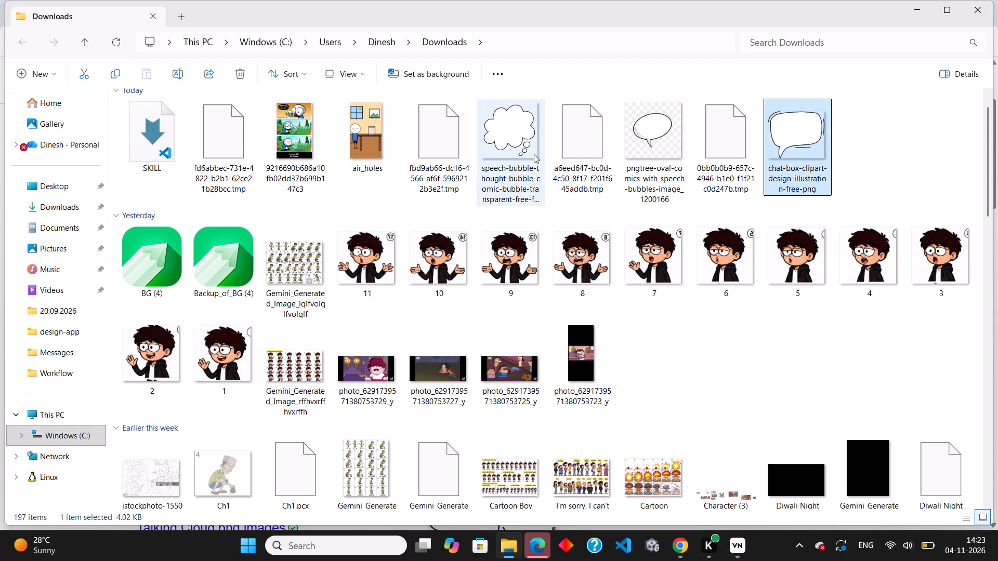
left_click_drag(792, 149, 738, 542)
left_click_drag(738, 542, 473, 436)
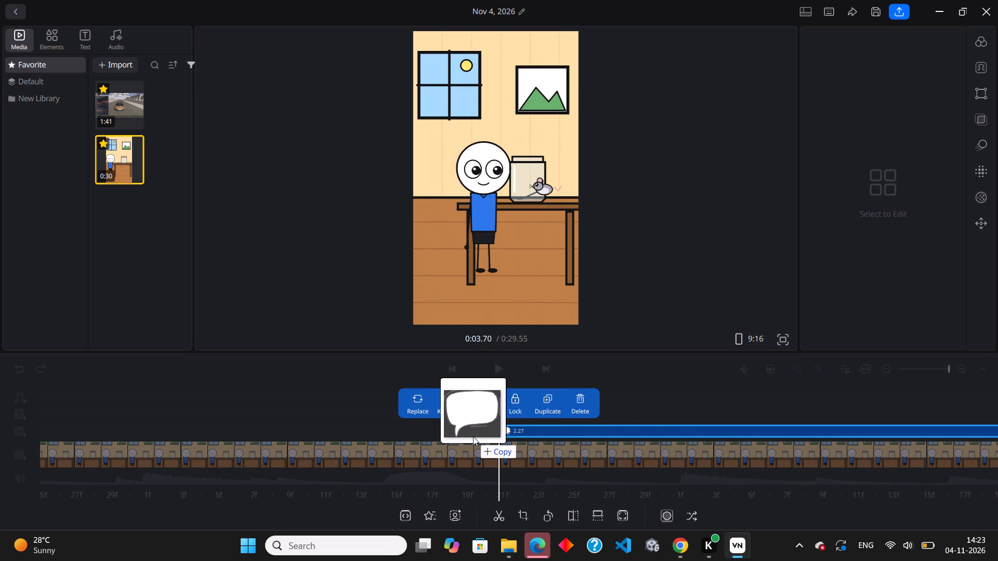
left_click_drag(473, 436, 462, 431)
scroll(379, 370, "down", 3)
scroll(702, 452, "up", 2)
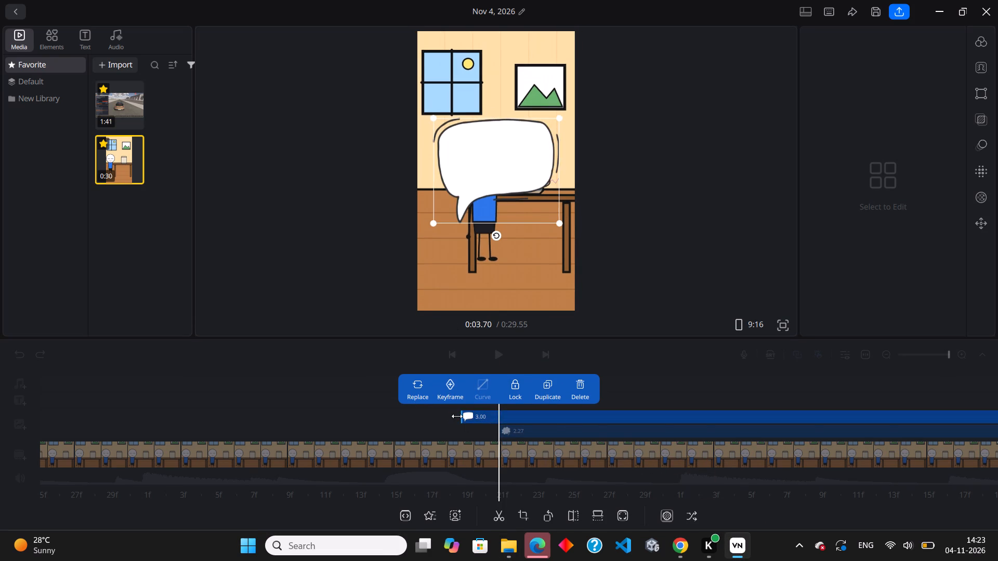
Trim the start of the speech-bubble overlay so that it lasts 2.15 seconds.
left_click_drag(457, 416, 909, 426)
scroll(375, 409, "down", 3)
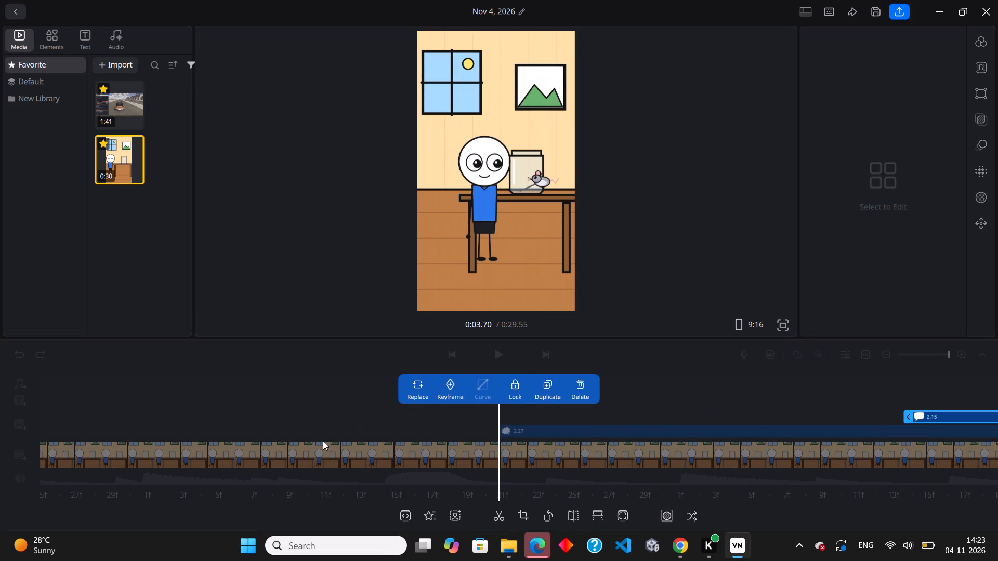
Trim the start of the speech-bubble overlay to the point where the thought bubble ends, leaving it 1.73 seconds long.
left_click(572, 455)
left_click_drag(684, 458, 478, 458)
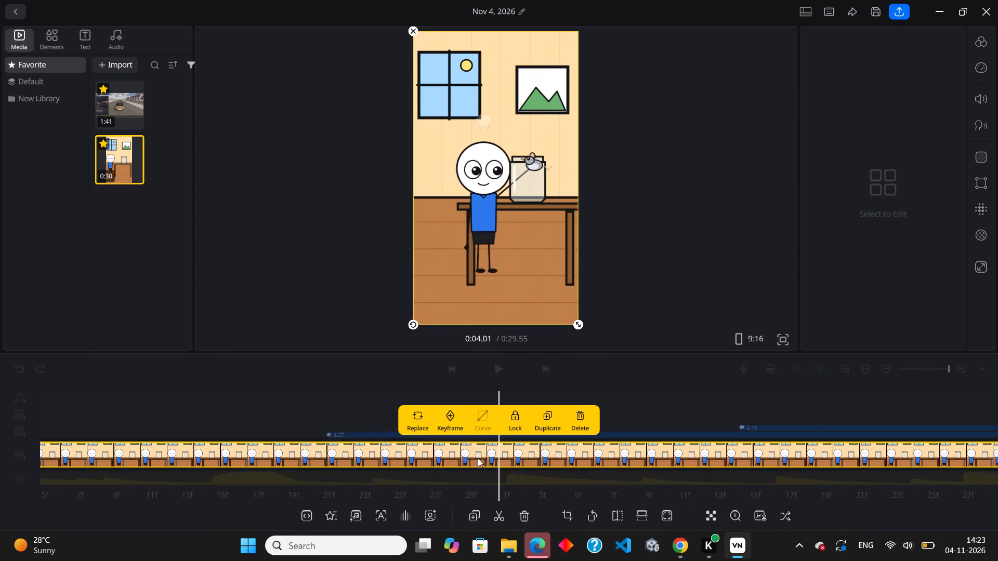
left_click_drag(478, 458, 0, 454)
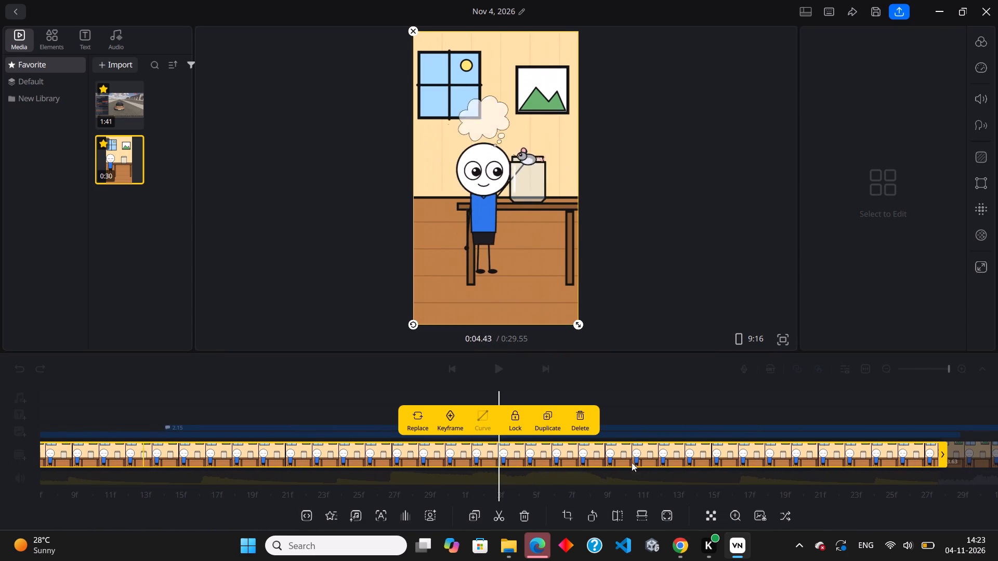
left_click_drag(728, 459, 705, 457)
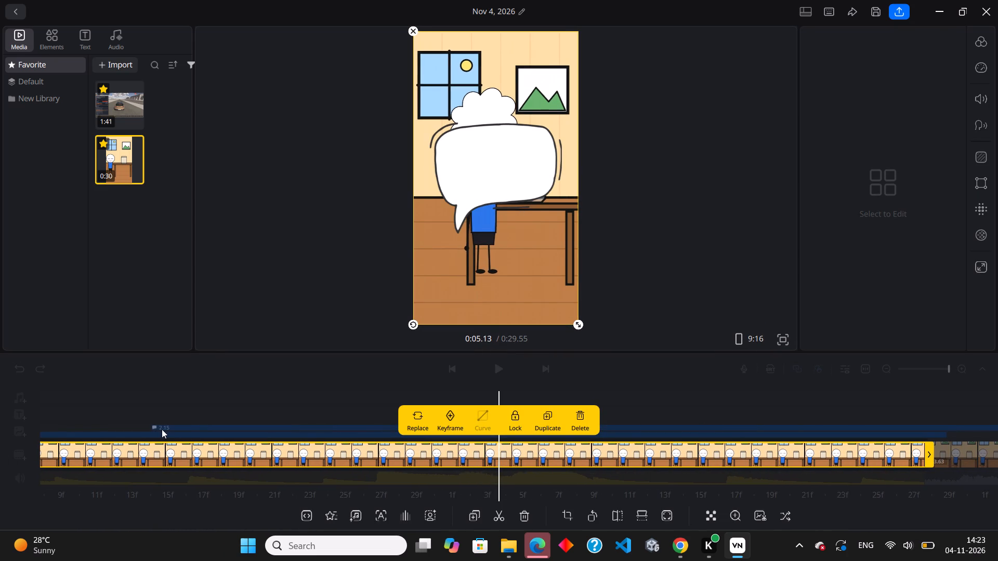
left_click(162, 429)
left_click(155, 425)
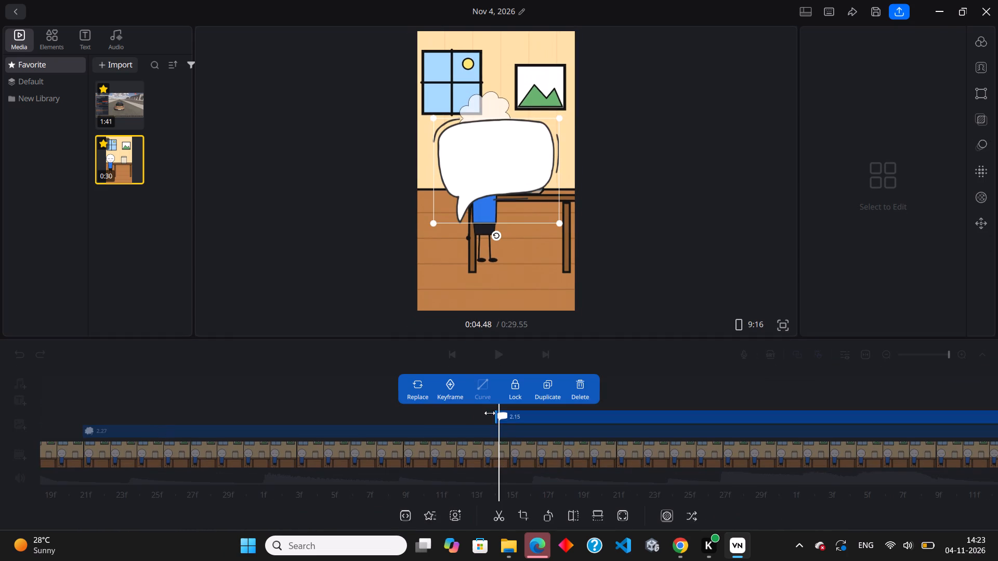
left_click_drag(496, 418, 997, 418)
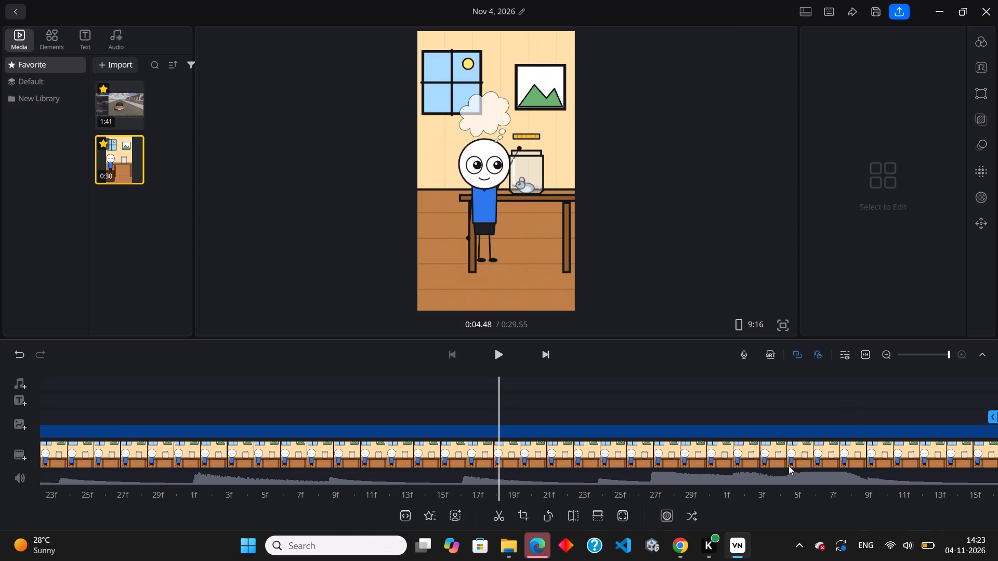
left_click_drag(789, 465, 217, 460)
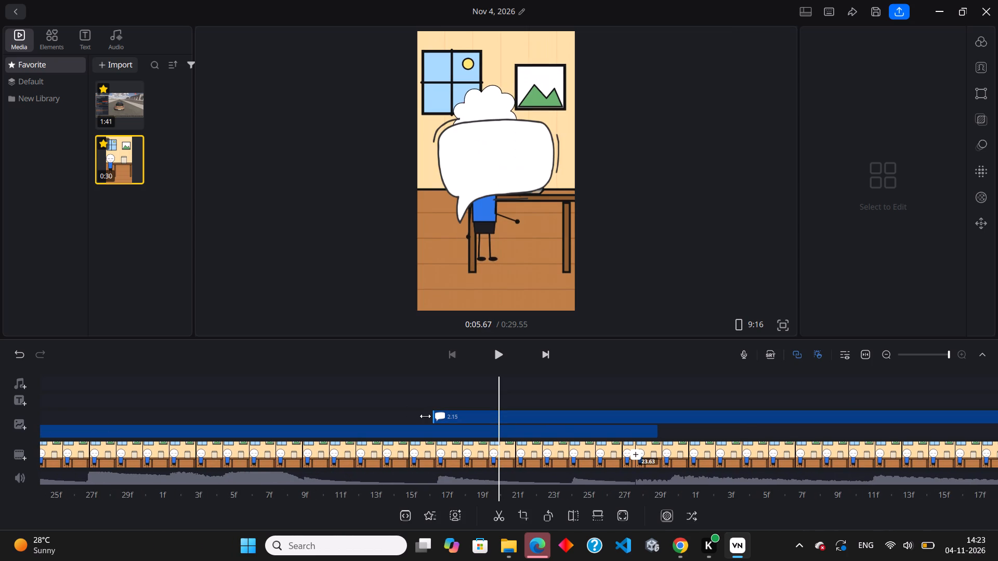
left_click_drag(425, 416, 644, 417)
scroll(678, 443, "up", 3)
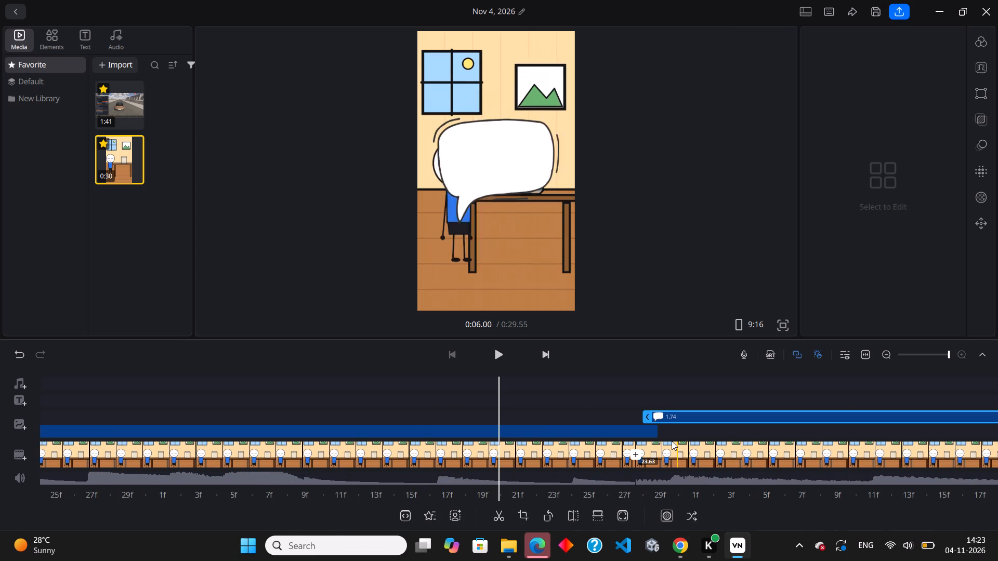
scroll(658, 450, "up", 3)
left_click_drag(650, 419, 656, 421)
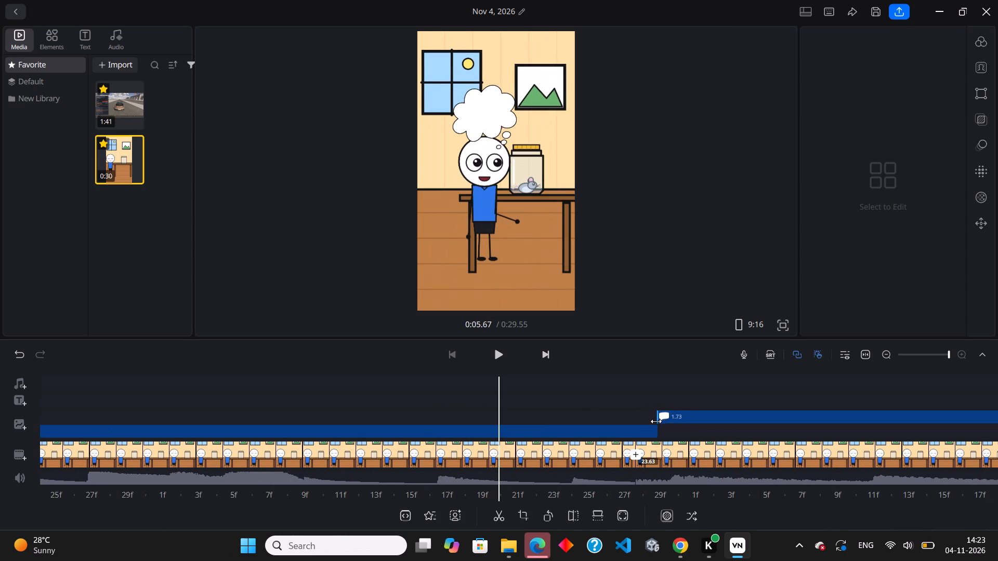
left_click_drag(656, 421, 659, 423)
Shrink the speech bubble to about half its size and place it over the top of the jar, with its tail pointing at the mouse.
left_click(658, 458)
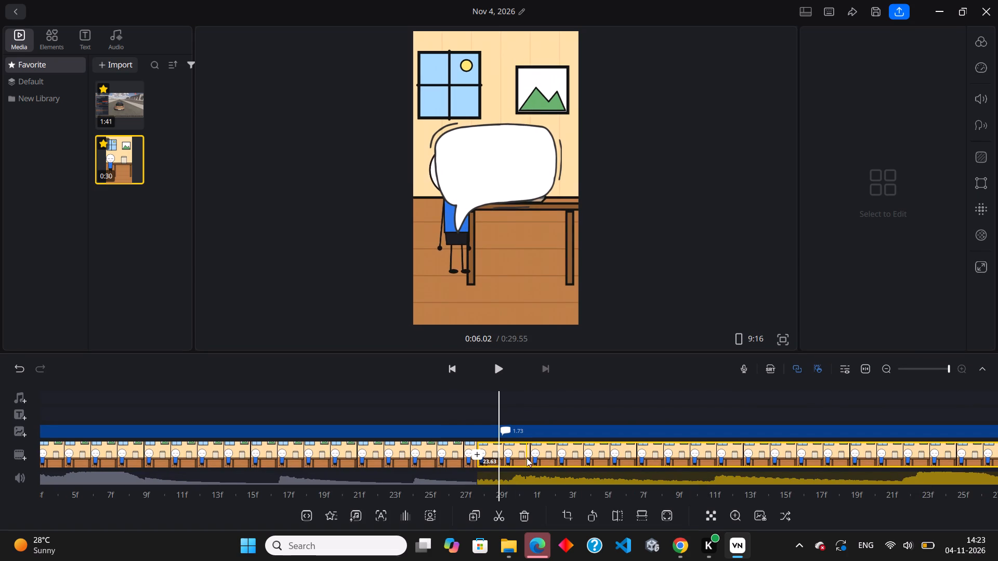
left_click(506, 161)
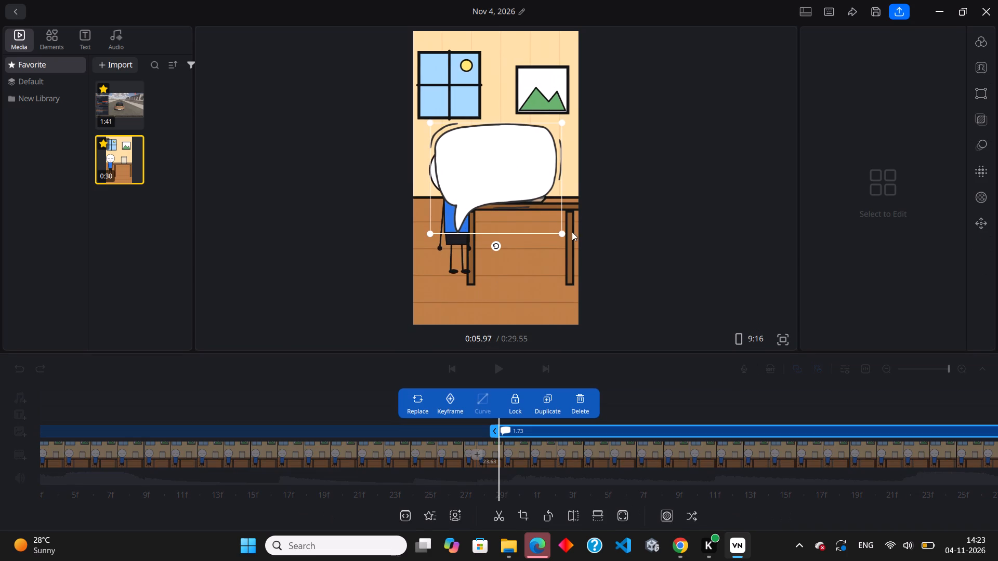
left_click_drag(562, 235, 459, 164)
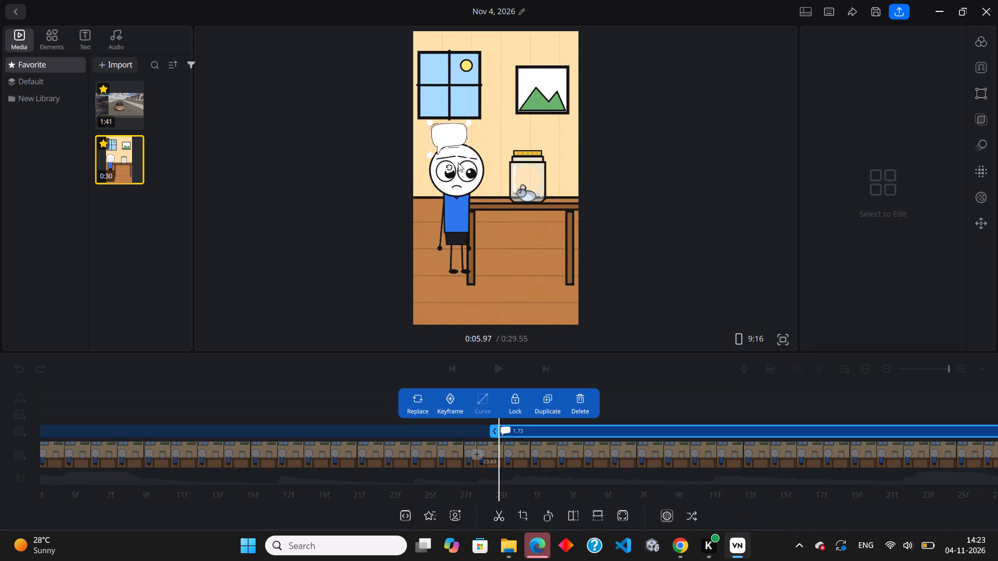
scroll(448, 141, "up", 8)
left_click_drag(448, 141, 549, 172)
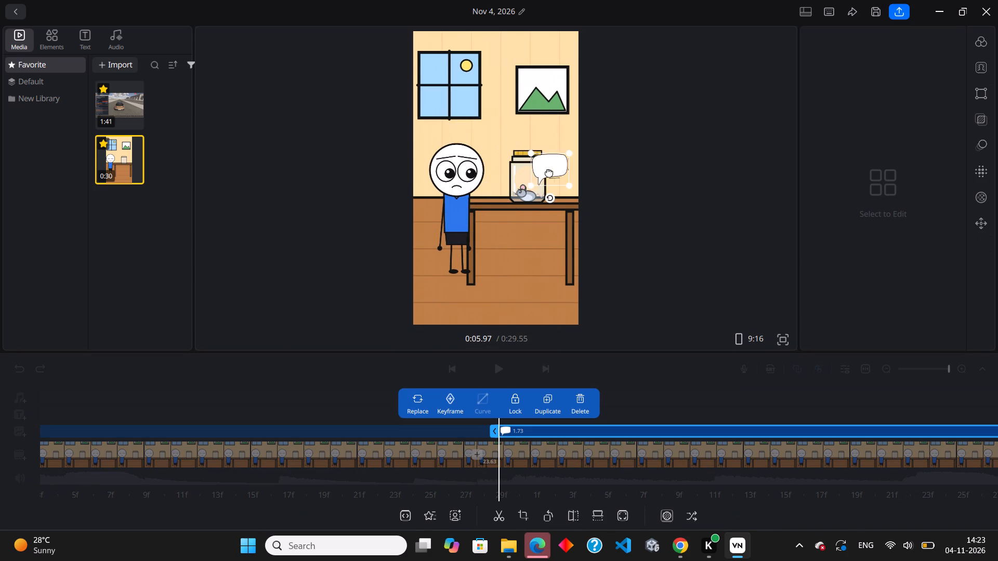
left_click_drag(549, 172, 532, 159)
left_click_drag(554, 173, 579, 193)
left_click_drag(548, 170, 546, 158)
left_click(668, 217)
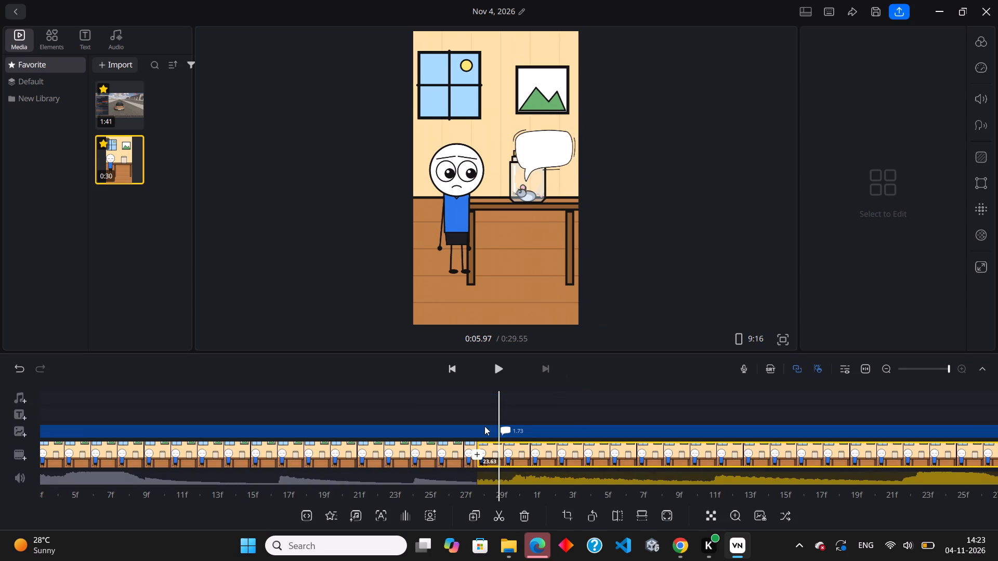
Trim the end of the thought-bubble overlay back to the cut between the two main clips, making it 2.23 seconds long.
scroll(443, 490, "up", 2)
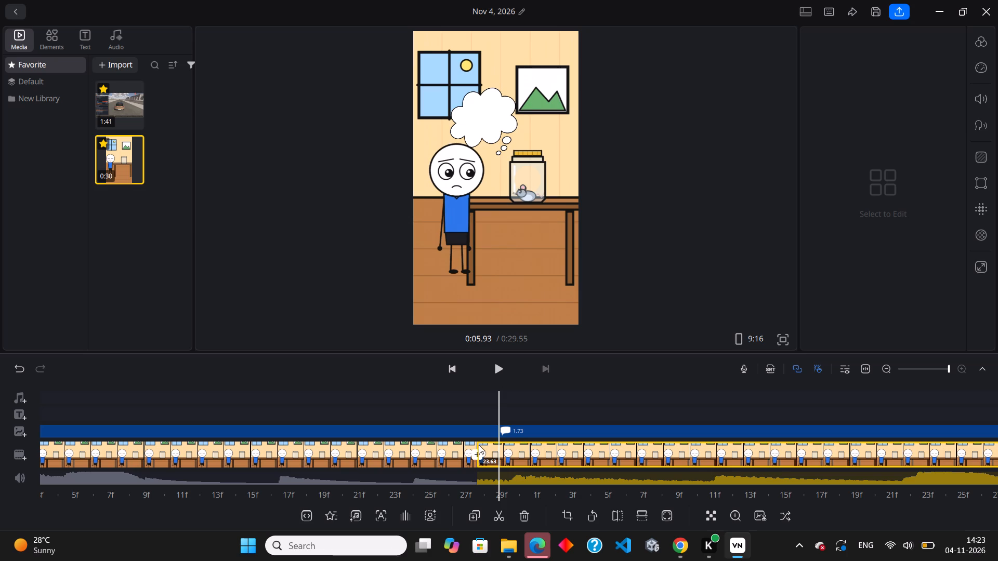
left_click(479, 444)
left_click(436, 512)
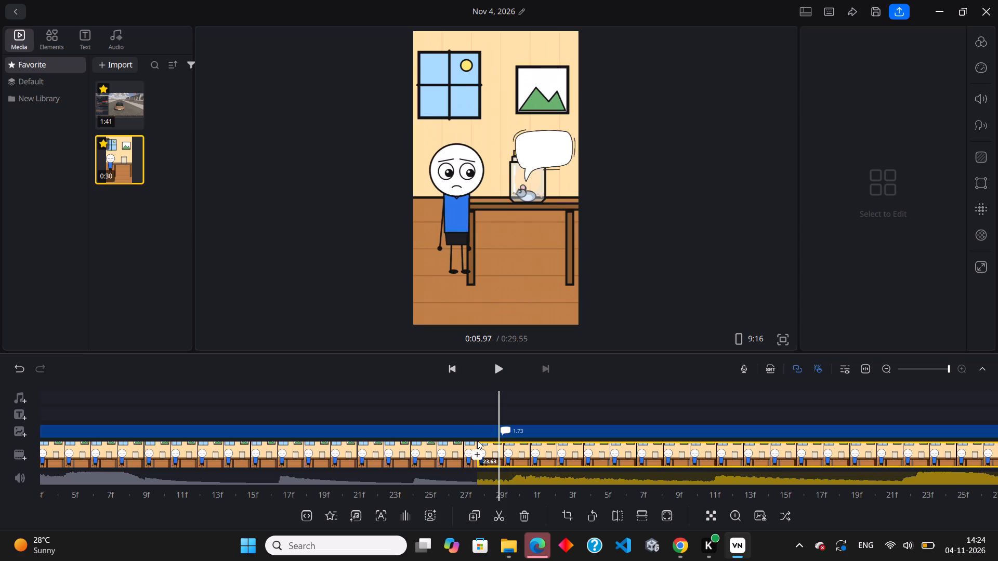
left_click(476, 426)
left_click_drag(525, 433, 503, 439)
scroll(488, 455, "up", 2)
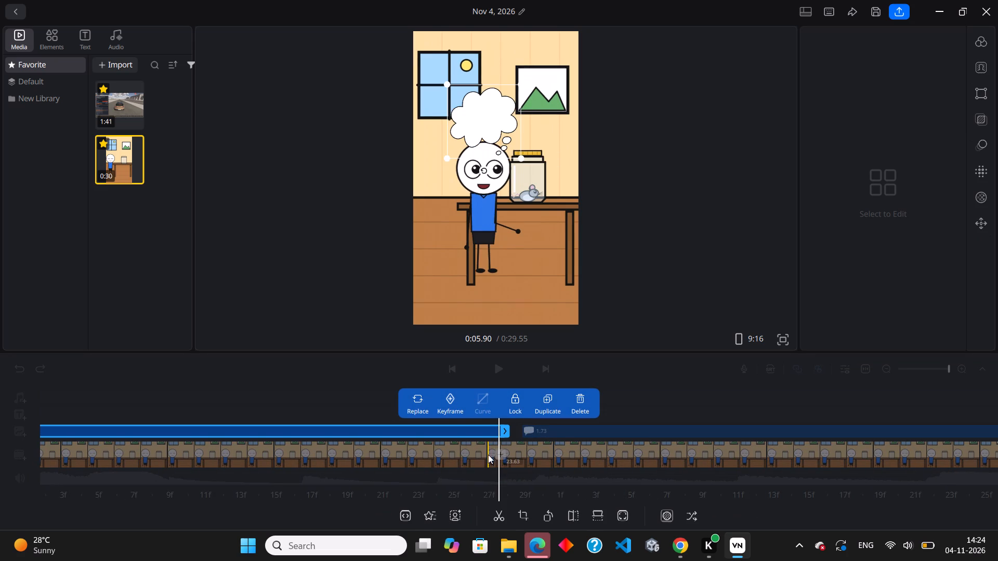
scroll(488, 455, "up", 2)
Play and scrub across the cut near 0:05.9 to check the change from thought bubble to speech bubble.
left_click(428, 457)
left_click(489, 371)
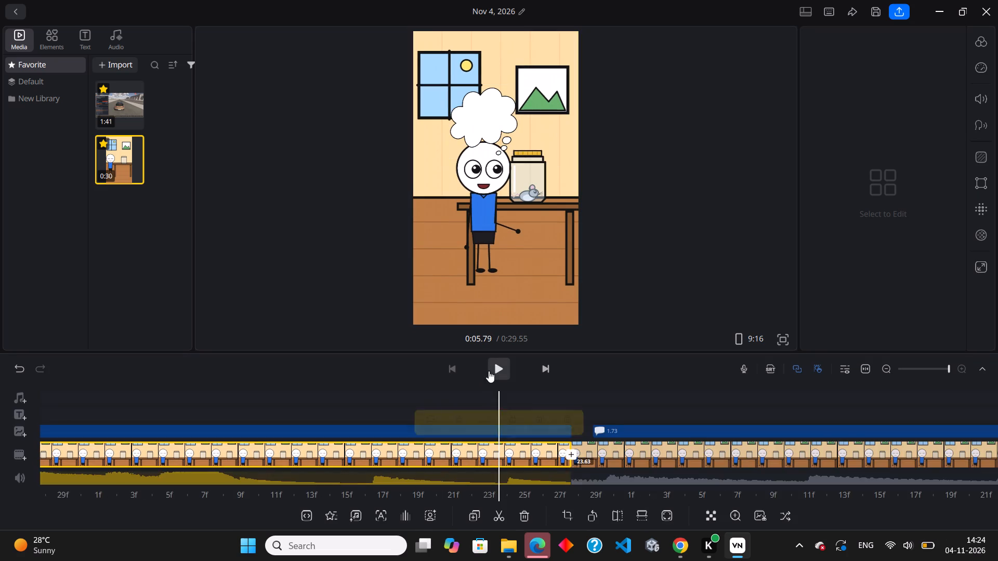
left_click(493, 368)
left_click(493, 368)
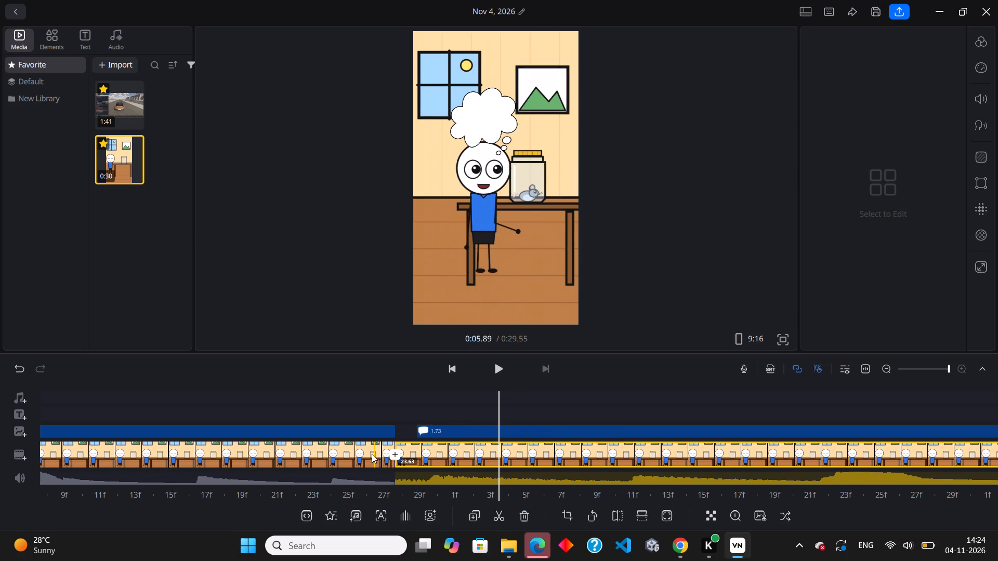
left_click(351, 453)
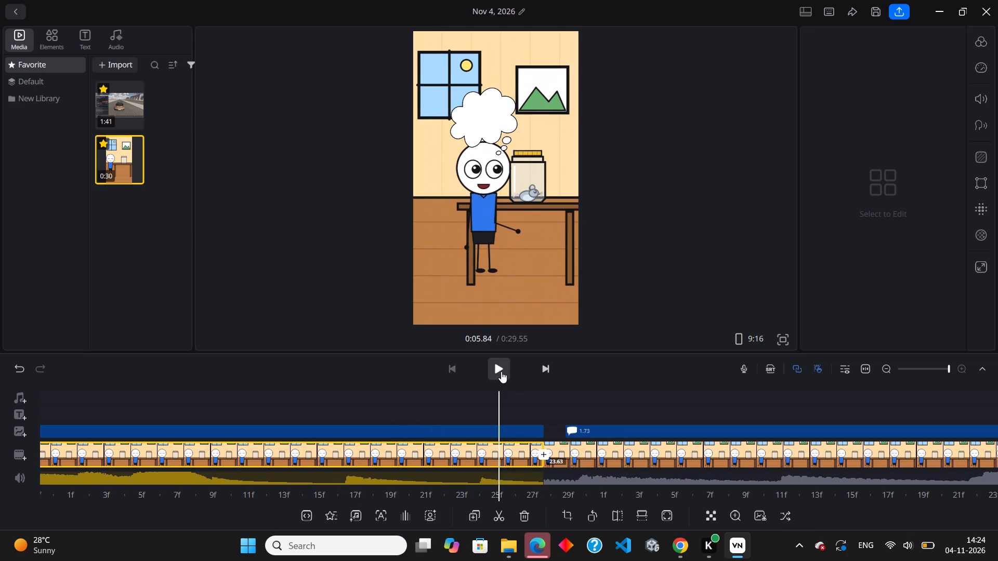
double_click(501, 370)
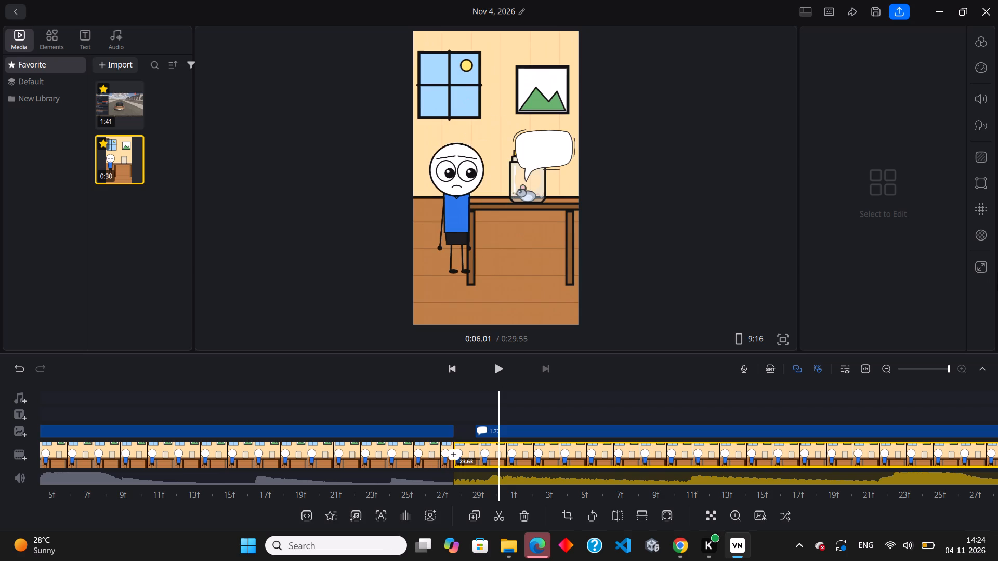
triple_click(962, 366)
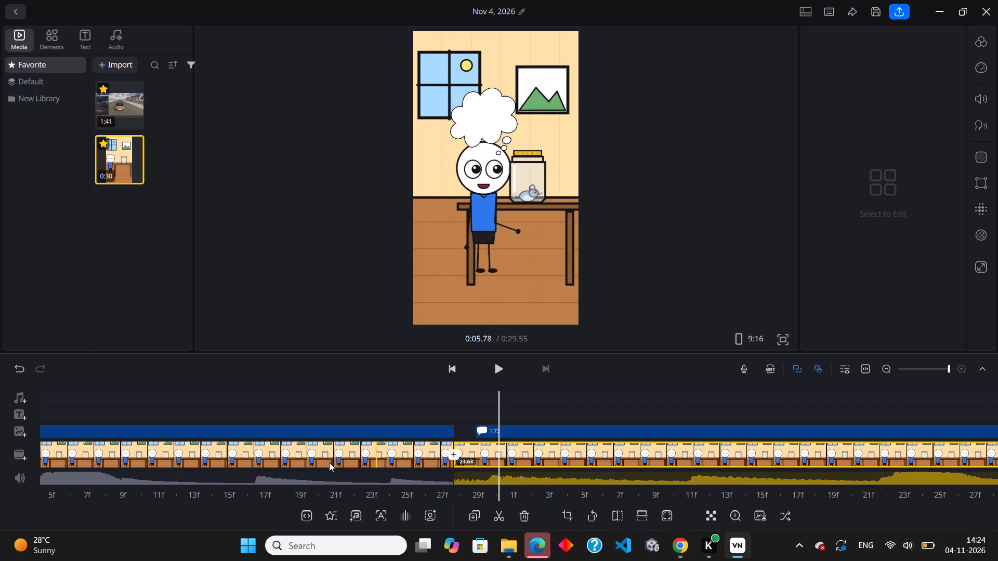
left_click(329, 461)
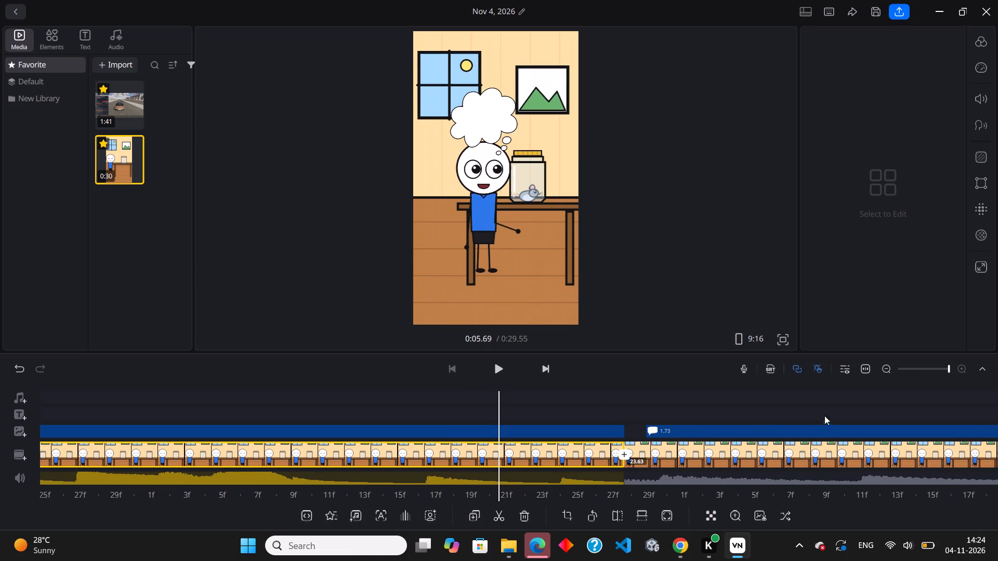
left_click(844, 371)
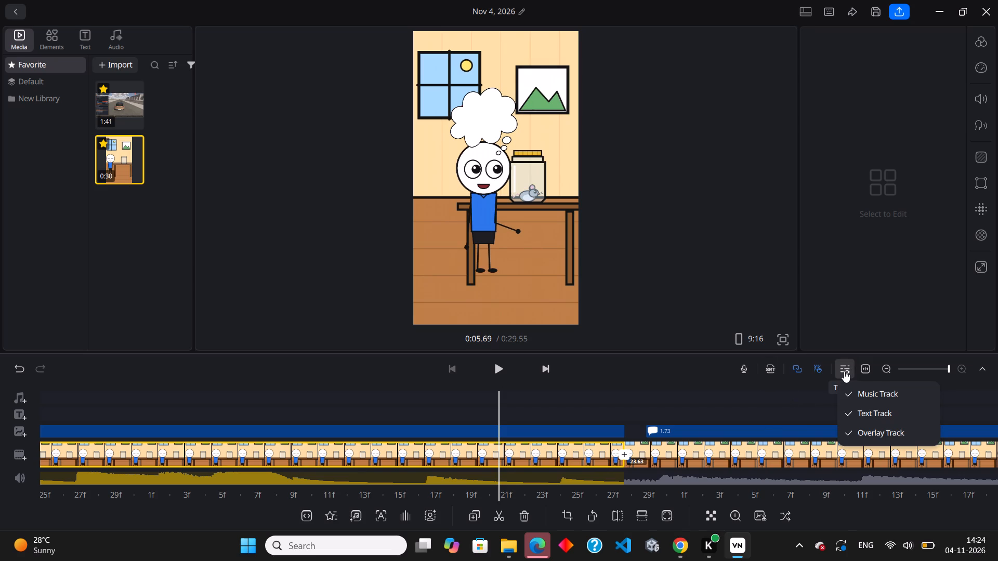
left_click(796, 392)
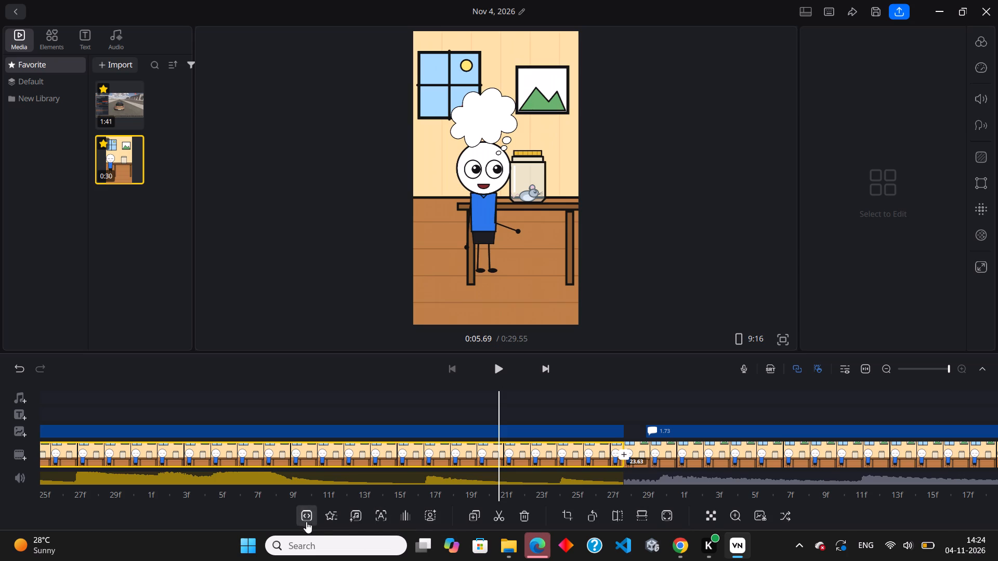
Move the opening clip before the cut from the main track to the overlay track.
left_click(780, 520)
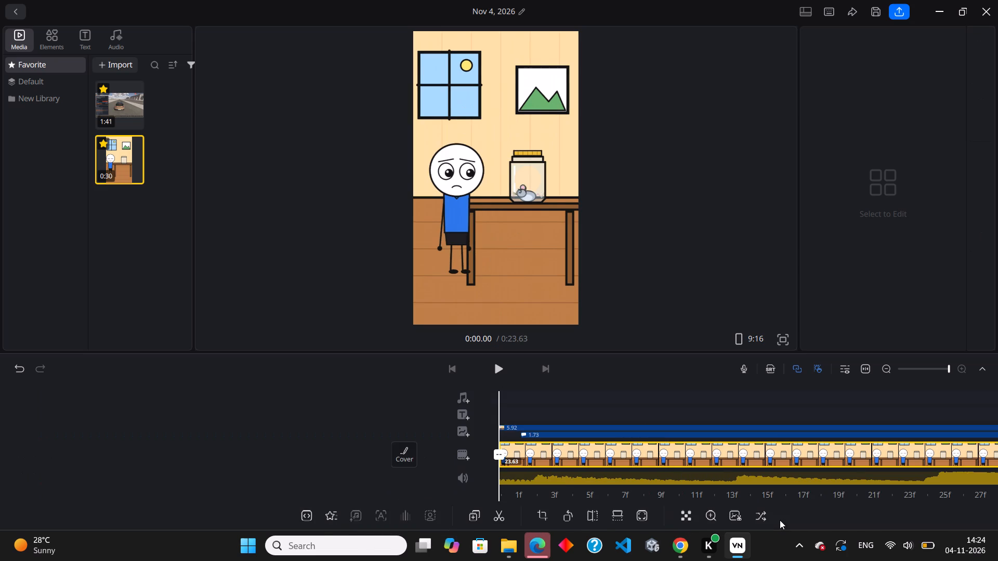
Play the rearranged timeline from the start past the clock scene, and scrub back to about 0:02.4 to examine the clip and overlay timing.
left_click(301, 430)
left_click(502, 366)
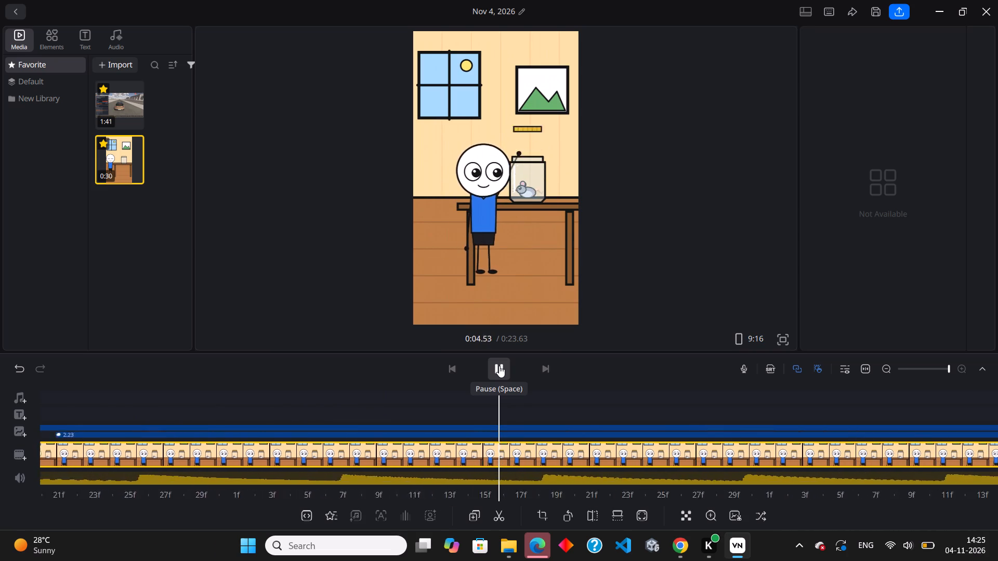
left_click(499, 366)
left_click(499, 366)
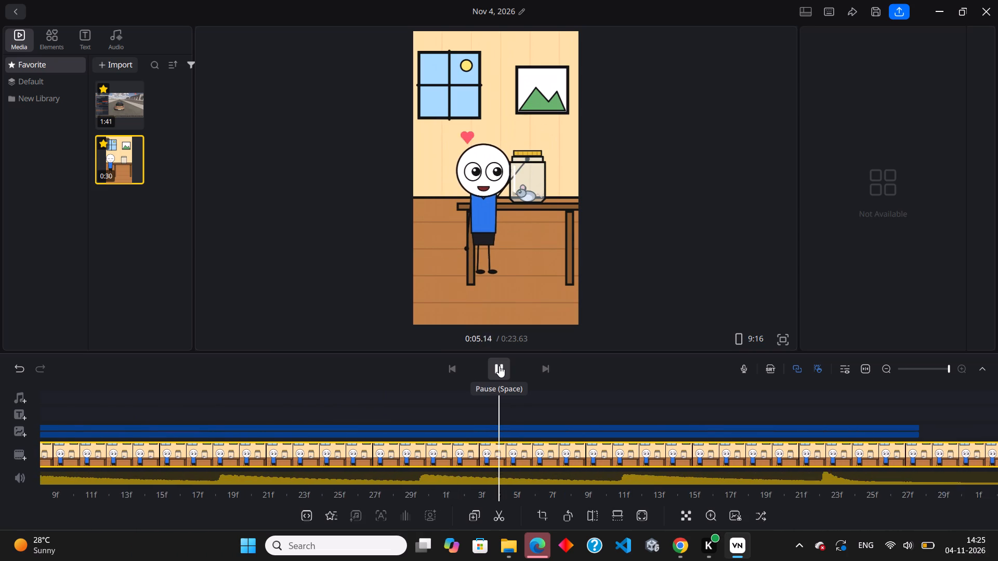
left_click(499, 366)
left_click(499, 366)
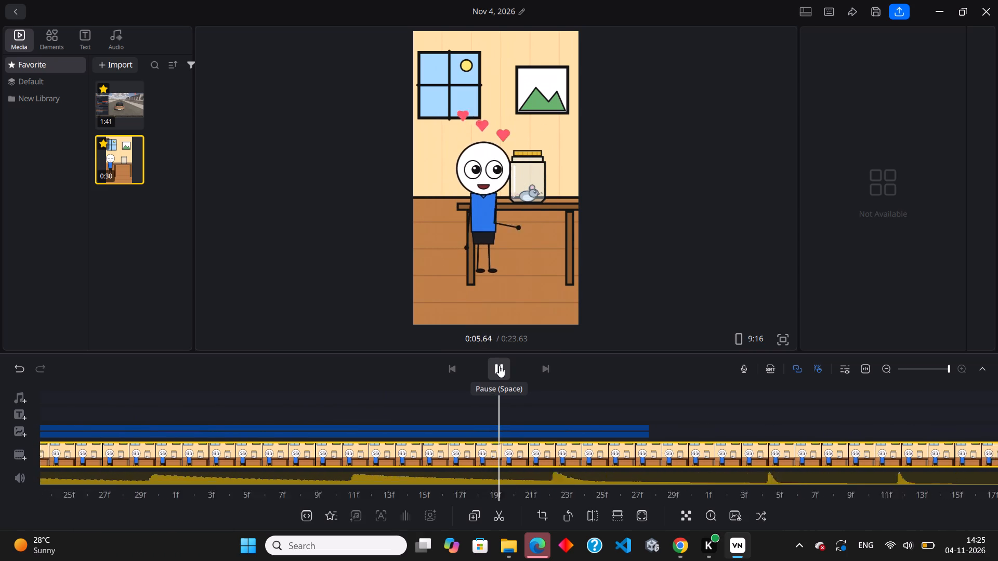
left_click(499, 366)
left_click(500, 367)
left_click(500, 367)
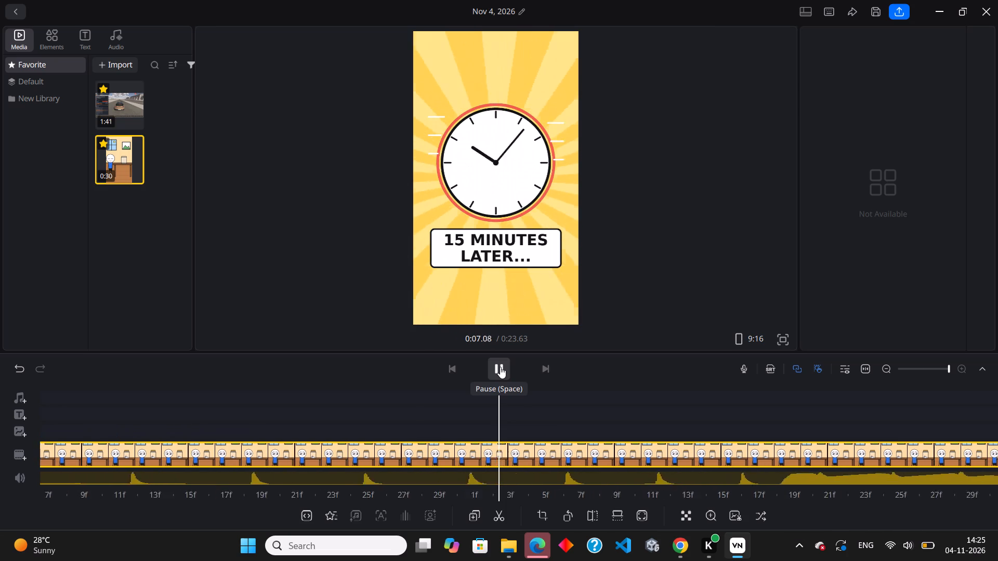
left_click_drag(551, 403, 742, 403)
left_click_drag(550, 408, 839, 422)
left_click_drag(556, 419, 637, 428)
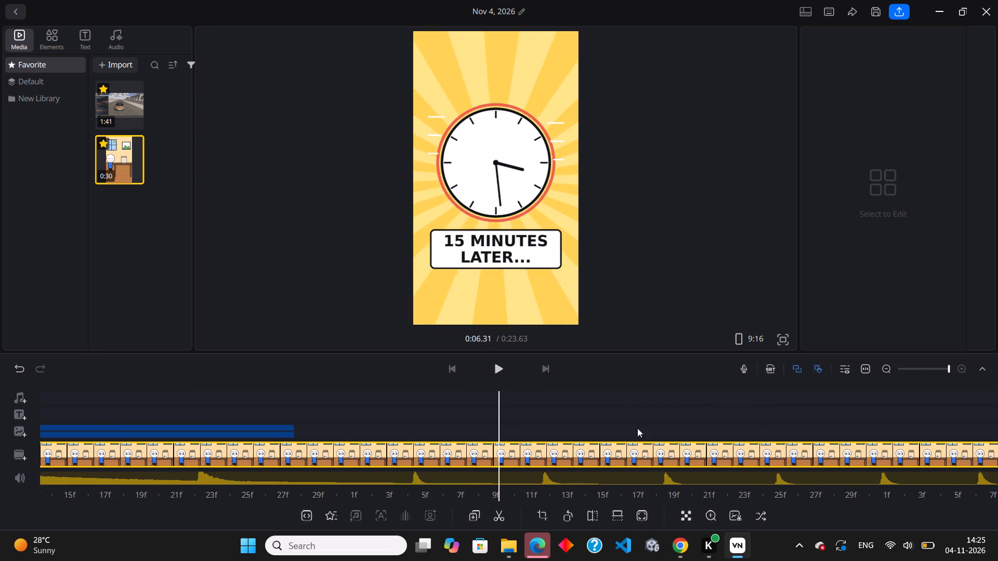
left_click_drag(637, 428, 754, 428)
left_click_drag(583, 423, 724, 428)
left_click_drag(645, 415, 811, 421)
left_click_drag(605, 407, 755, 407)
left_click_drag(566, 409, 718, 409)
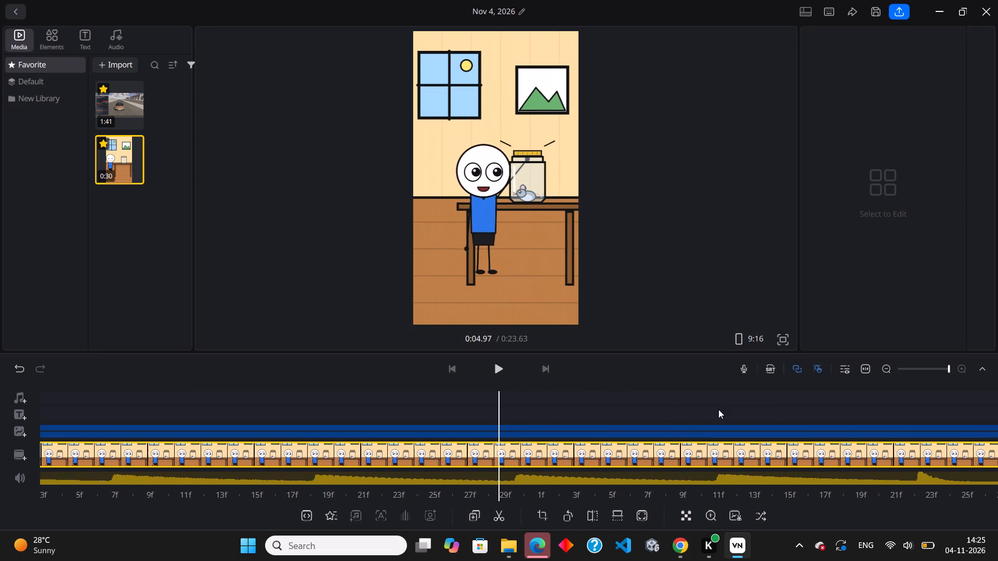
left_click_drag(600, 409, 760, 409)
left_click_drag(580, 387, 733, 392)
left_click_drag(598, 400, 598, 401)
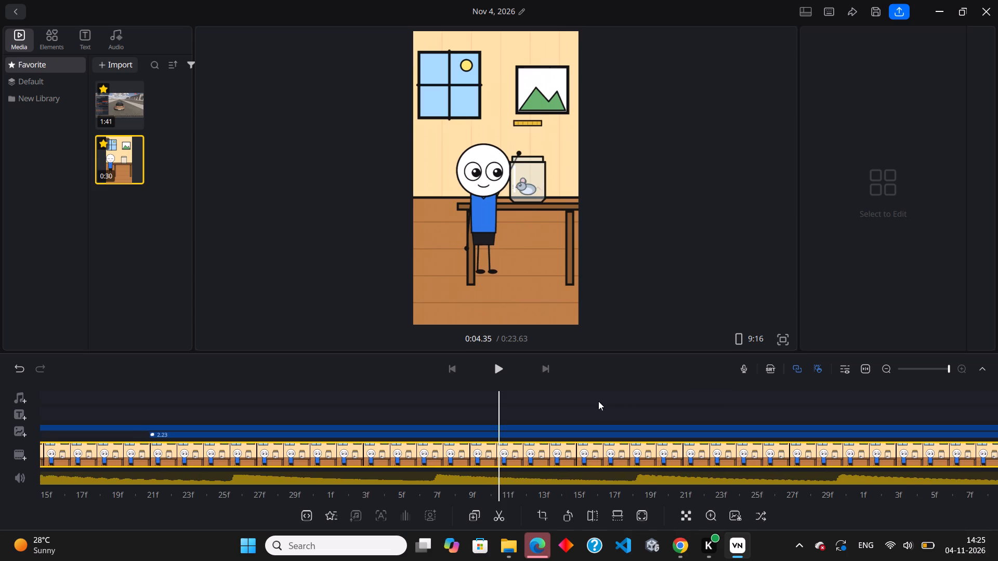
left_click_drag(598, 401, 754, 405)
left_click_drag(551, 408, 690, 410)
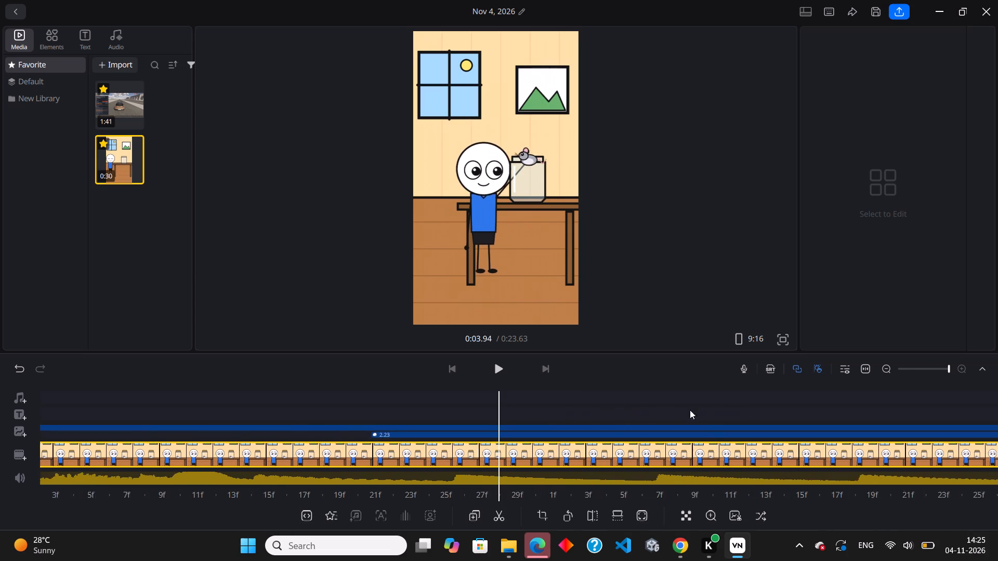
left_click_drag(690, 410, 957, 448)
left_click_drag(583, 410, 842, 411)
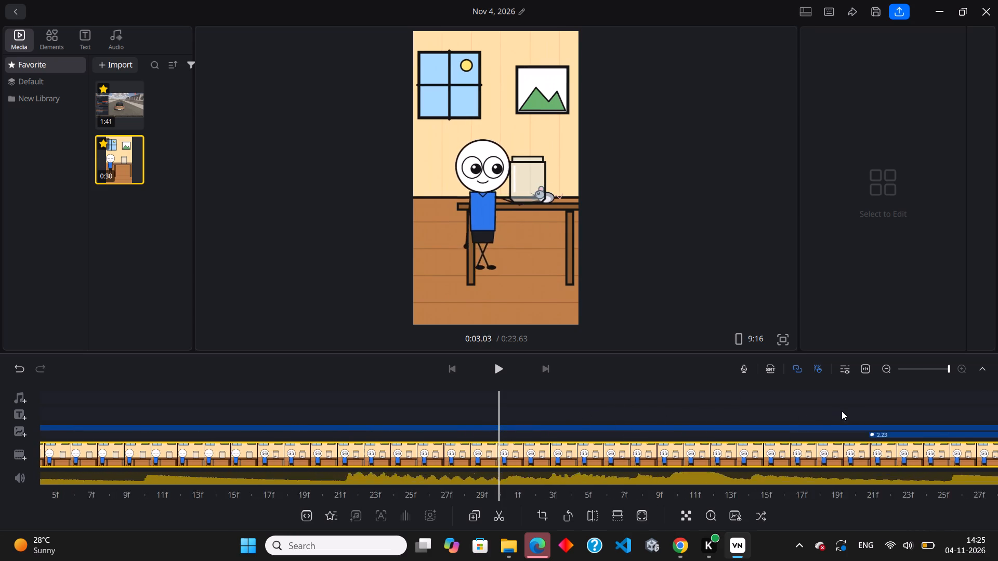
left_click_drag(842, 411, 852, 411)
left_click_drag(599, 411, 830, 411)
left_click_drag(584, 411, 822, 411)
left_click_drag(605, 404, 285, 442)
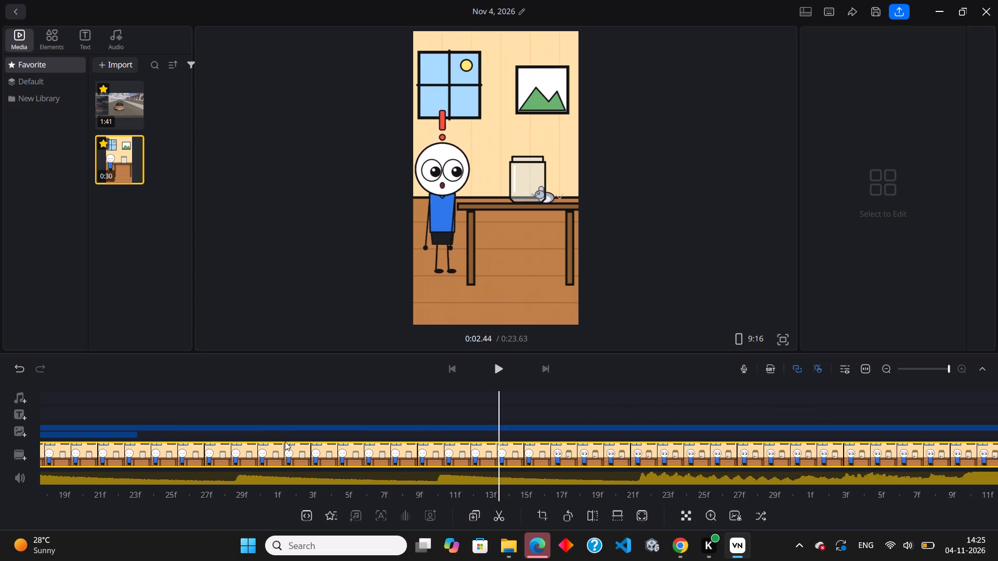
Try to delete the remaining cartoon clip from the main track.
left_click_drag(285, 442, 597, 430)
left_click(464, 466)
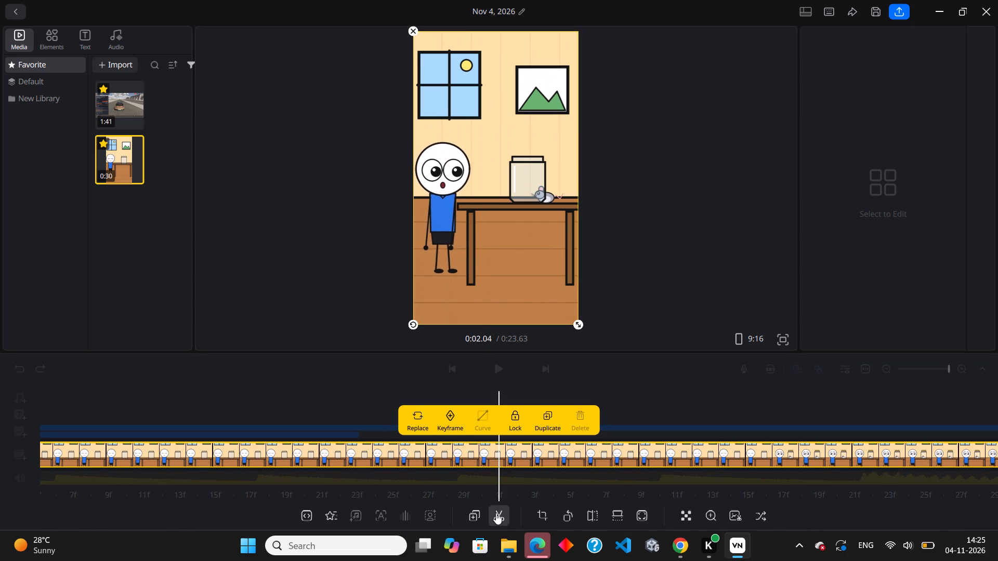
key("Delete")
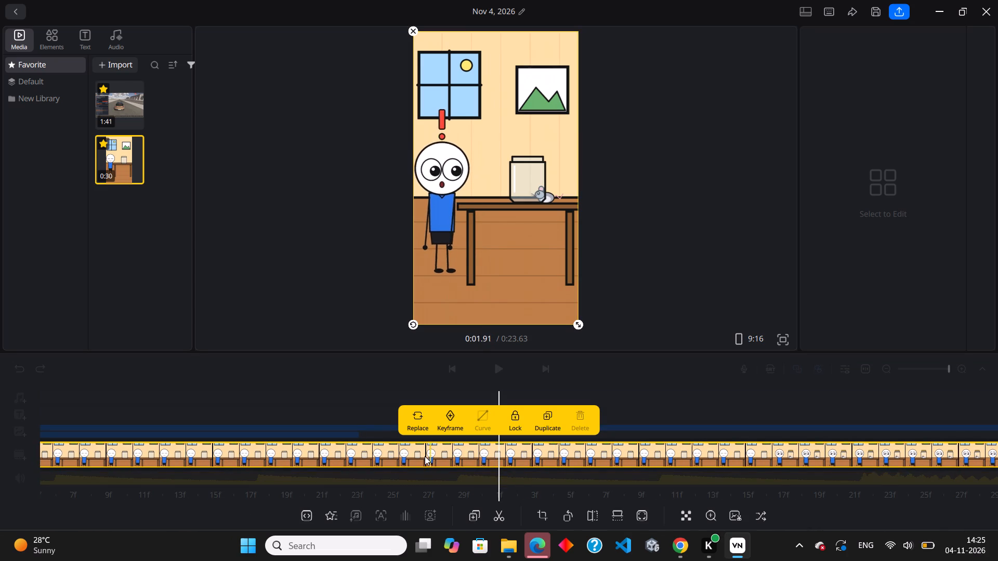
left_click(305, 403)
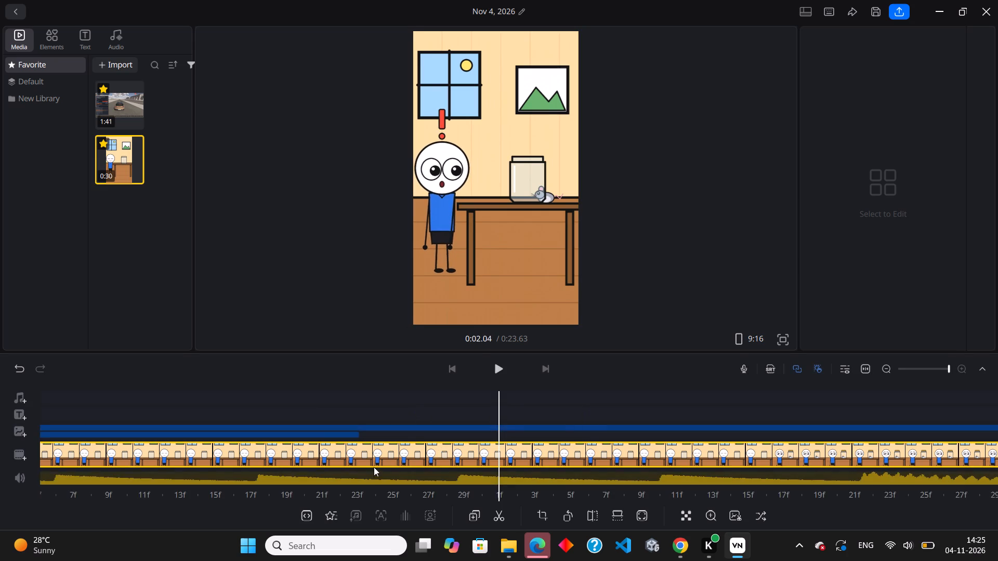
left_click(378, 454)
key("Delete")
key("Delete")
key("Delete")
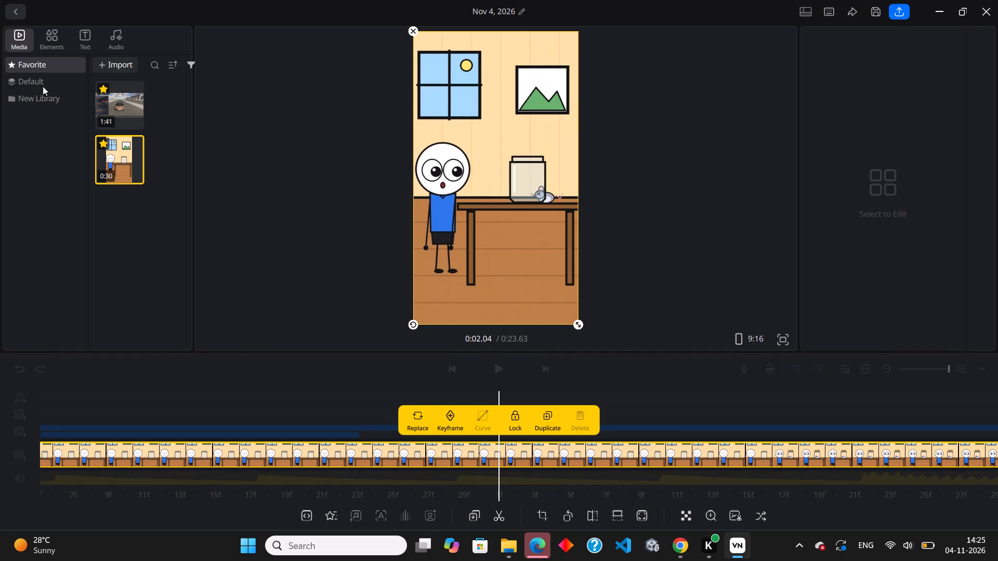
Leave this project, create a new one, and place the 0:30 cartoon from the favourites on its main track.
left_click(12, 13)
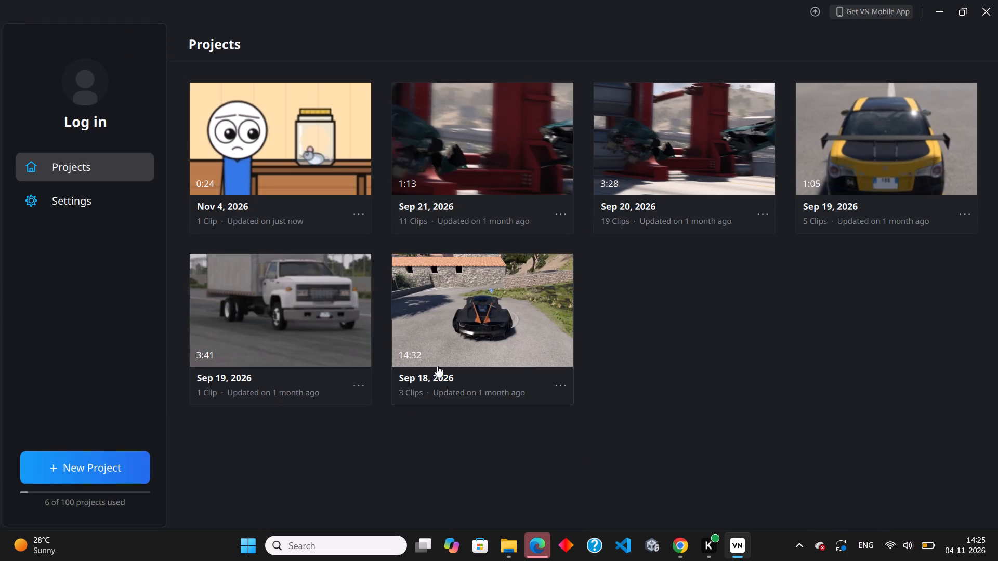
left_click(82, 467)
left_click_drag(118, 170, 580, 456)
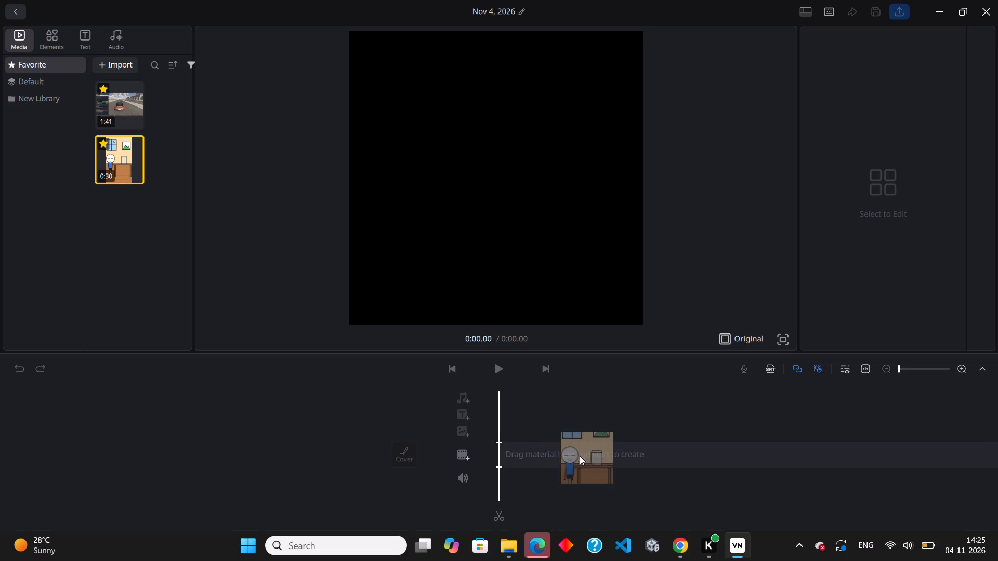
left_click_drag(580, 456, 568, 451)
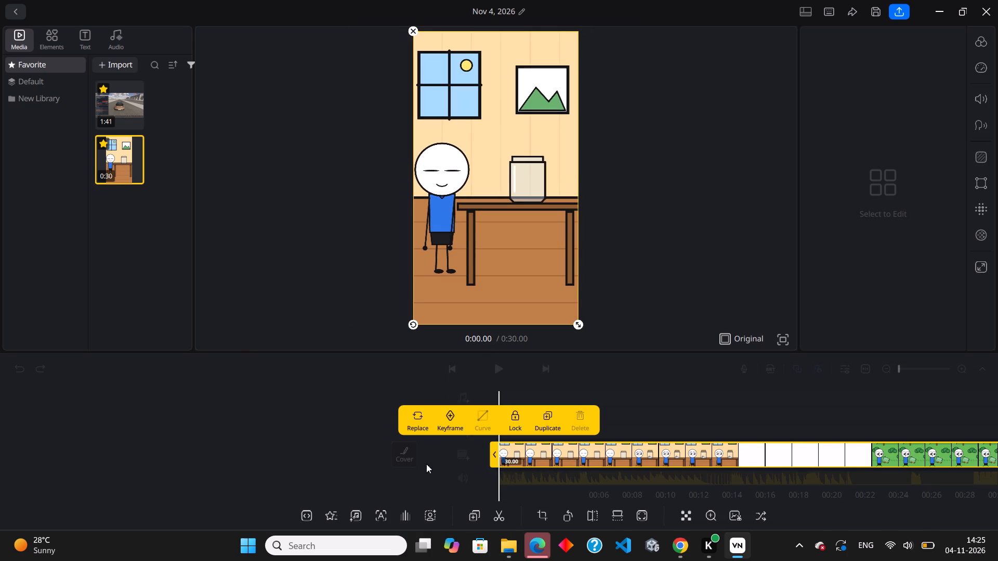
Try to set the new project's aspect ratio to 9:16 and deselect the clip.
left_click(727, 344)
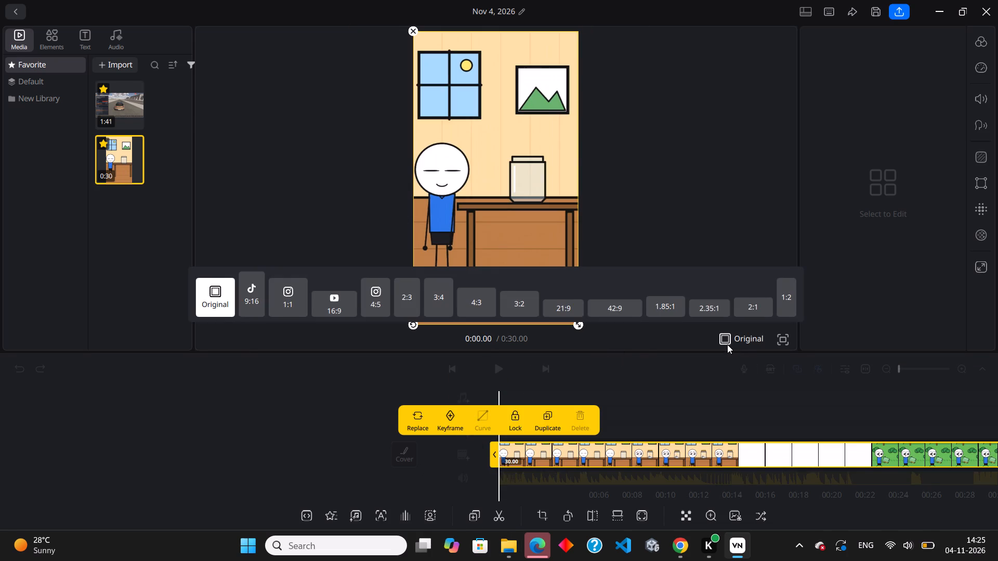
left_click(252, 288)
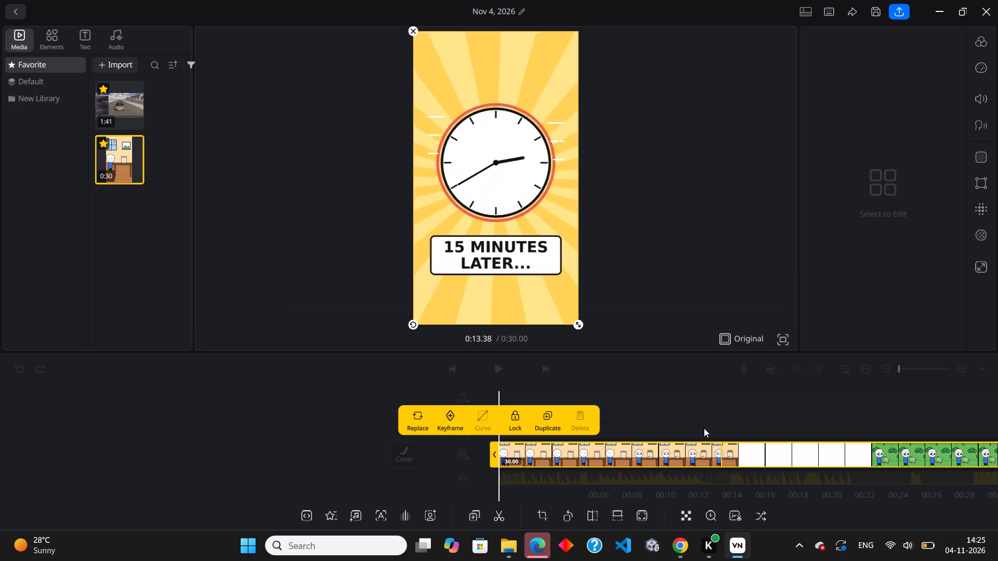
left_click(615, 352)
Play the cartoon from the start to about 0:10, and scrub the jar scene between 0:04 and 0:09 to examine its beats.
left_click(499, 365)
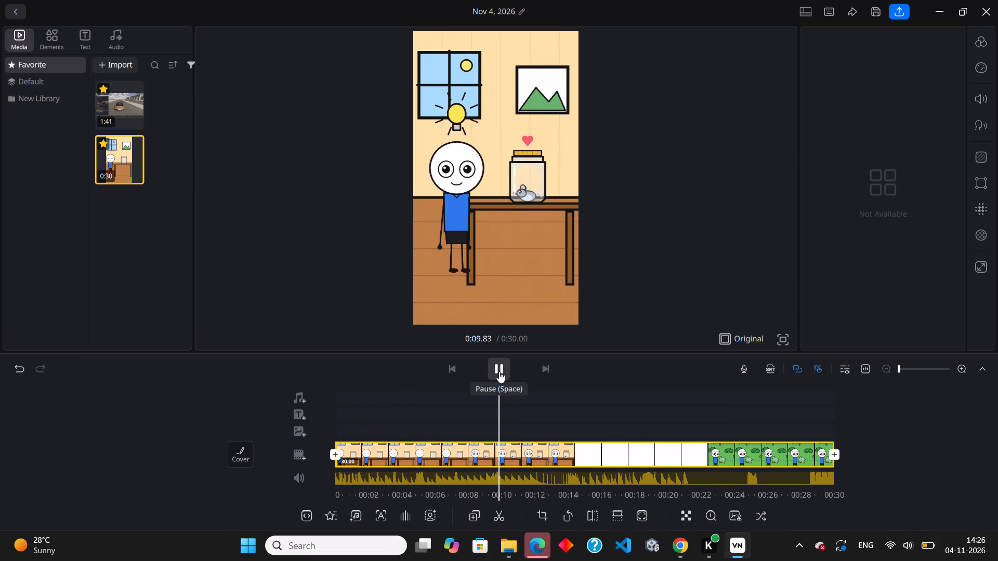
left_click(499, 371)
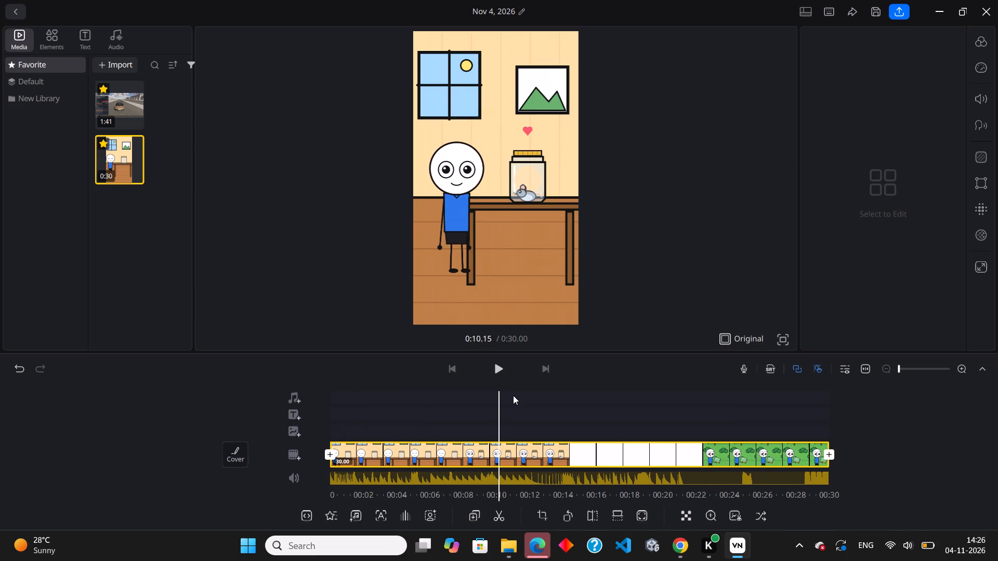
left_click(500, 374)
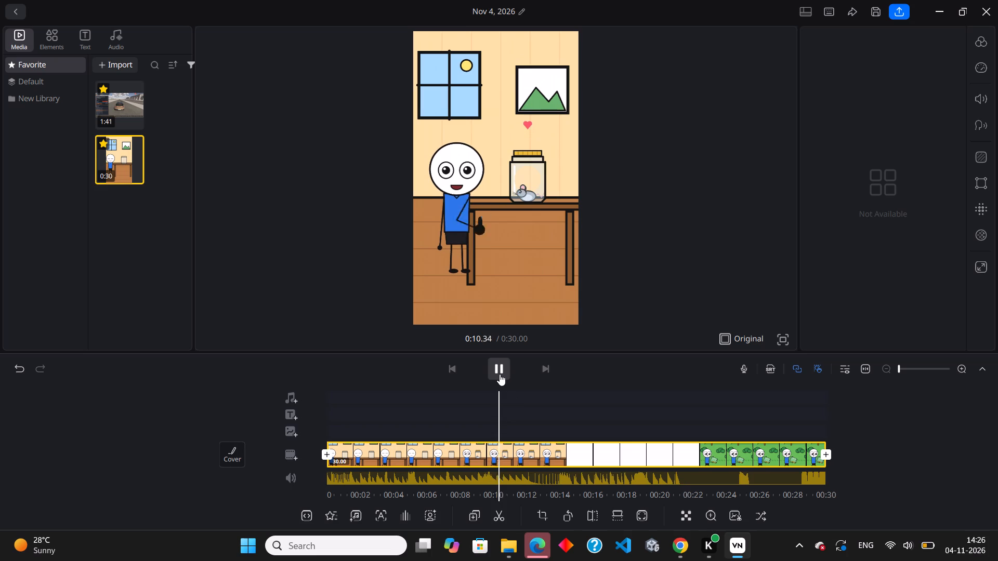
left_click(500, 374)
left_click_drag(556, 423, 593, 419)
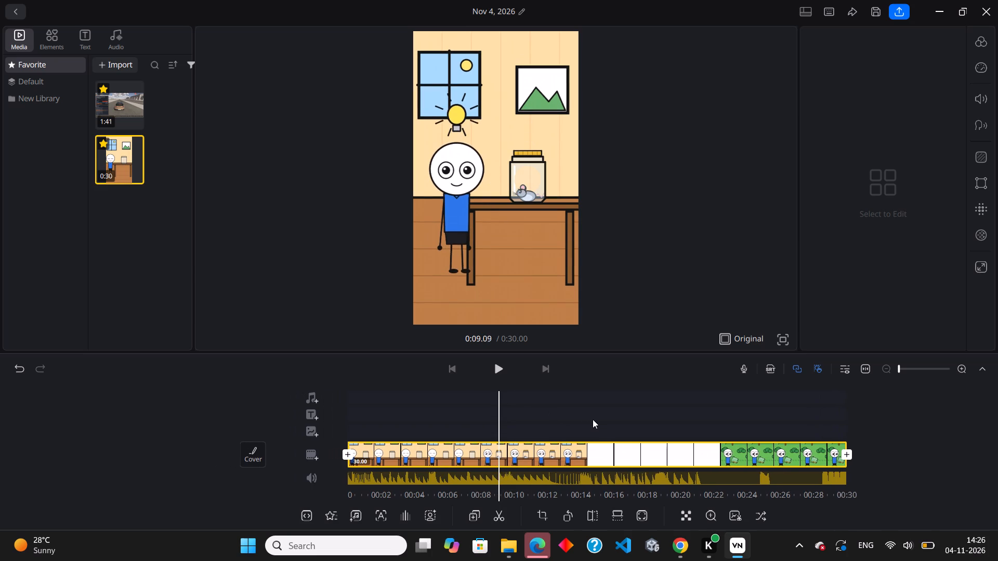
left_click_drag(593, 419, 633, 428)
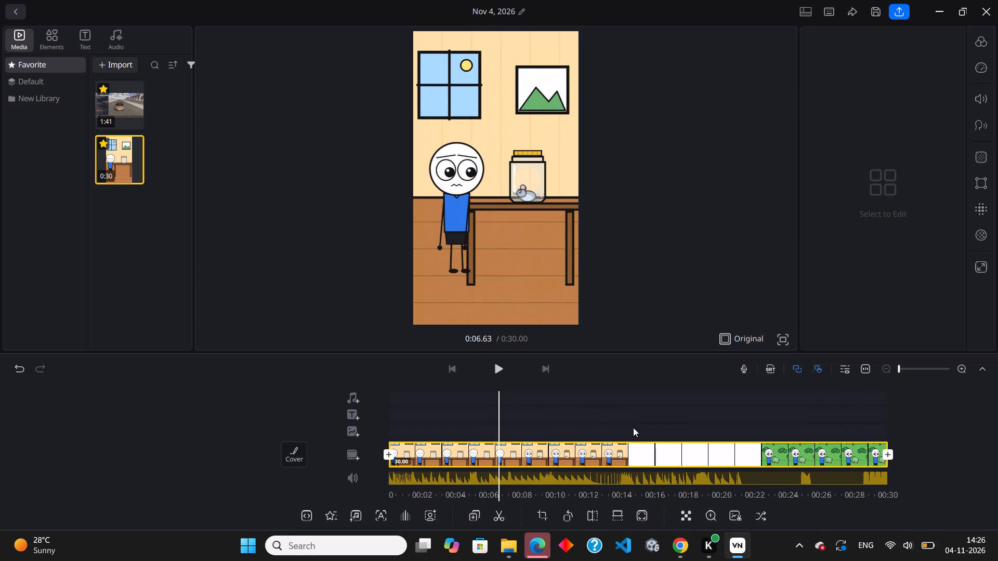
left_click_drag(633, 428, 655, 429)
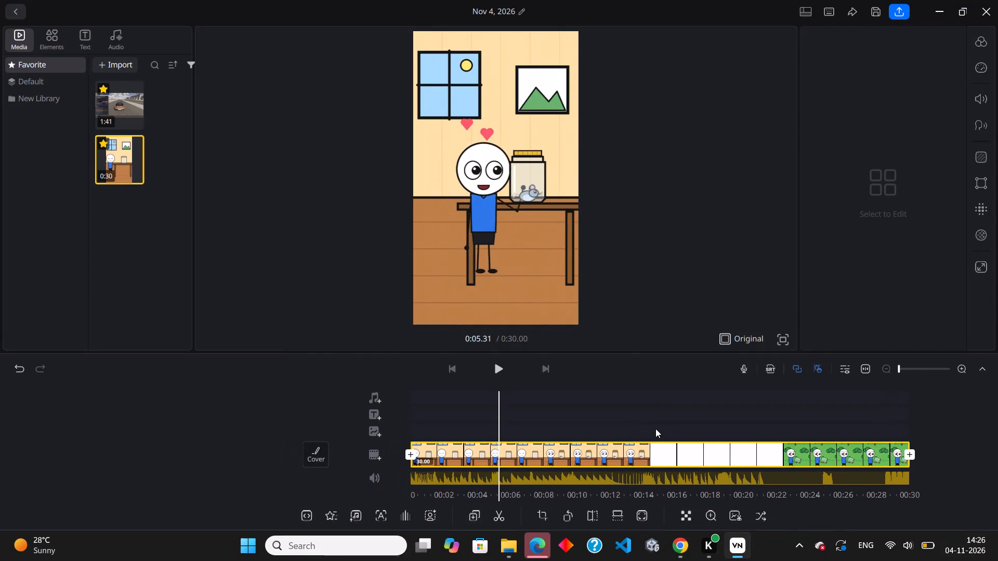
left_click_drag(655, 429, 672, 434)
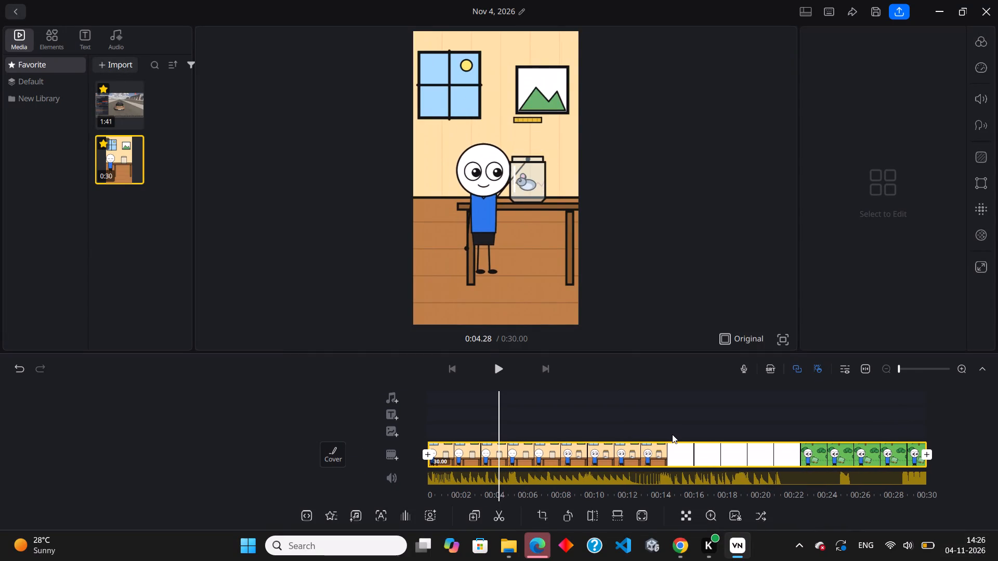
left_click_drag(672, 434, 660, 435)
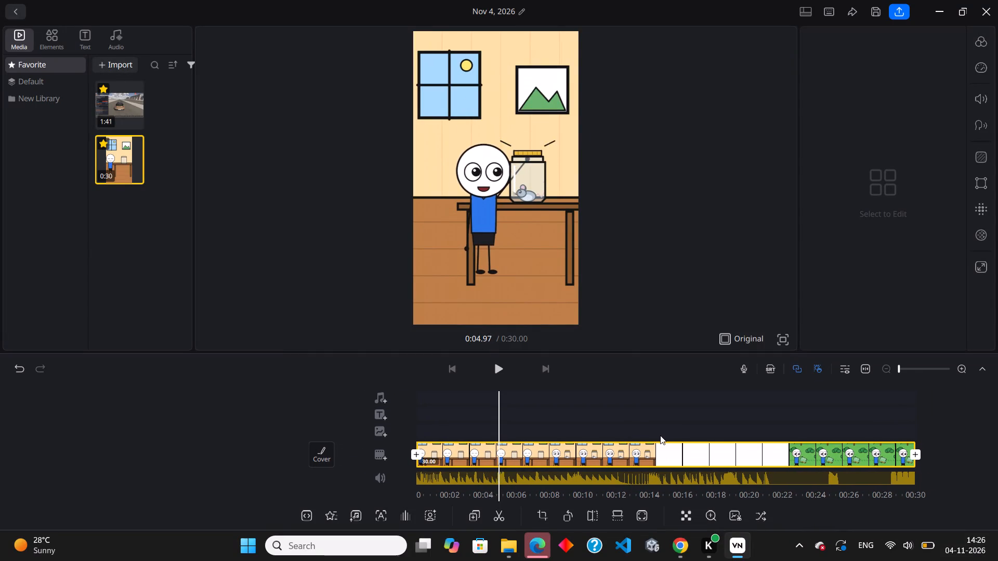
left_click_drag(660, 435, 654, 435)
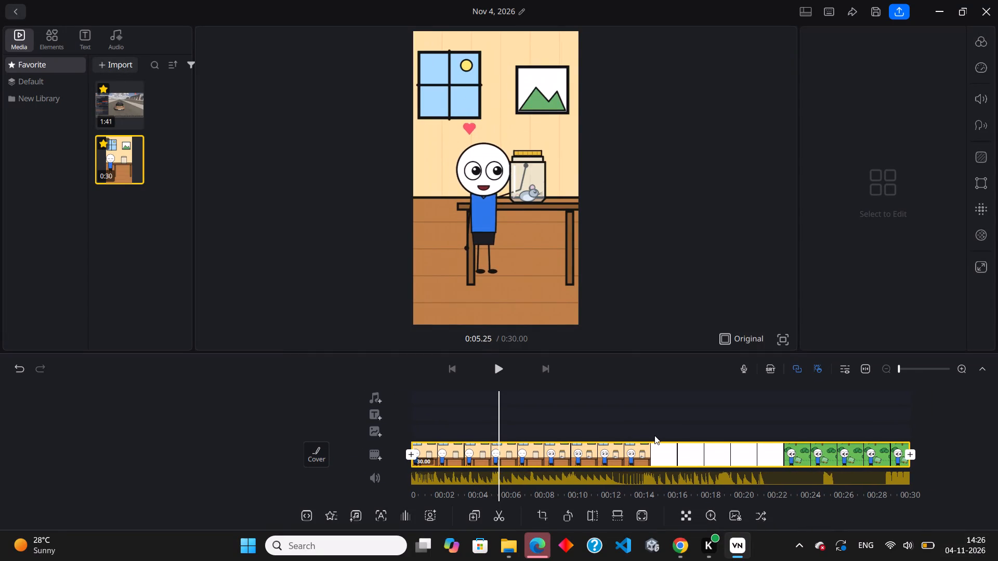
left_click_drag(654, 435, 644, 433)
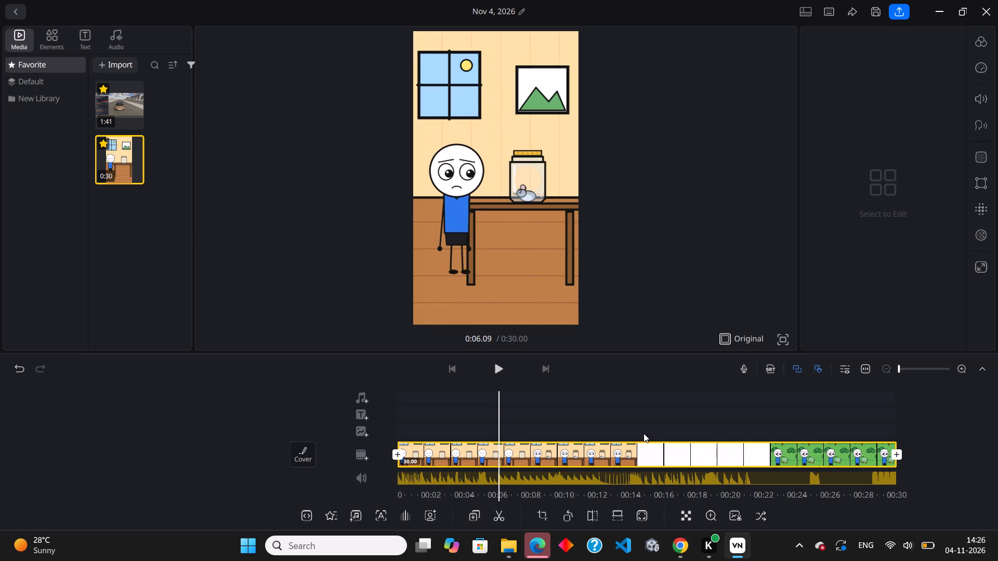
left_click_drag(644, 433, 635, 434)
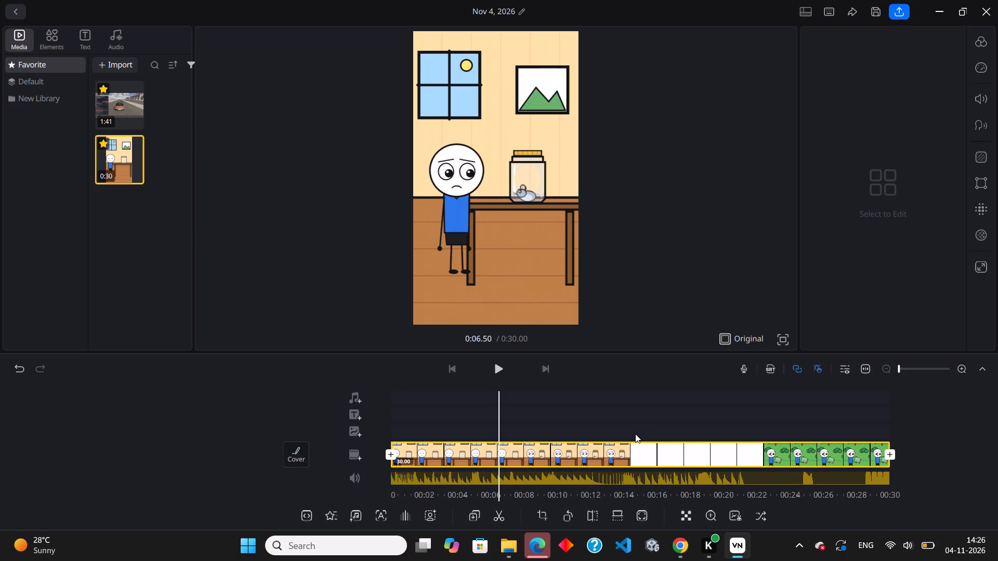
left_click_drag(635, 434, 606, 433)
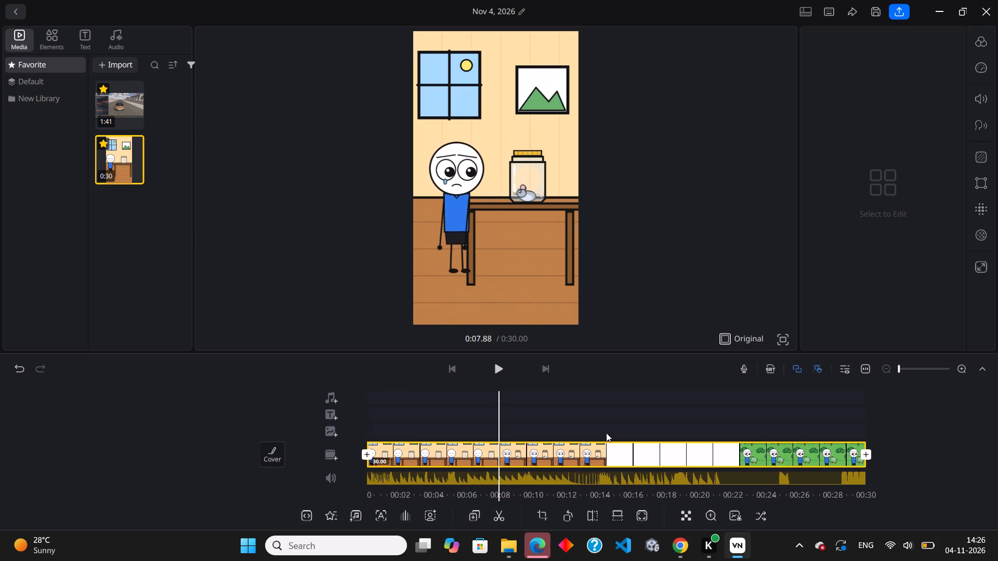
Scrub through the park, jar-lid and closing title scenes to review the second half, and return to the start.
left_click_drag(606, 433, 360, 440)
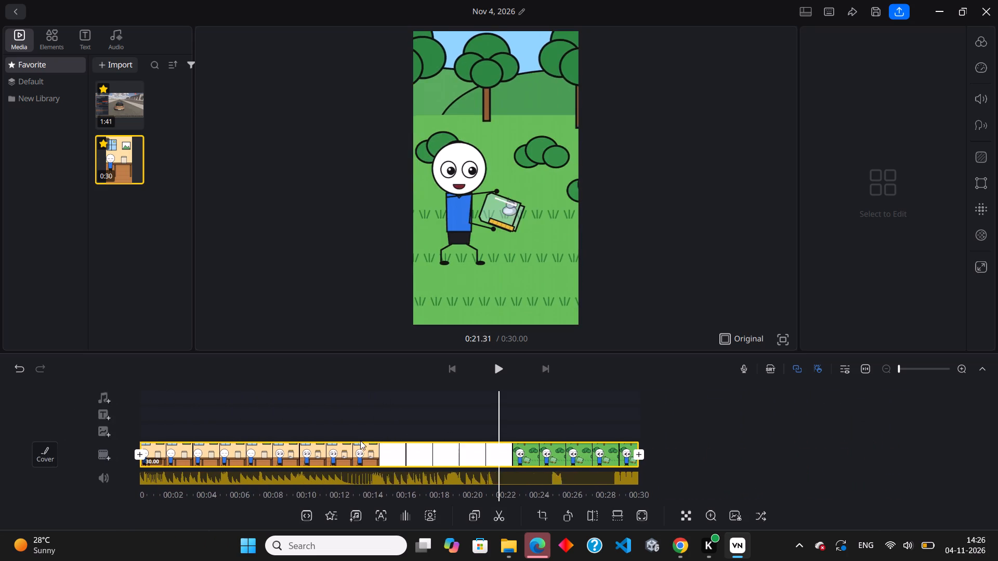
left_click_drag(360, 440, 261, 463)
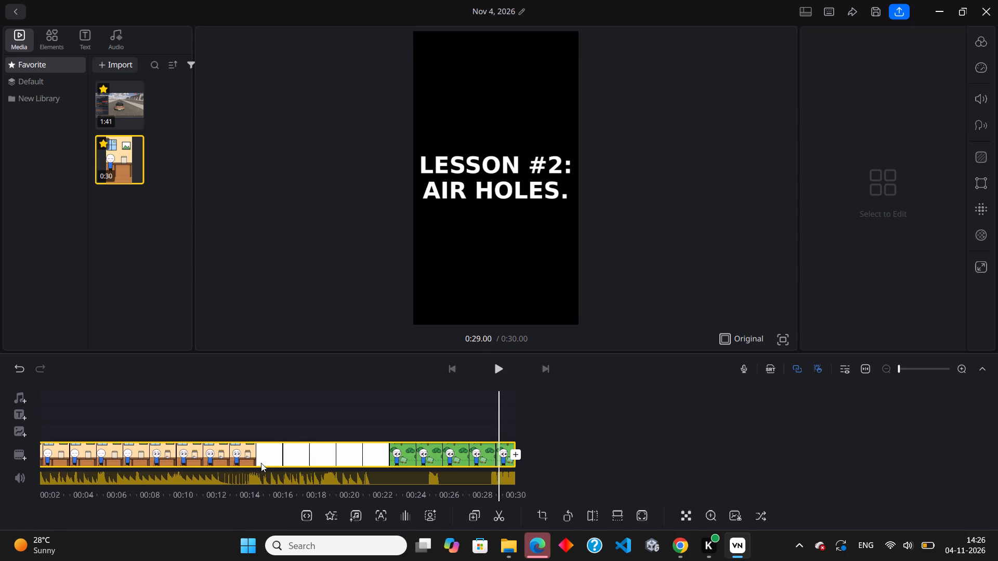
left_click_drag(261, 463, 359, 470)
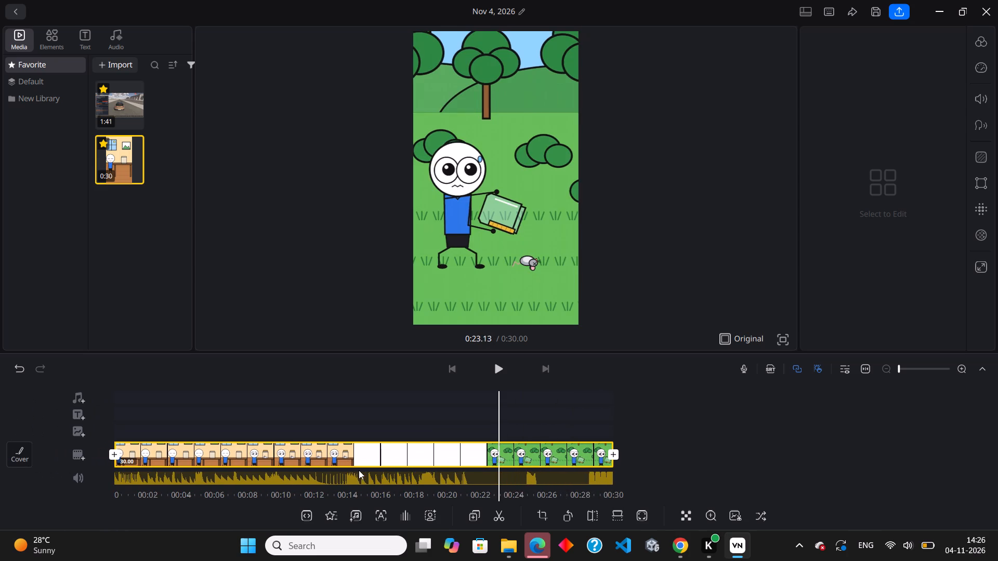
left_click_drag(359, 470, 316, 472)
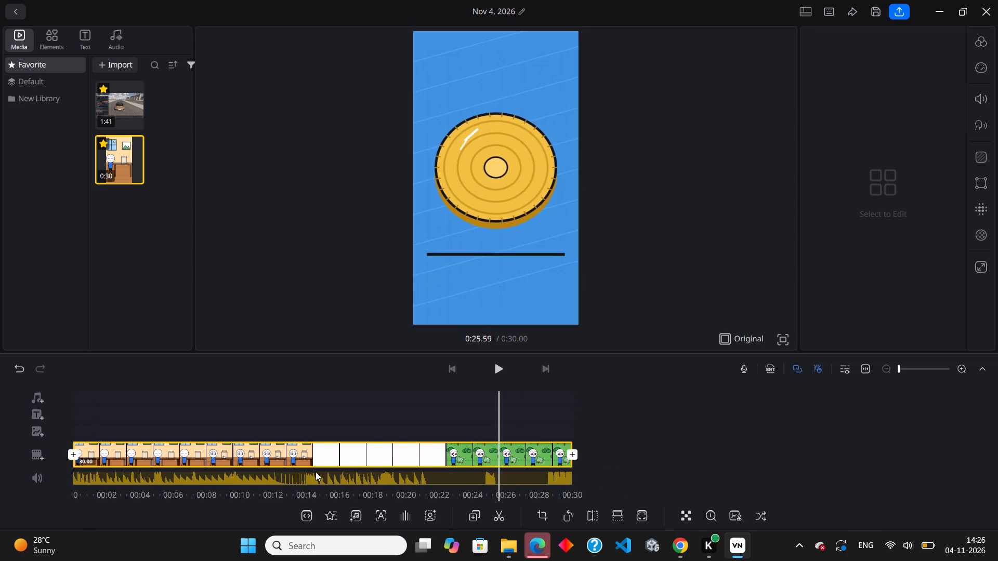
left_click_drag(316, 472, 311, 472)
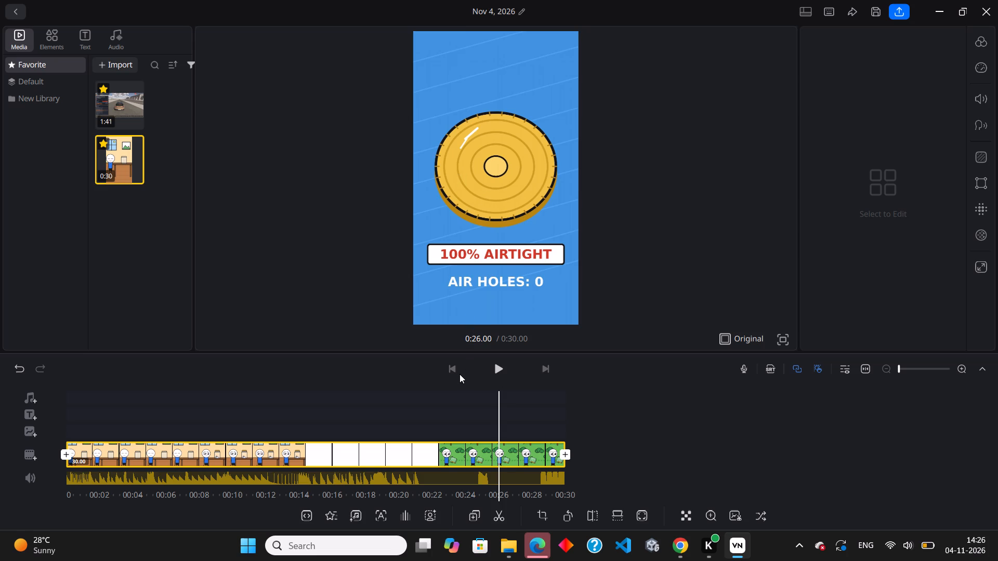
left_click_drag(340, 415, 407, 417)
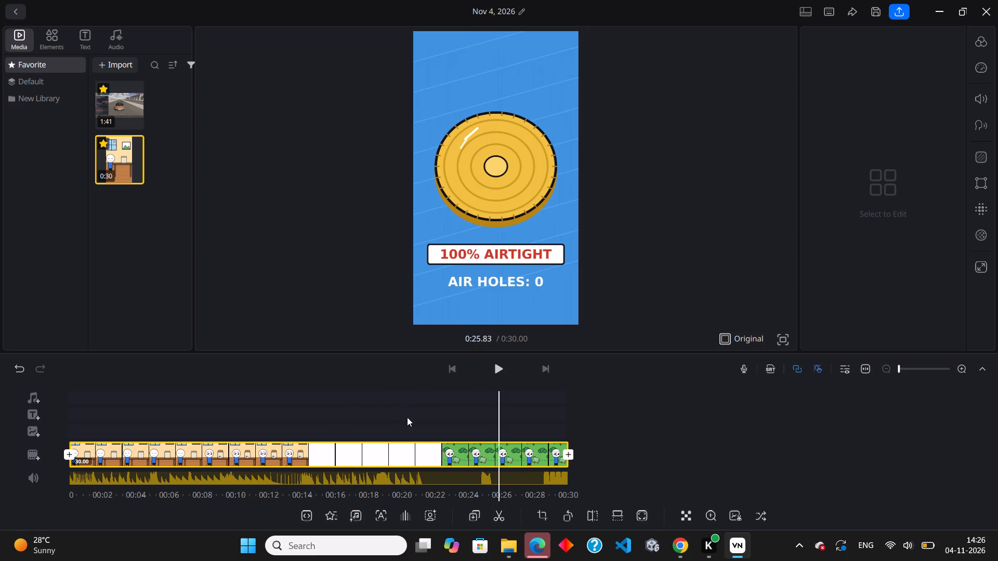
left_click_drag(407, 417, 784, 425)
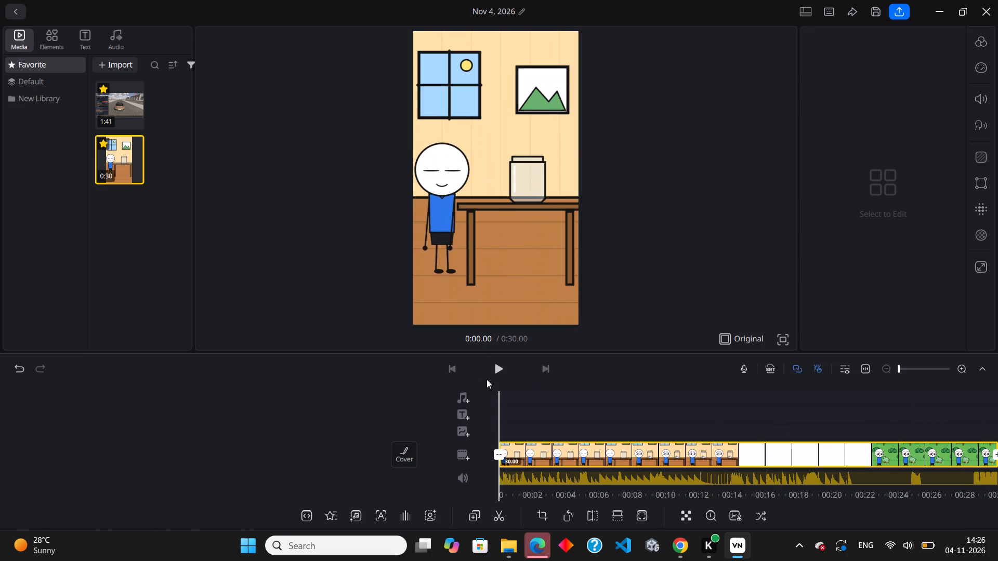
Play the cartoon from the start in short bursts to about 0:06.5, examining the mouse, jar and hearts moments.
left_click(493, 370)
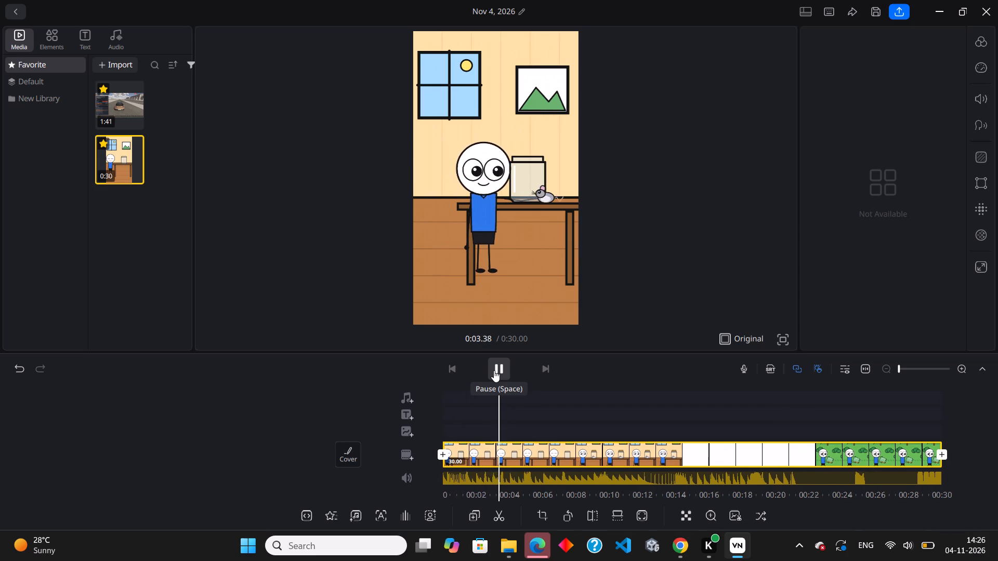
left_click(494, 370)
left_click(494, 370)
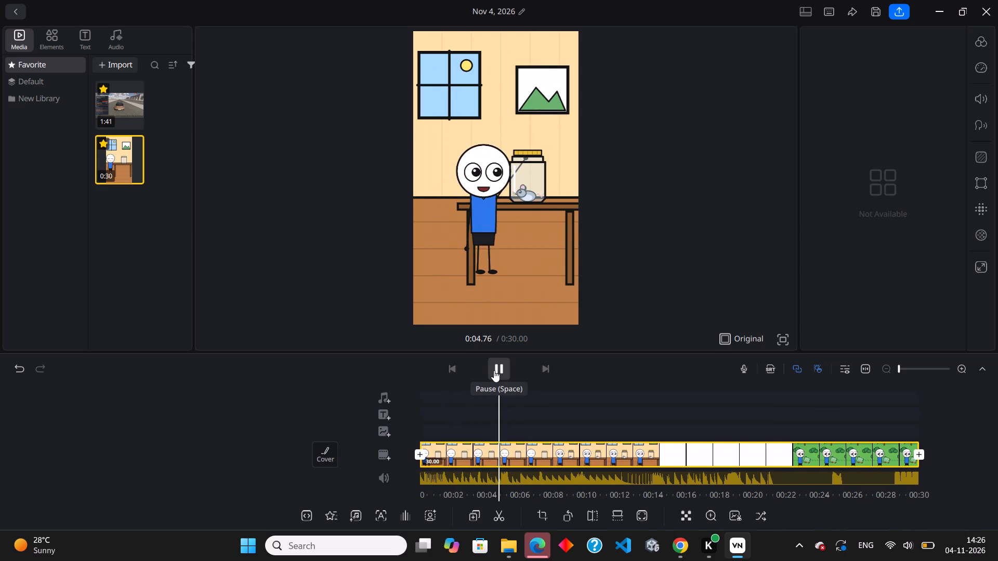
left_click(494, 370)
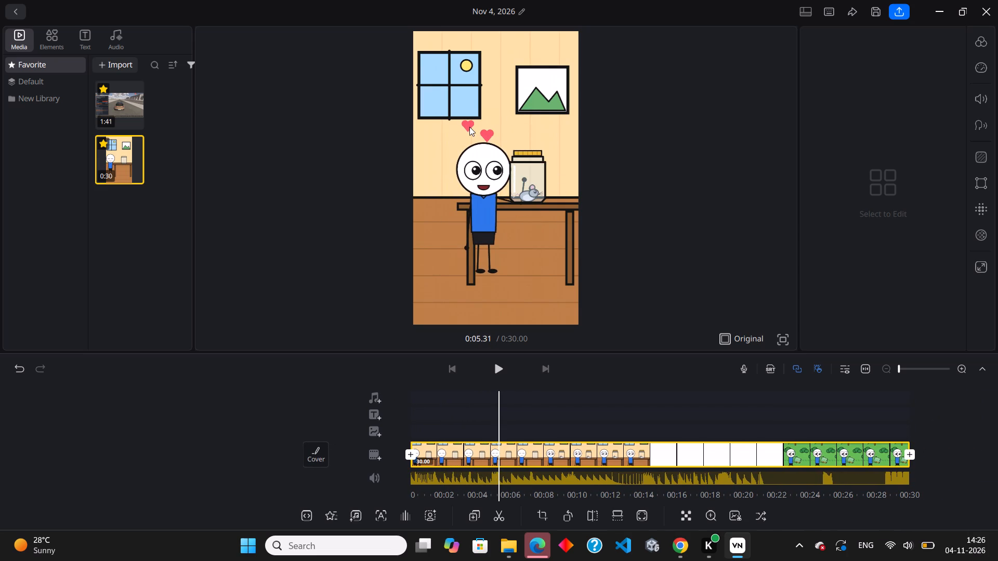
left_click(500, 372)
left_click(500, 372)
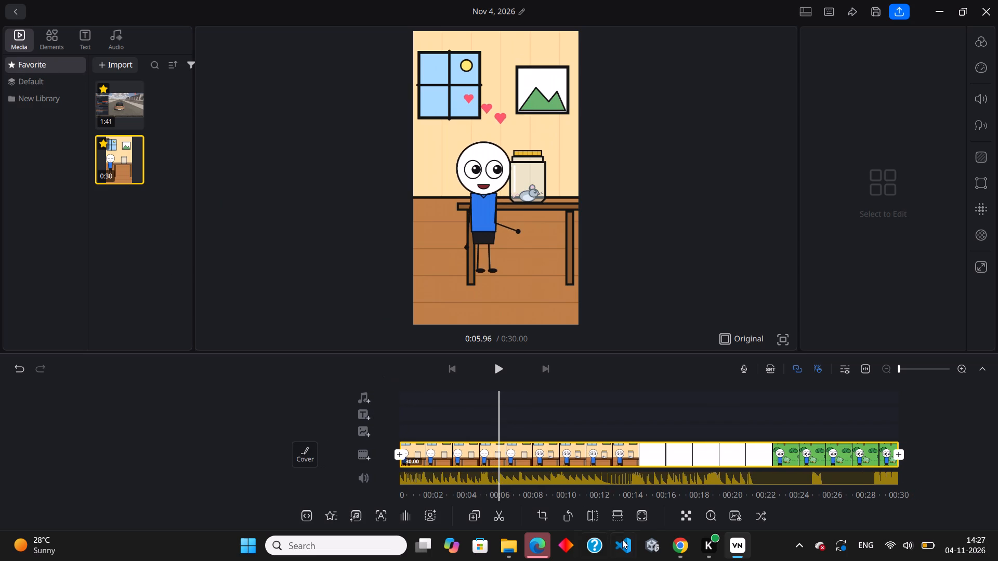
left_click(499, 373)
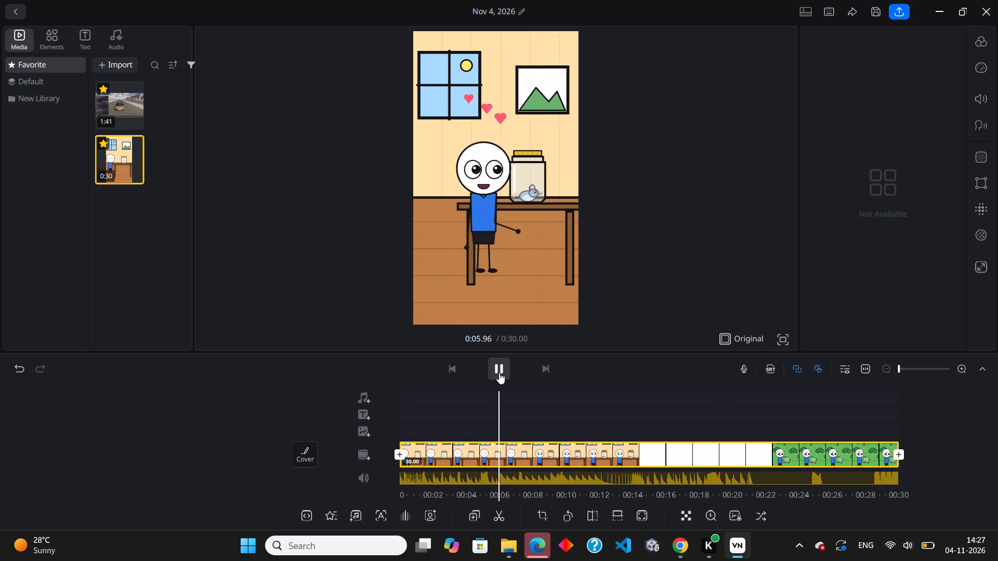
left_click(499, 372)
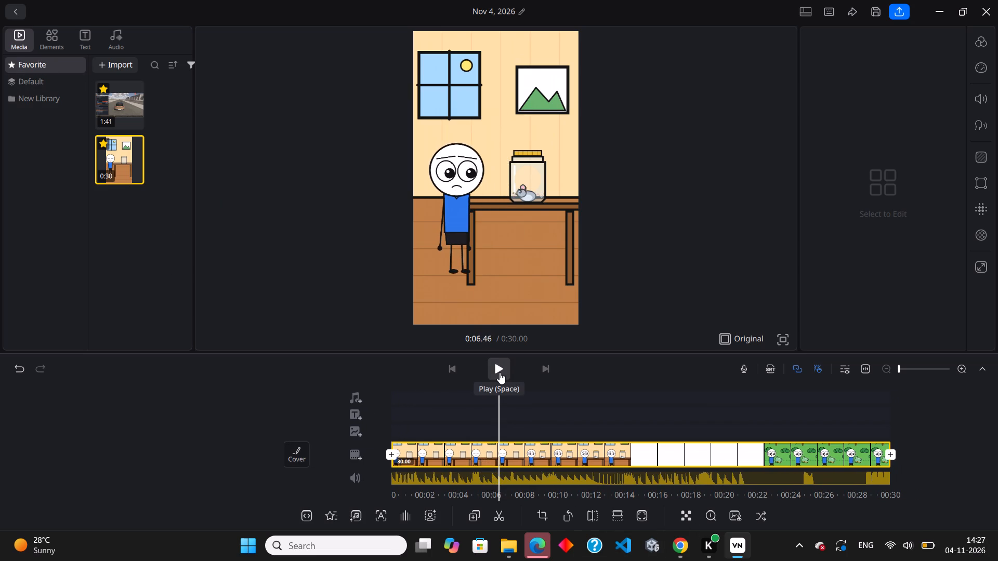
With the playhead near 0:06 in the jar scene, slow the cartoon clip to a regular speed of 0.3x.
left_click_drag(510, 416, 518, 417)
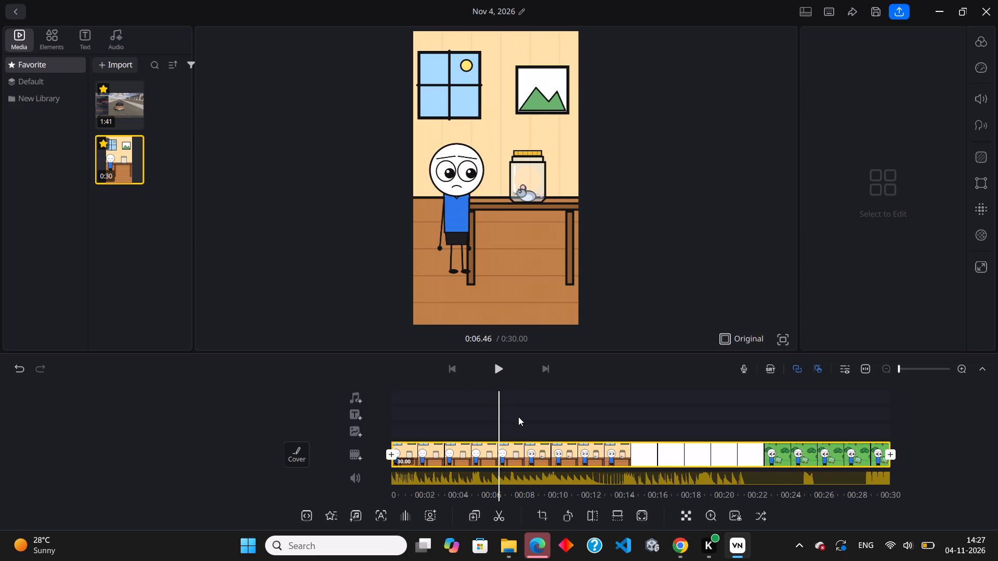
left_click_drag(518, 417, 524, 420)
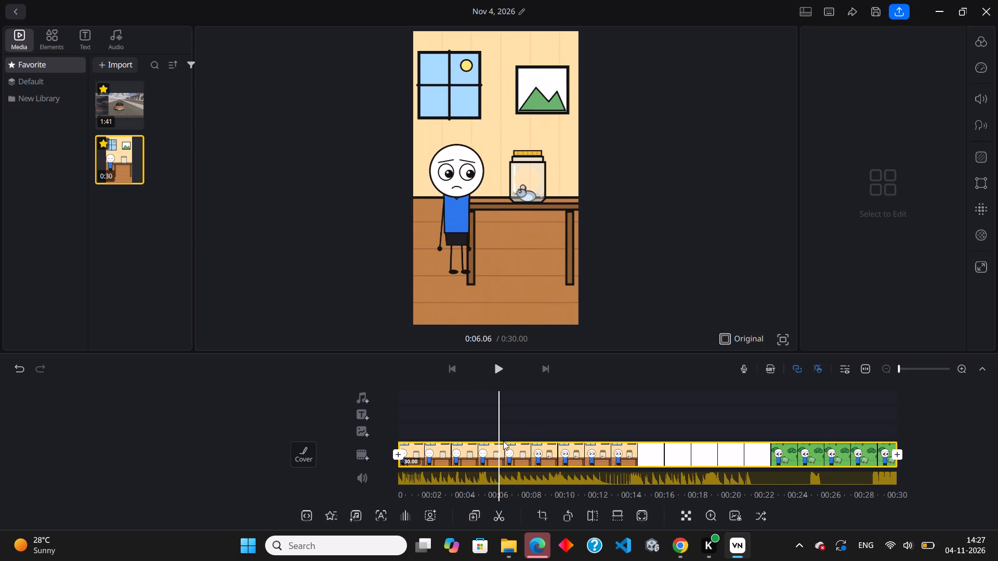
left_click(938, 368)
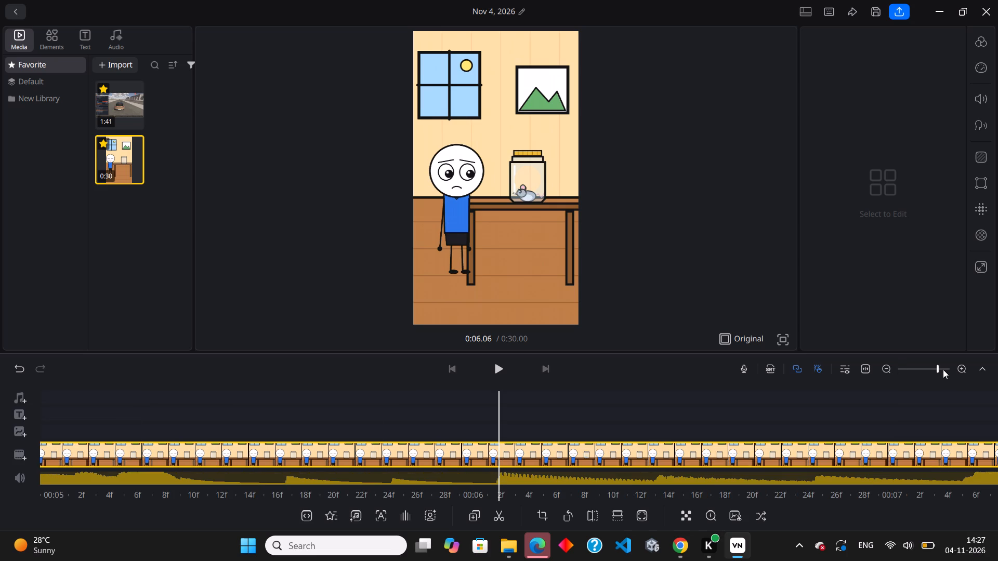
left_click(946, 369)
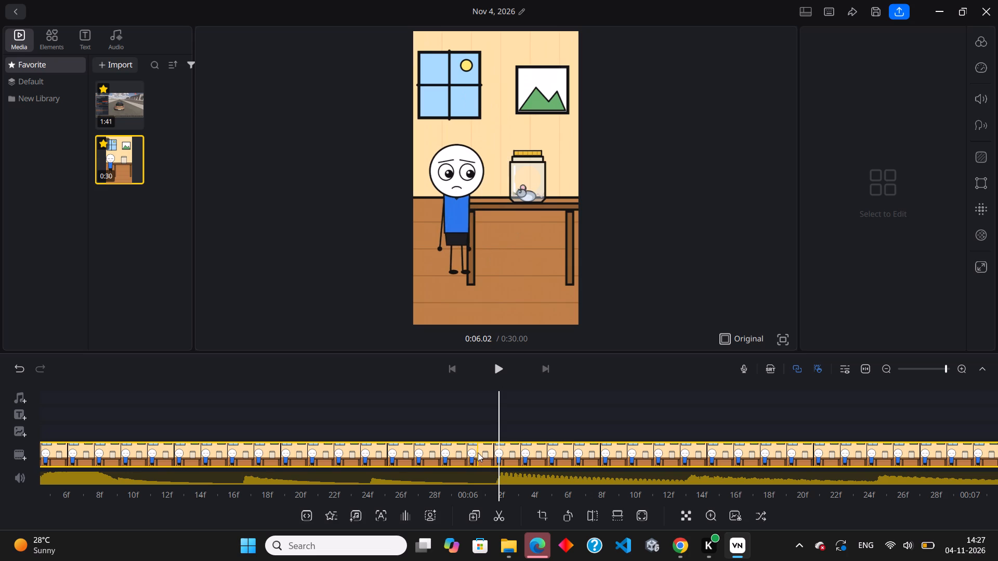
left_click(478, 452)
left_click(478, 452)
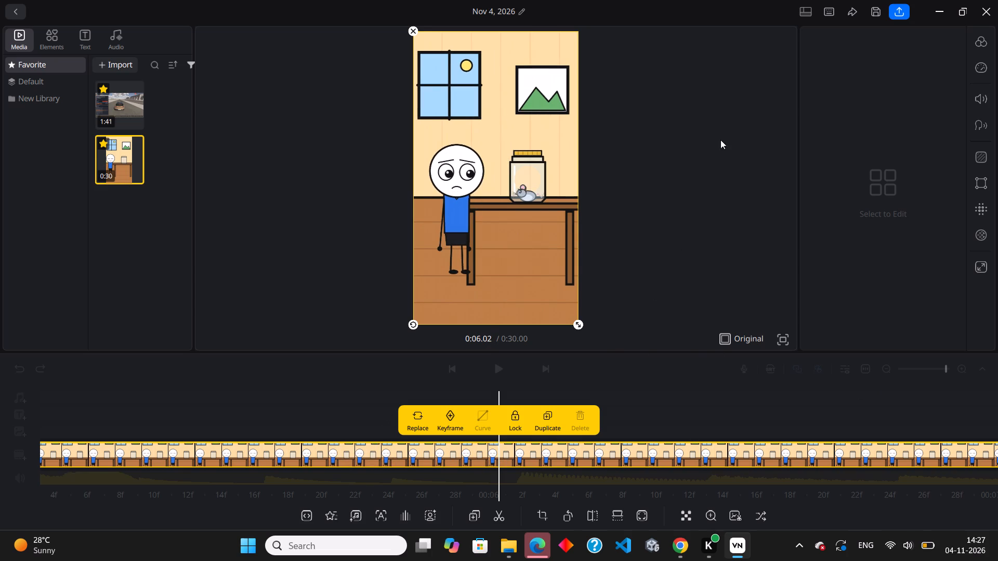
left_click(987, 63)
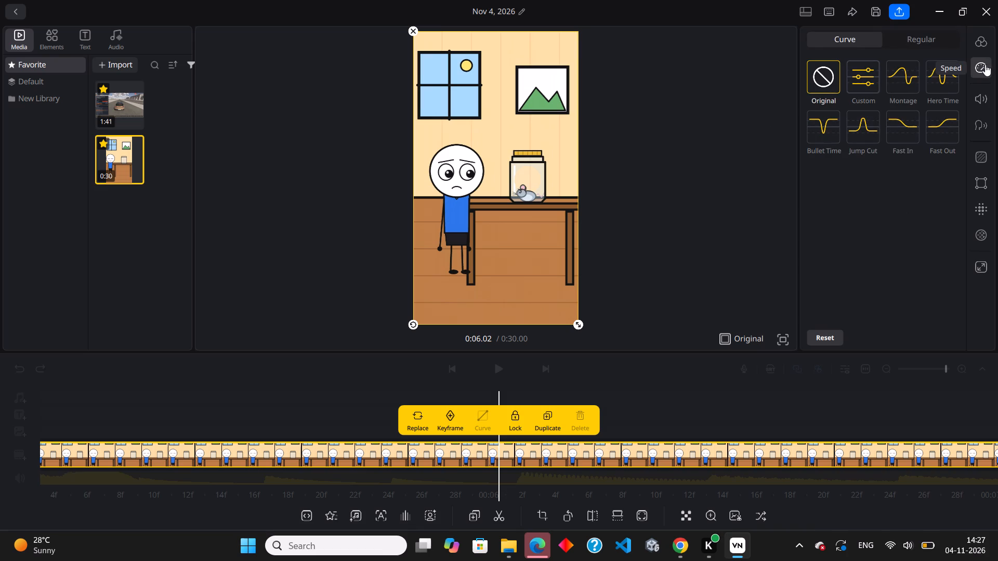
left_click(905, 39)
left_click(817, 107)
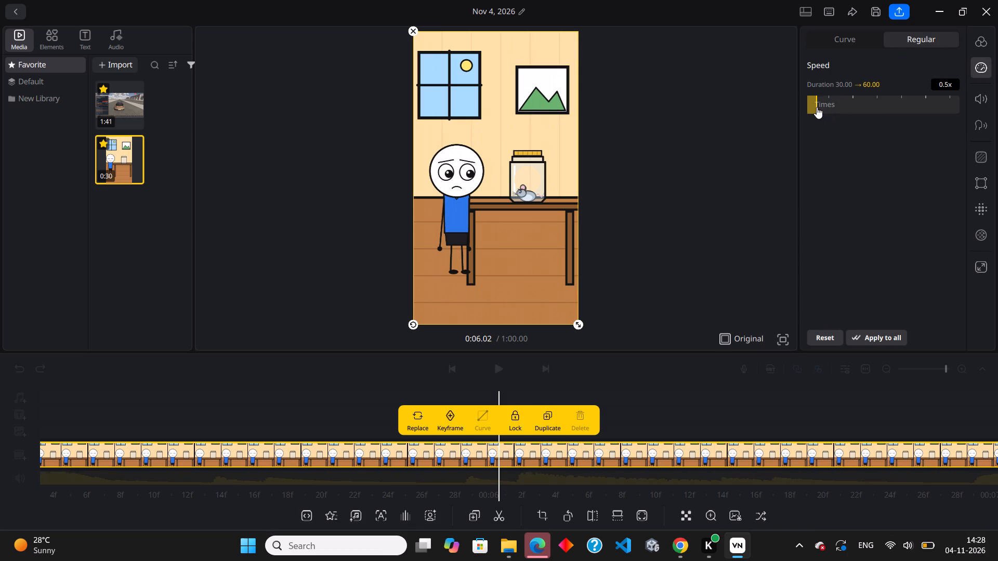
left_click(811, 104)
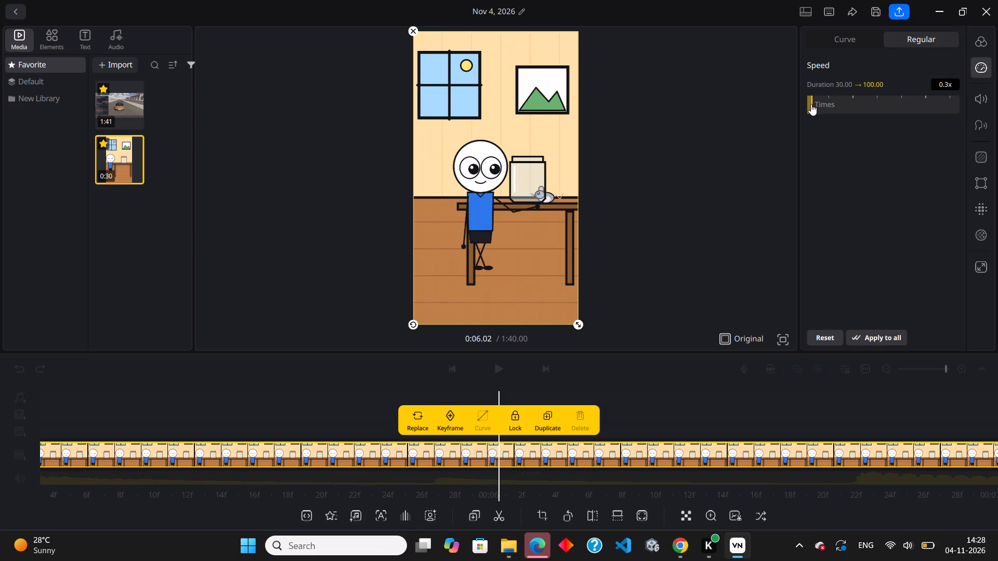
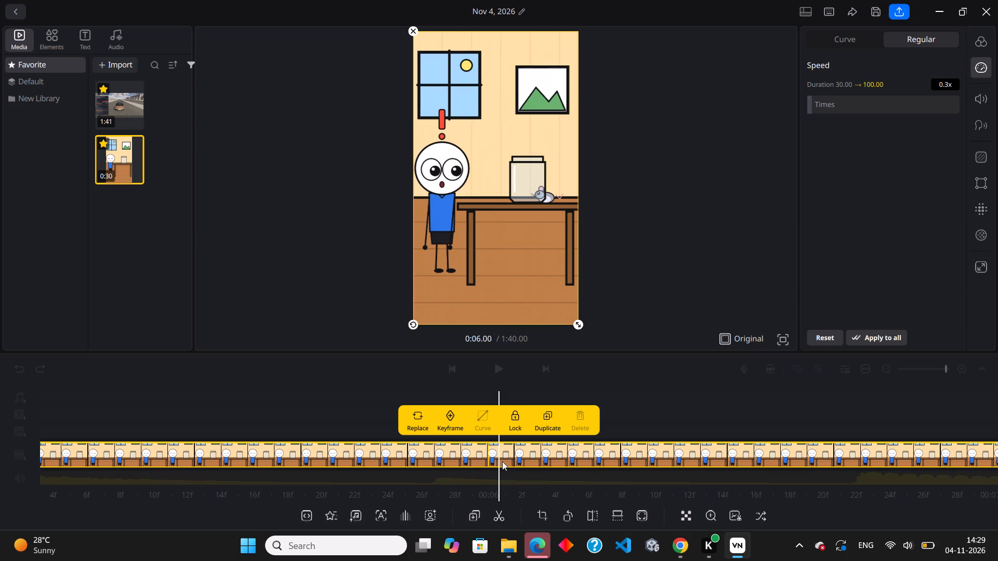
Play the slowed cartoon from about 0:06 to 0:16, examining the jar scene up to the closed lid.
scroll(502, 461, "up", 3)
left_click(955, 368)
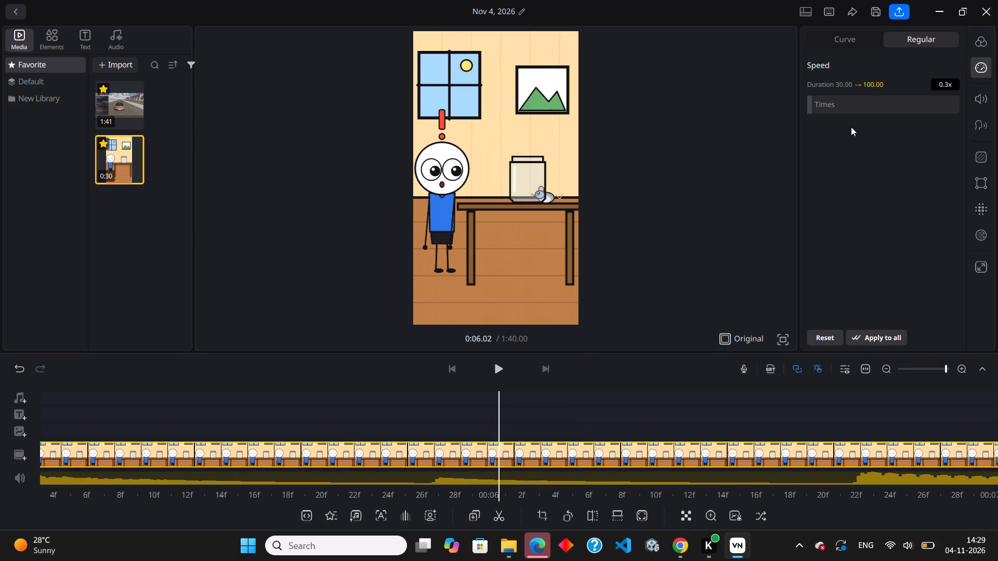
left_click(503, 370)
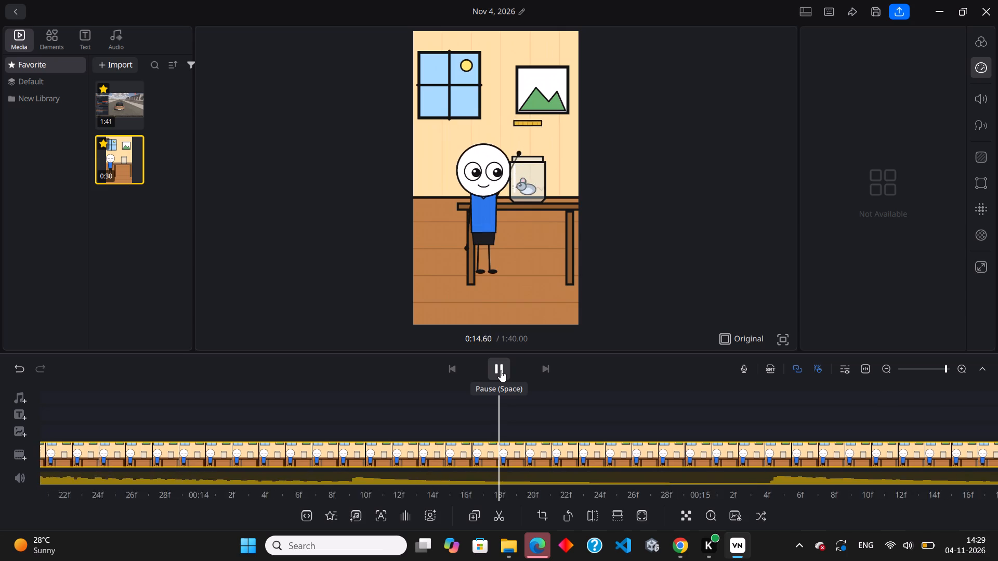
left_click(501, 370)
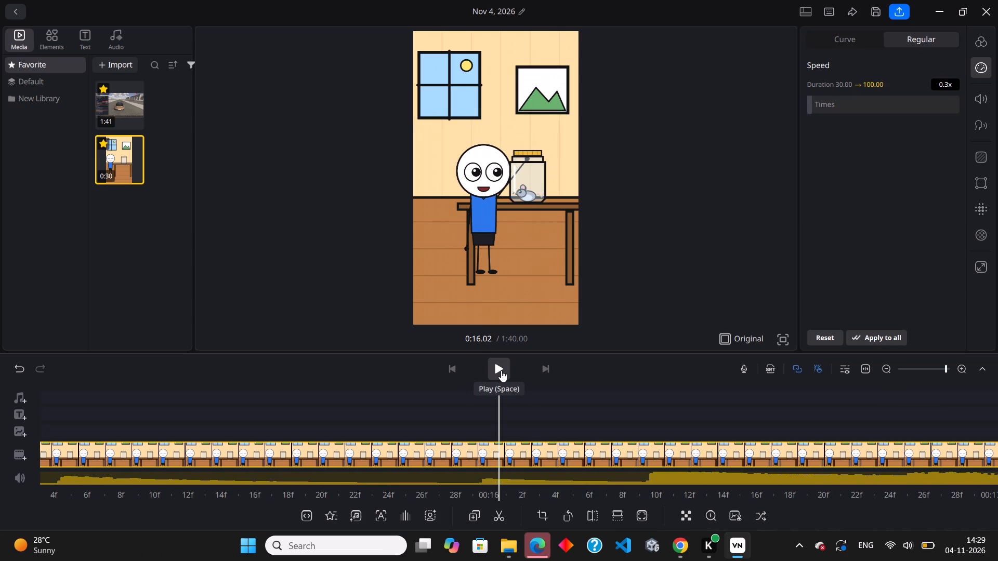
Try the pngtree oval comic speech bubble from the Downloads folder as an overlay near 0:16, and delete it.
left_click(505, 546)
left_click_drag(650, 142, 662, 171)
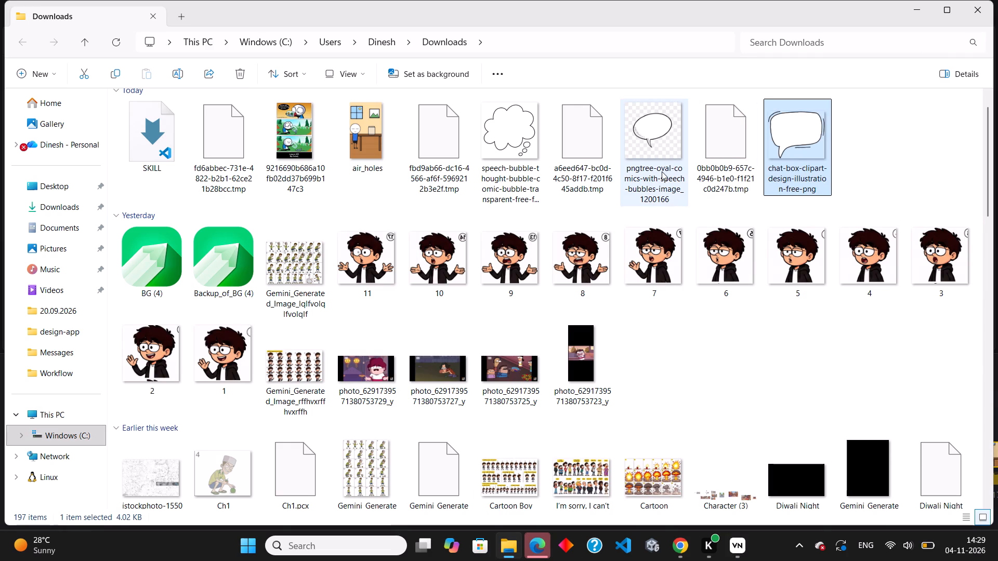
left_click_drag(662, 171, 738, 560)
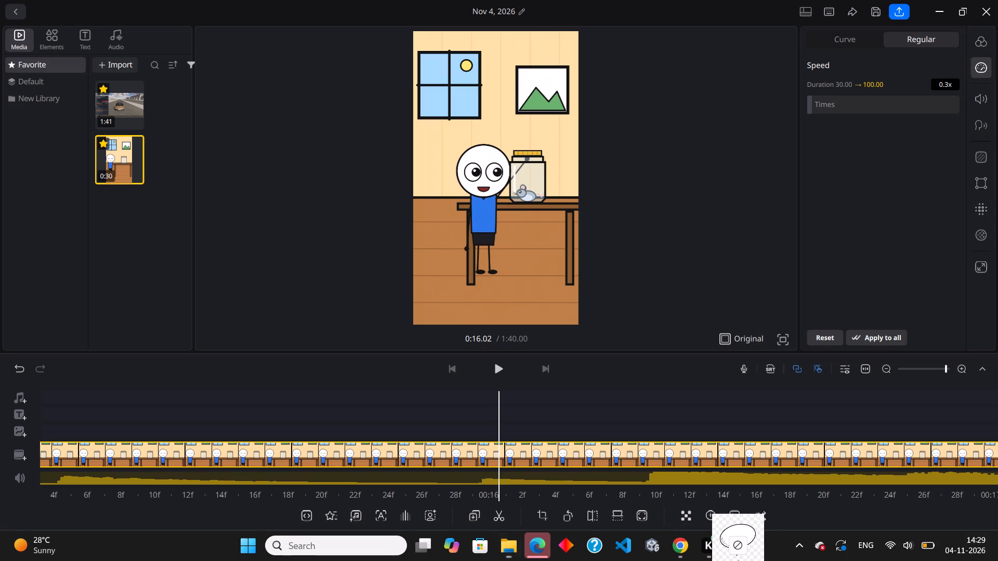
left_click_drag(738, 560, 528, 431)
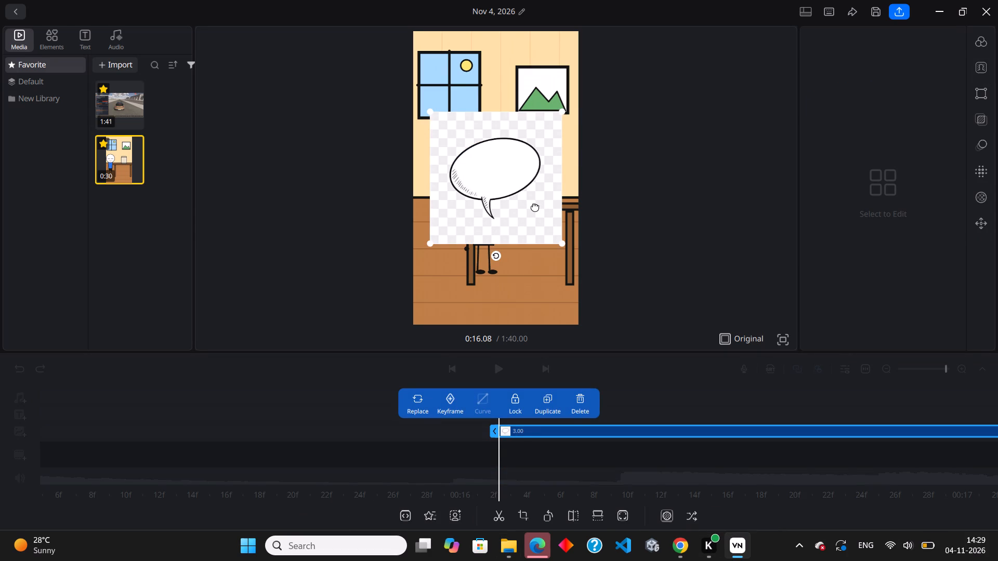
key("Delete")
Add the chat-box-clipart speech bubble image from the Downloads folder as an overlay starting at about 0:16.24.
left_click(507, 543)
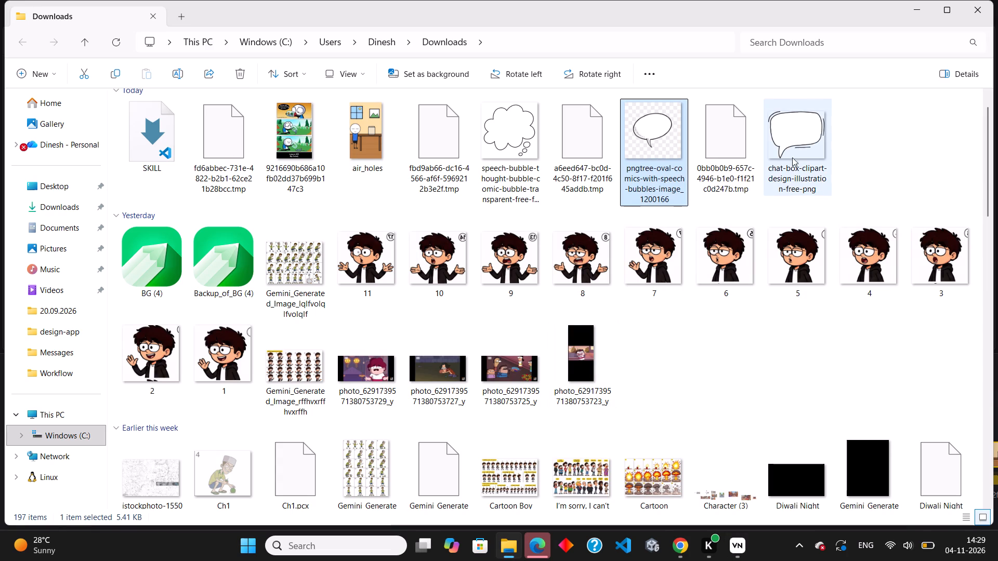
left_click_drag(791, 154, 623, 442)
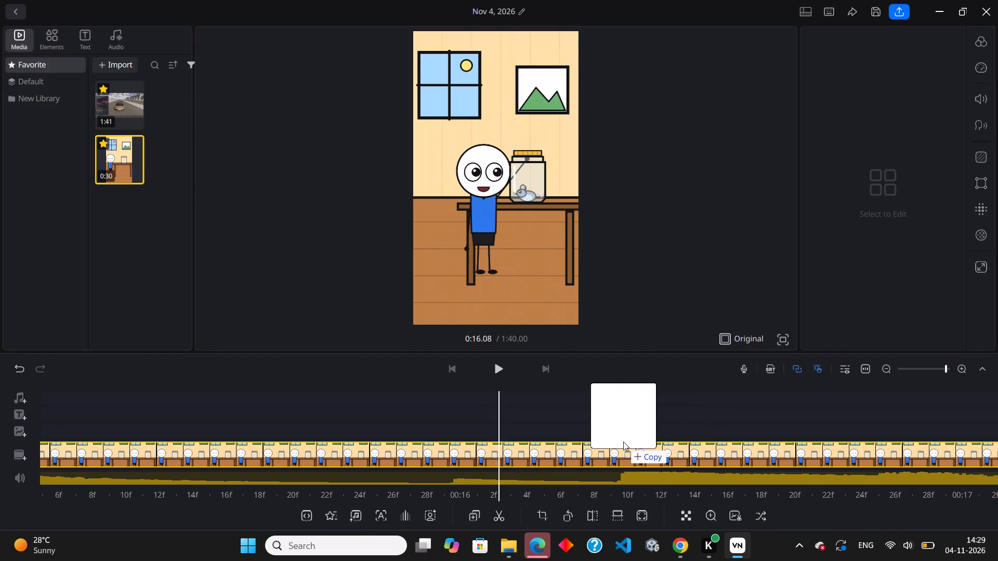
left_click_drag(623, 442, 580, 430)
left_click(644, 383)
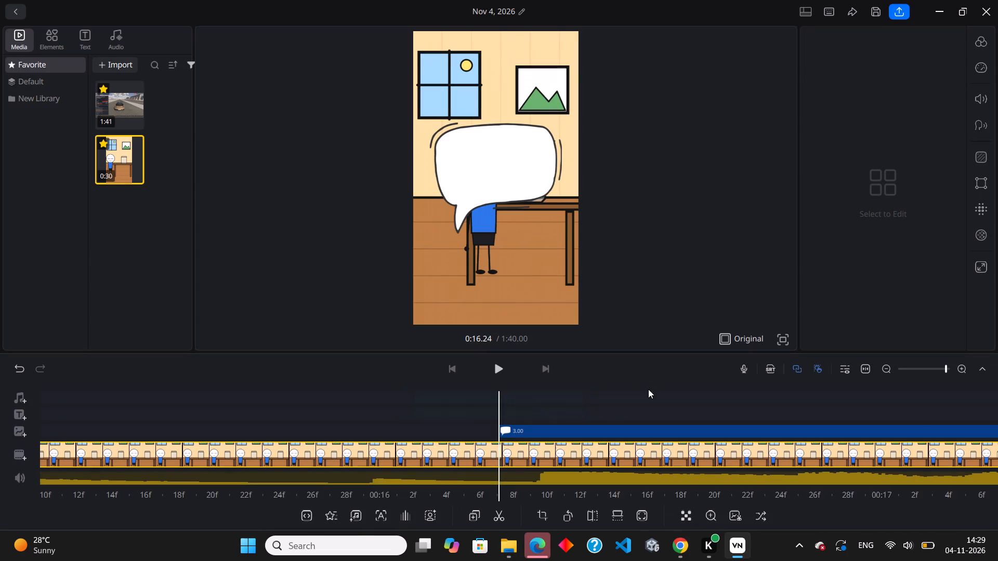
Shrink the speech bubble to about the width of the boy's head, mirror it horizontally, and place it just above his head.
left_click(505, 171)
left_click_drag(561, 230, 547, 220)
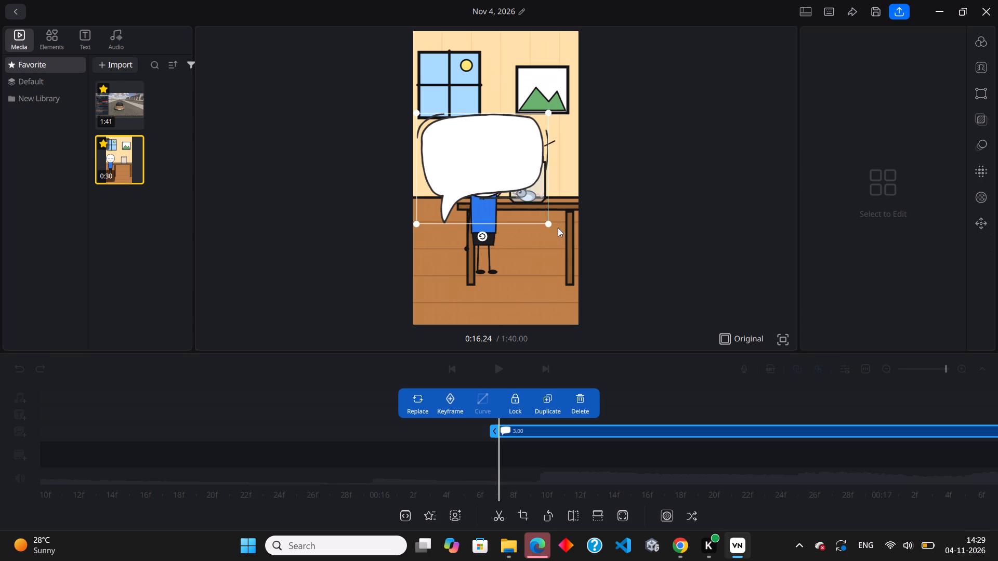
left_click_drag(548, 223, 465, 160)
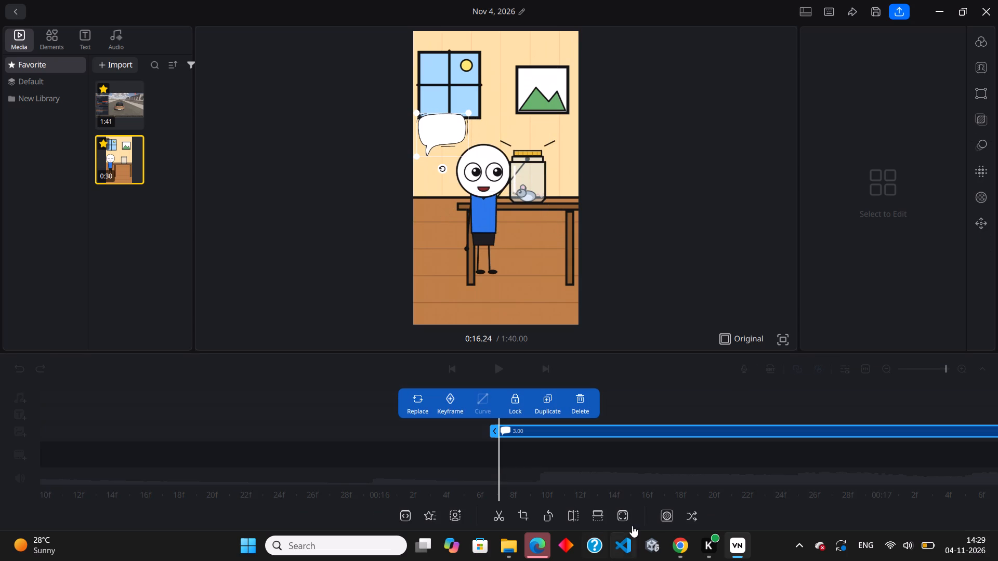
left_click(575, 517)
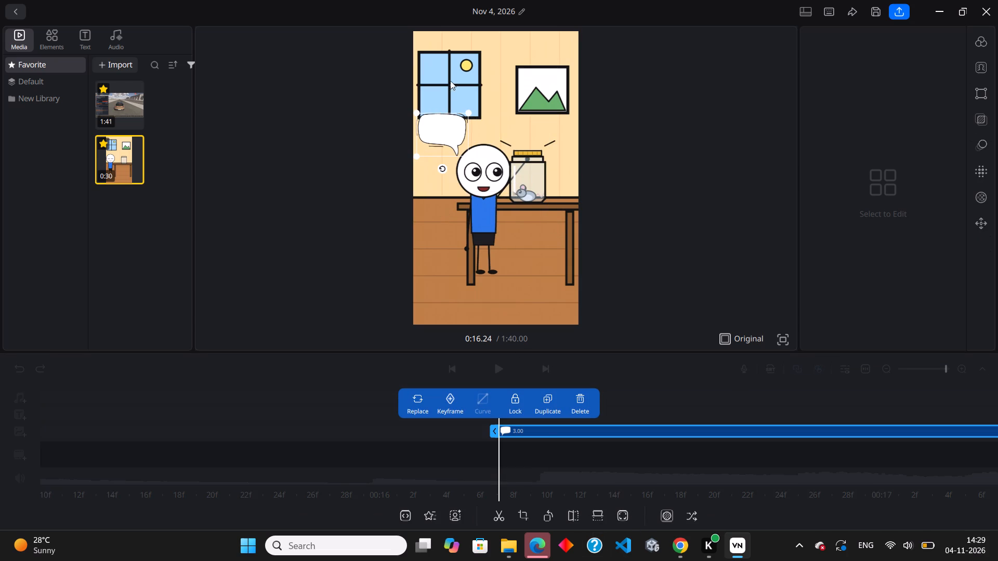
scroll(458, 96, "up", 6)
left_click_drag(446, 131, 492, 121)
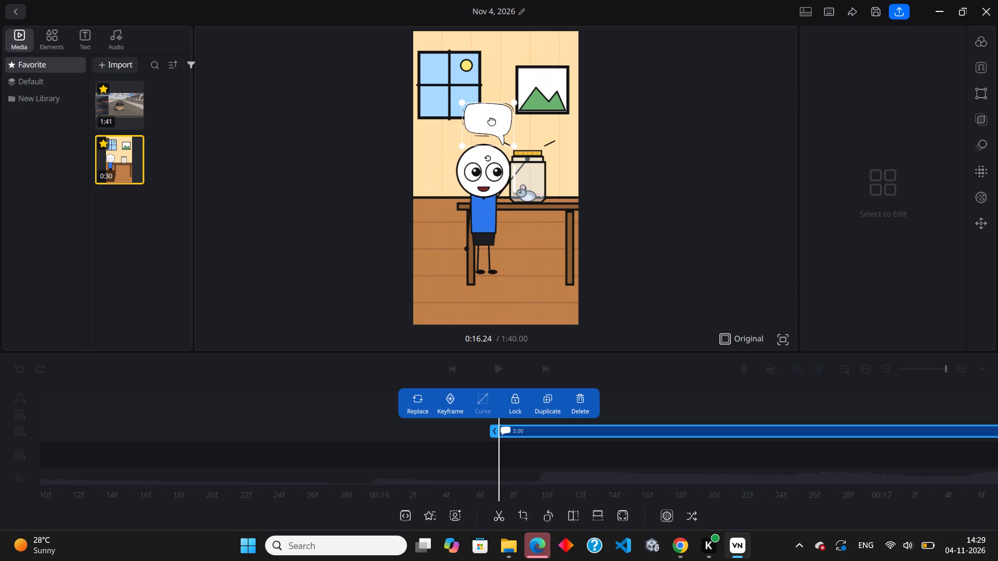
left_click_drag(492, 121, 488, 121)
scroll(496, 121, "up", 3)
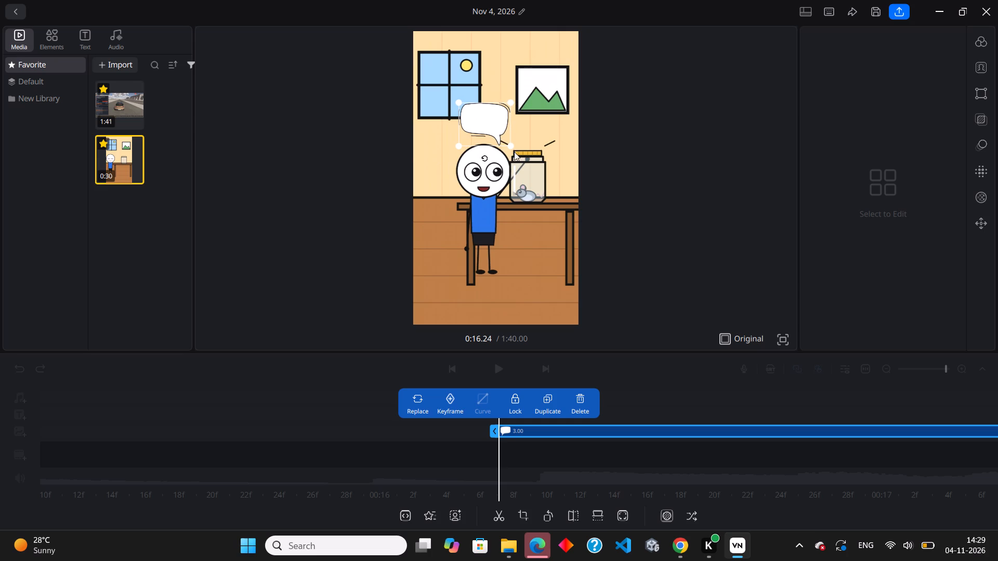
left_click_drag(514, 149, 522, 158)
left_click_drag(505, 131, 496, 127)
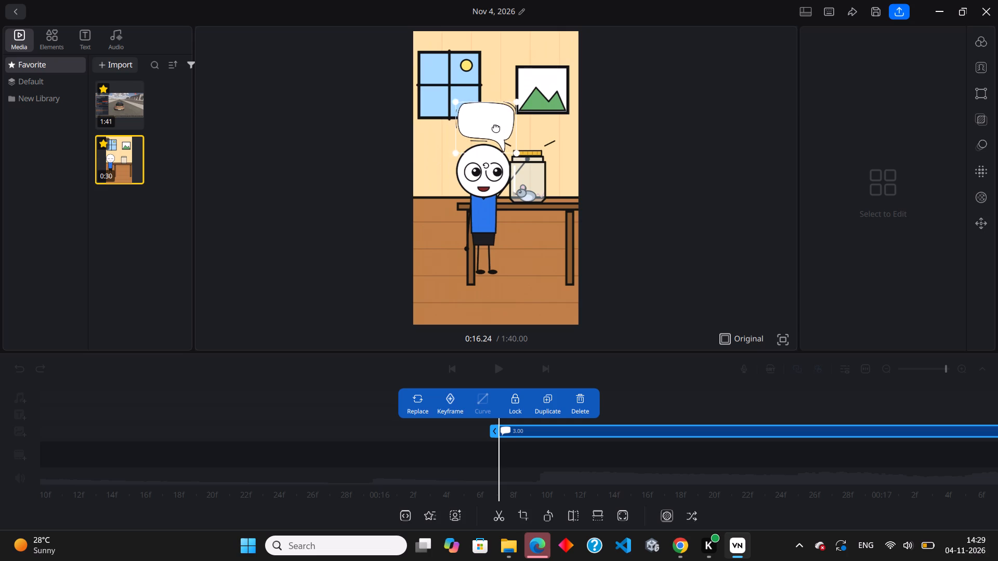
left_click_drag(496, 127, 500, 127)
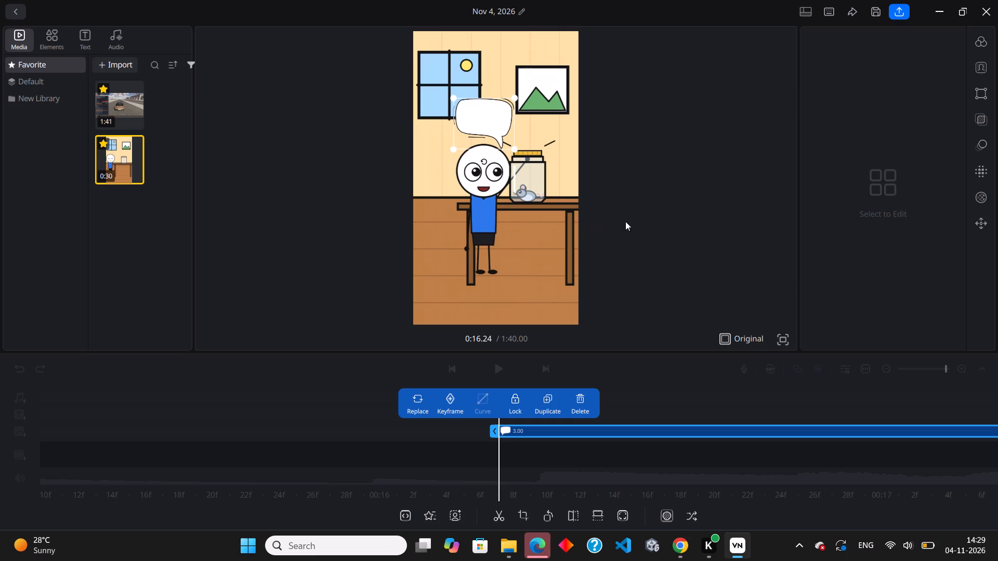
left_click(643, 211)
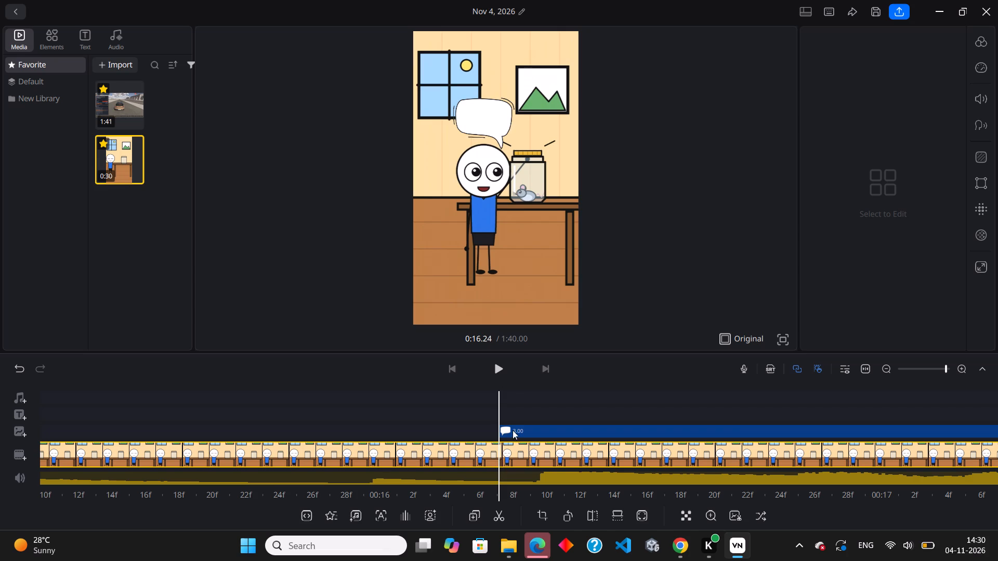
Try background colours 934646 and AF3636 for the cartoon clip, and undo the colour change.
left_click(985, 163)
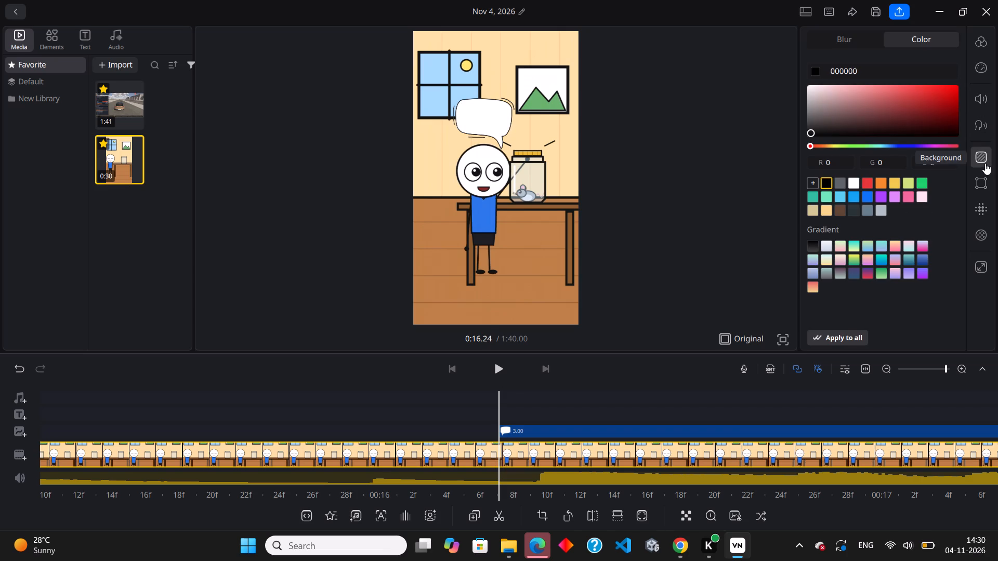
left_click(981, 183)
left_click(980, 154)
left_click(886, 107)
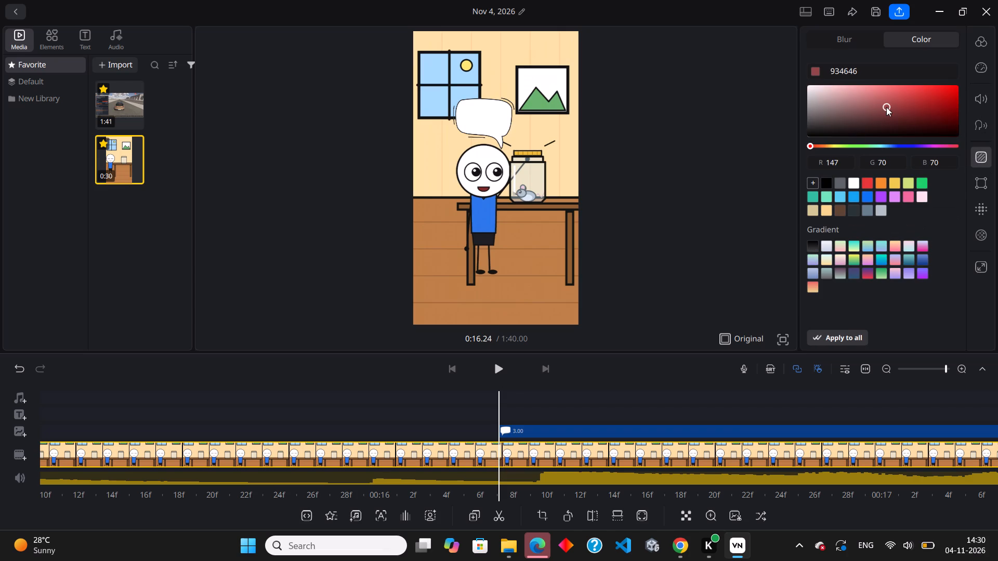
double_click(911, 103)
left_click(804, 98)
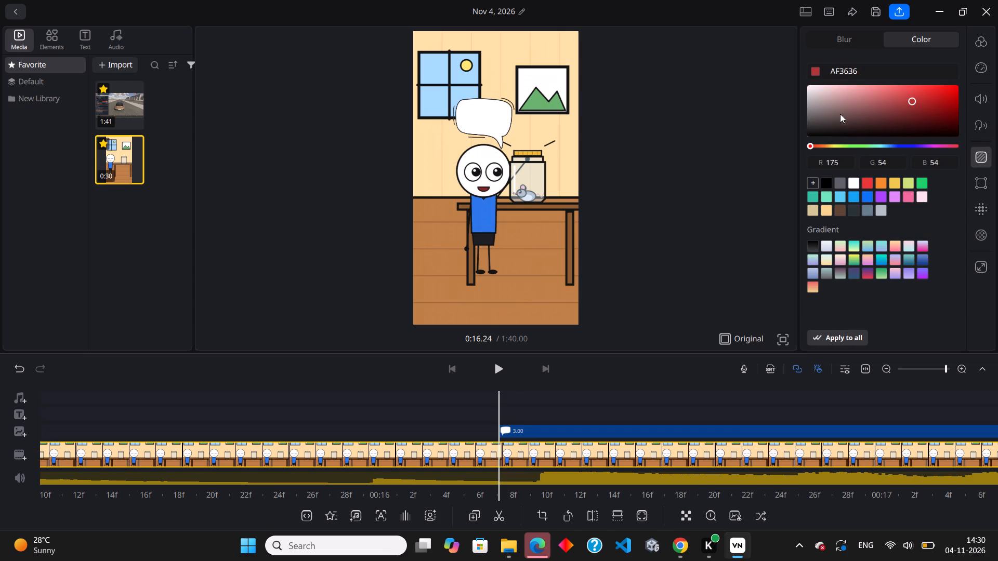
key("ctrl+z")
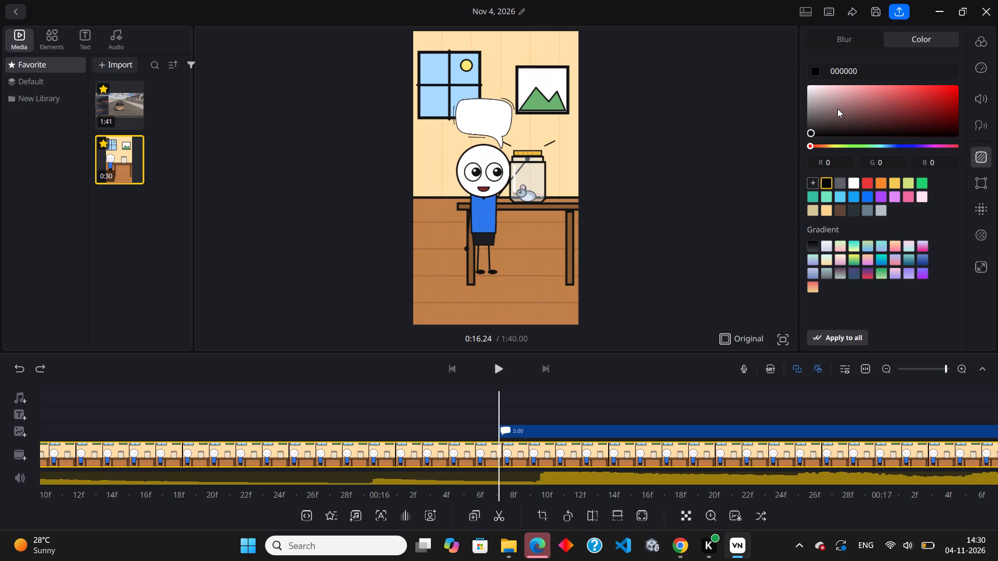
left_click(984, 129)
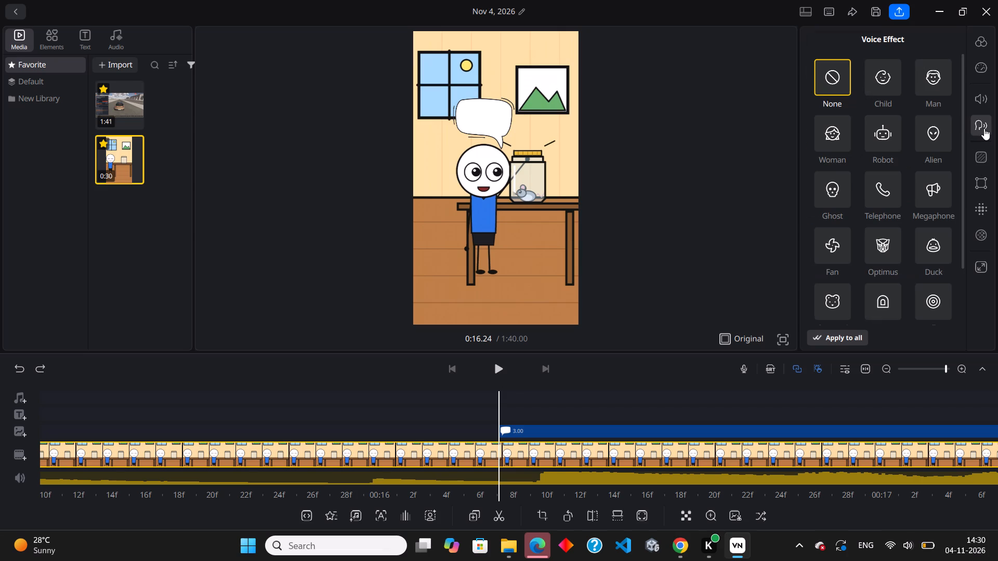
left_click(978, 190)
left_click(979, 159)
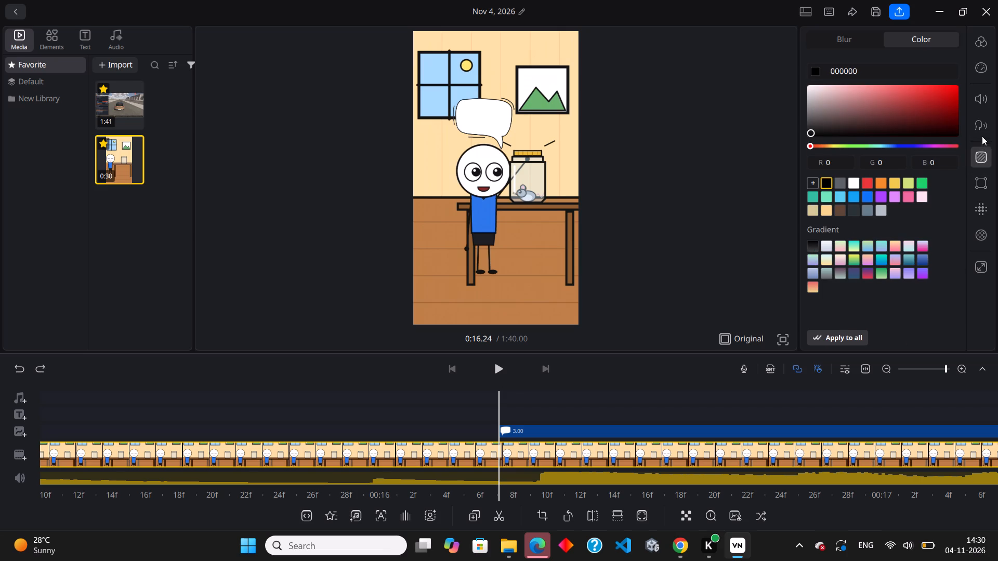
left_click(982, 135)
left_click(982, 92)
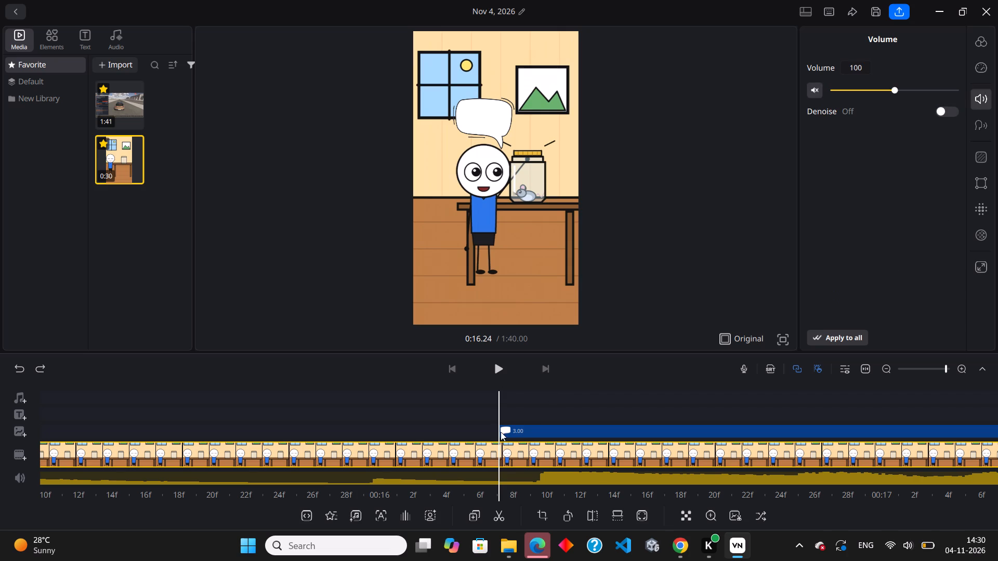
Give the speech bubble overlay a Scale in-animation with a duration of 0.6.
left_click(514, 432)
left_click(984, 140)
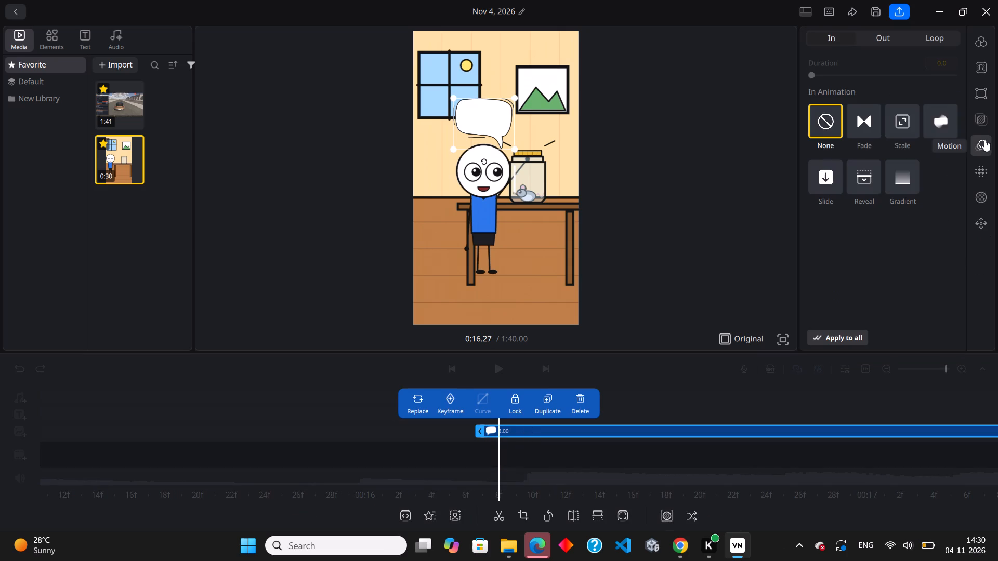
left_click(871, 114)
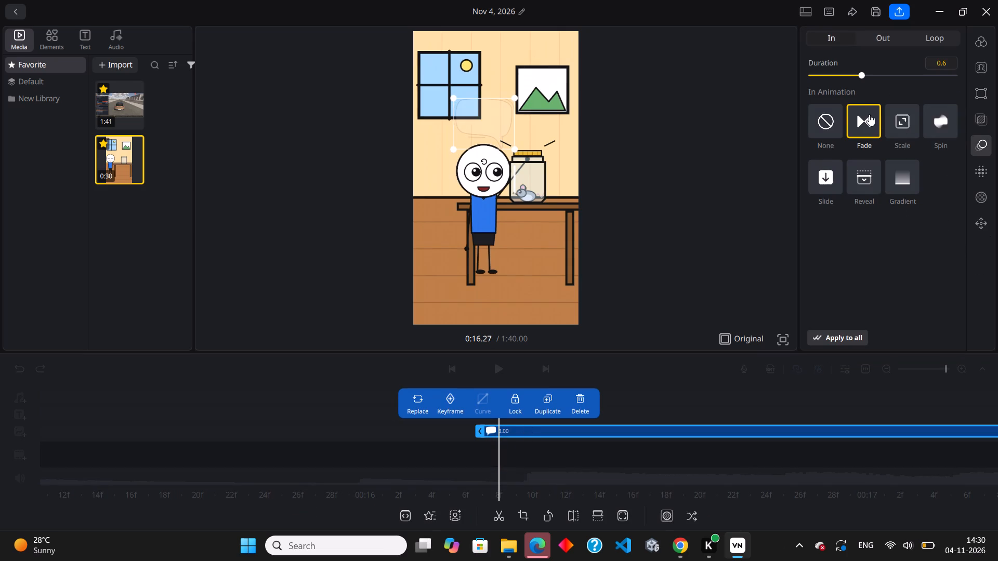
left_click(907, 130)
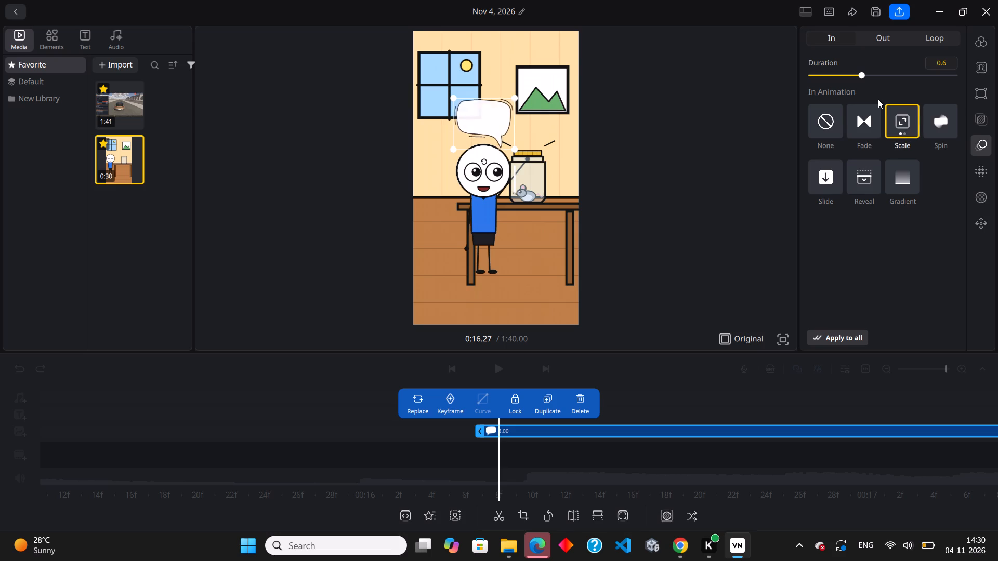
left_click(917, 290)
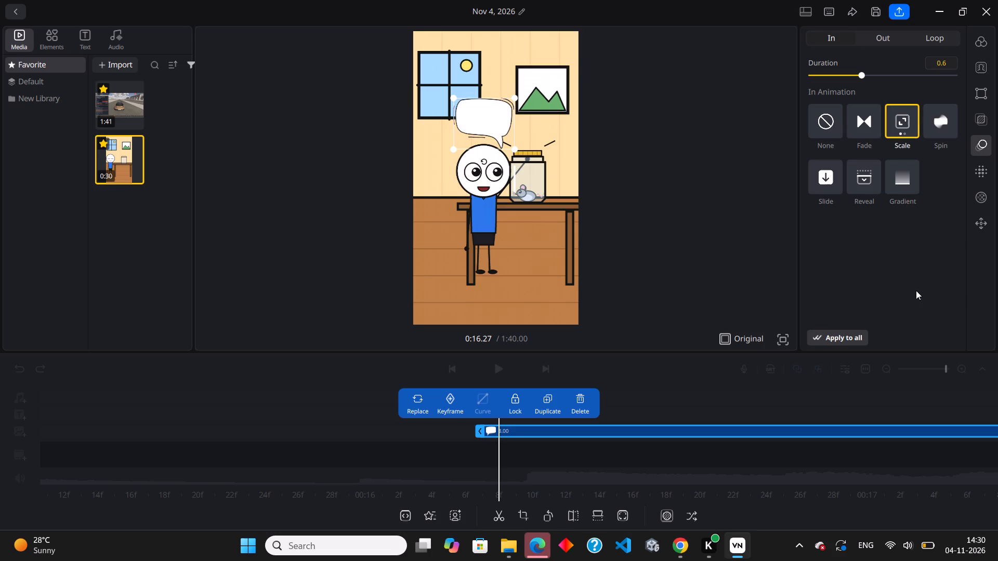
Play the section around 0:16 to examine the speech bubble's entrance.
left_click(405, 423)
left_click_drag(400, 420, 463, 425)
left_click(493, 371)
left_click(497, 366)
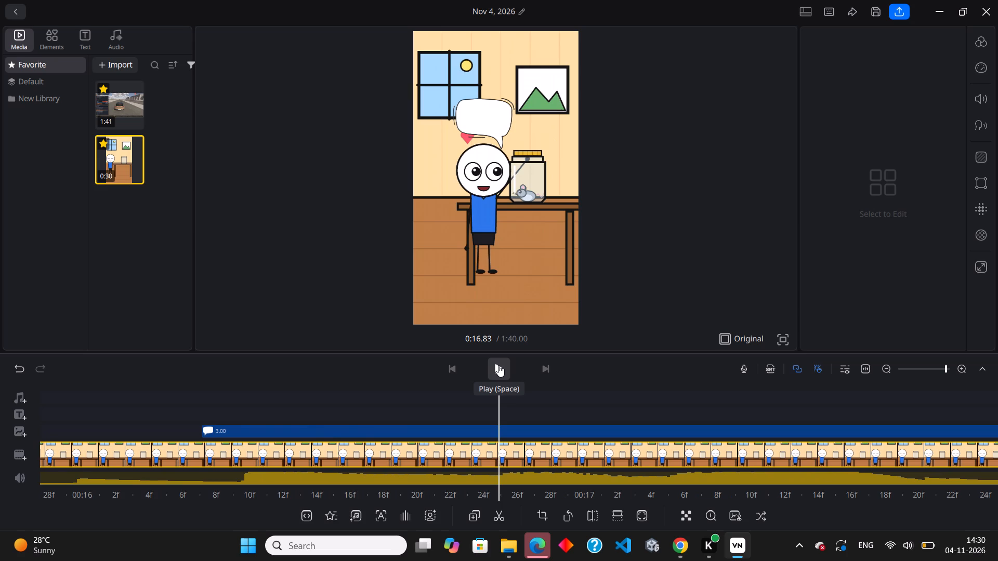
Mirror the speech bubble horizontally at about 0:16.7 and reposition it just above the boy's head.
left_click_drag(539, 387, 558, 389)
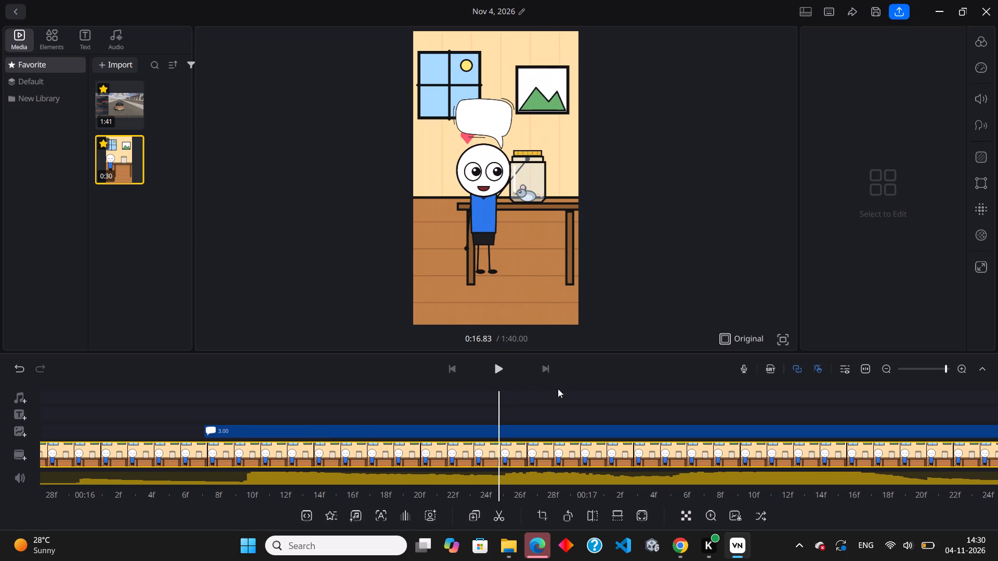
left_click_drag(558, 389, 608, 399)
left_click(492, 121)
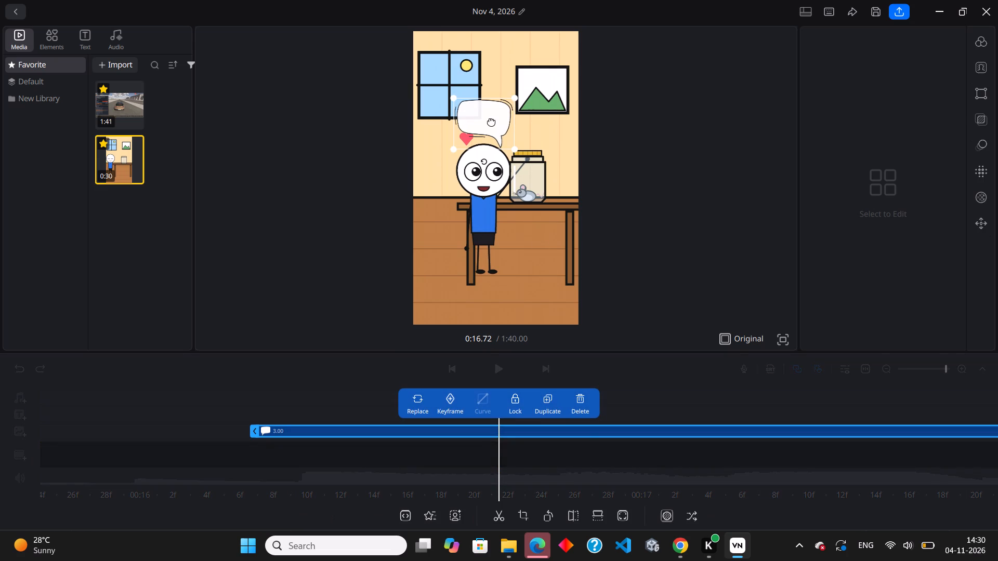
left_click_drag(491, 121, 475, 140)
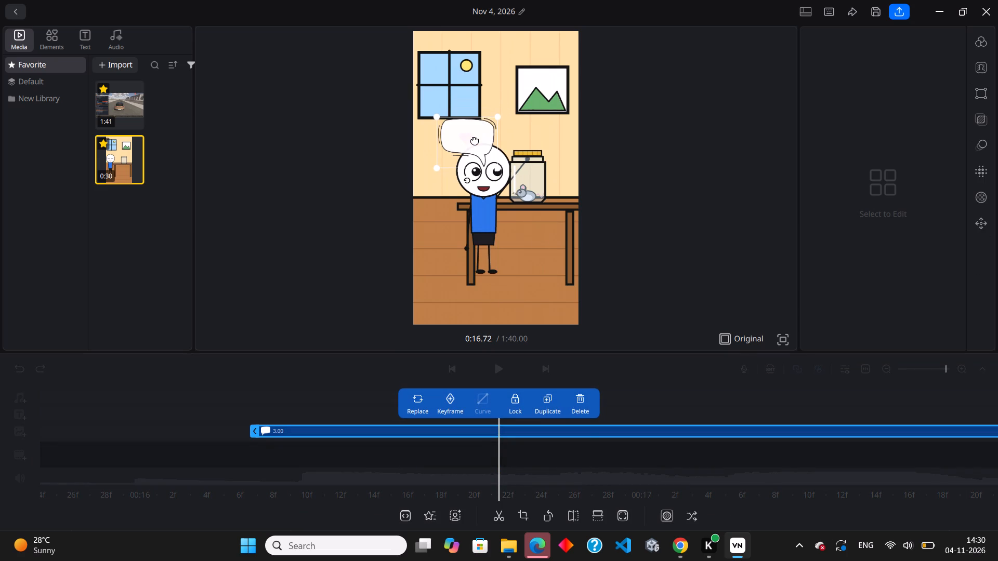
left_click_drag(475, 140, 465, 140)
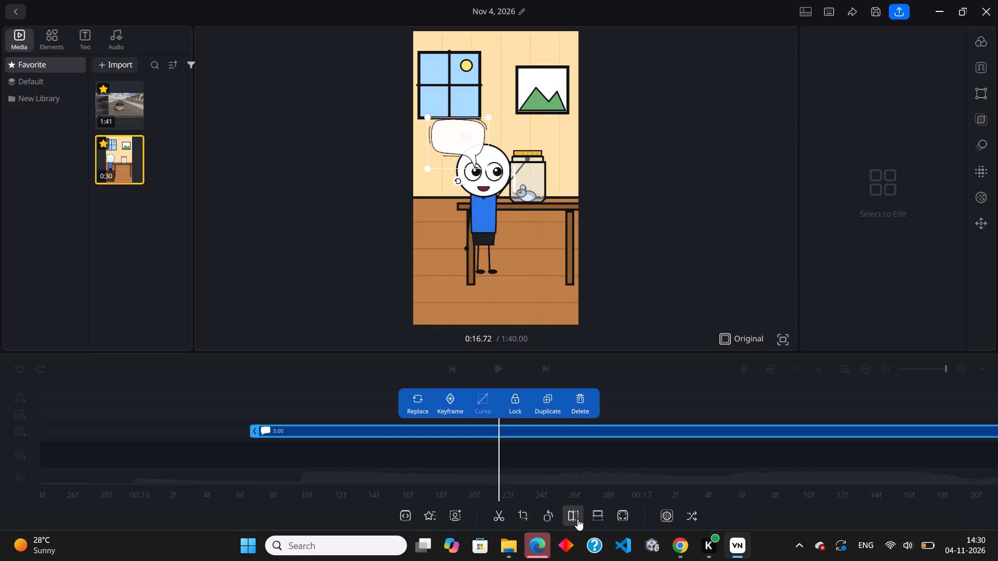
left_click(574, 518)
left_click_drag(455, 148, 475, 135)
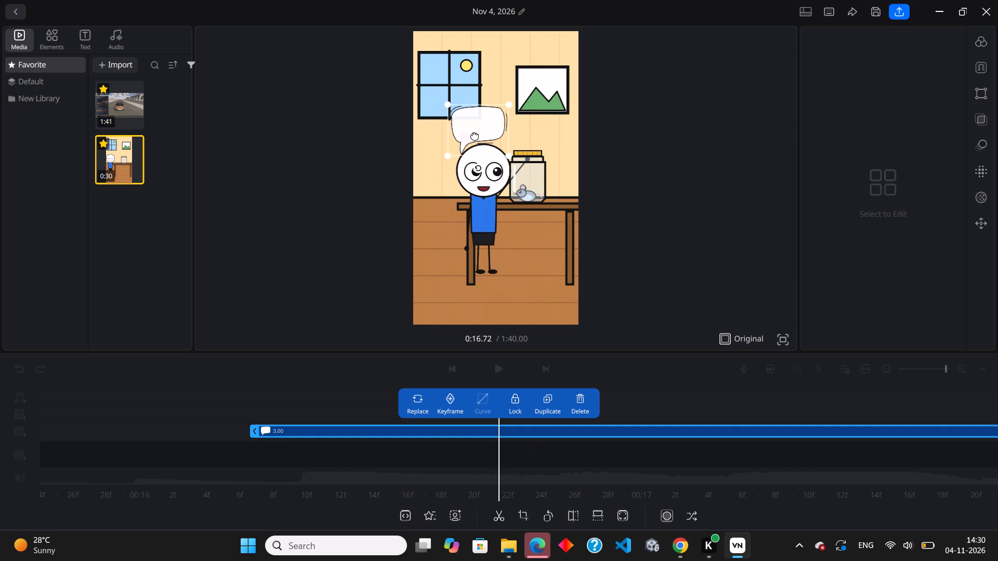
left_click_drag(475, 135, 471, 135)
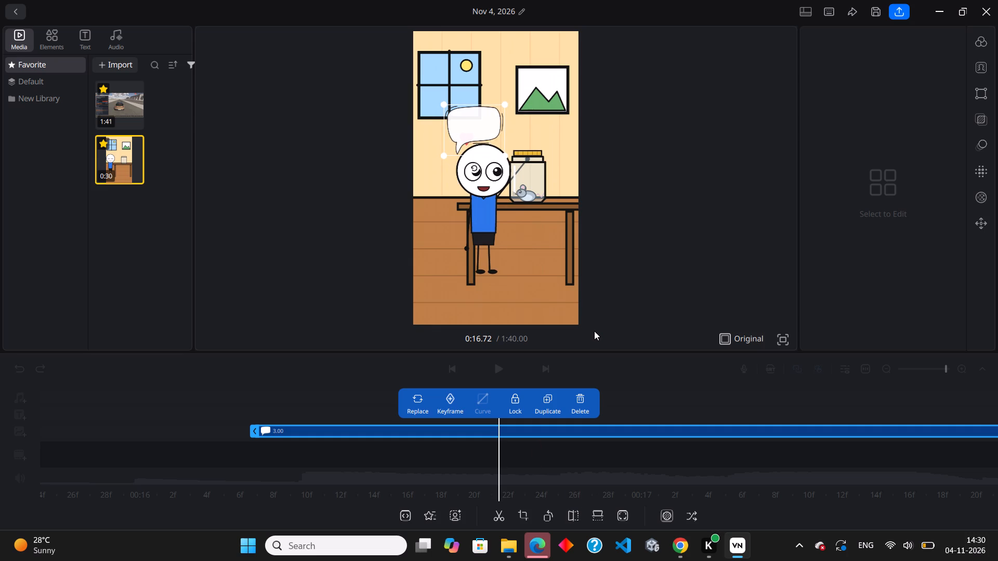
Enlarge the speech bubble to somewhat wider than the boy's head and centre it just above the head.
scroll(461, 126, "up", 4)
left_click(473, 130)
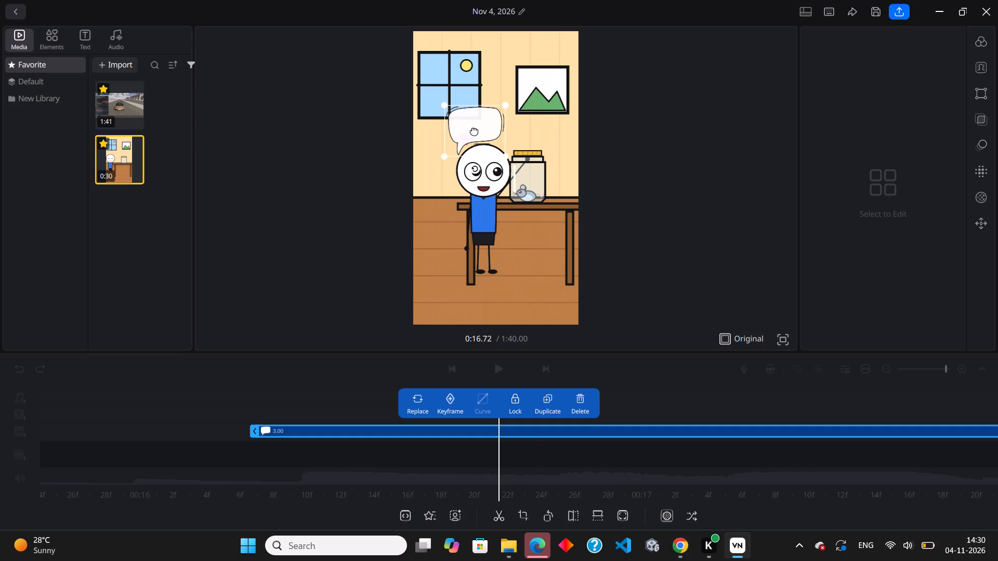
left_click_drag(507, 105, 521, 86)
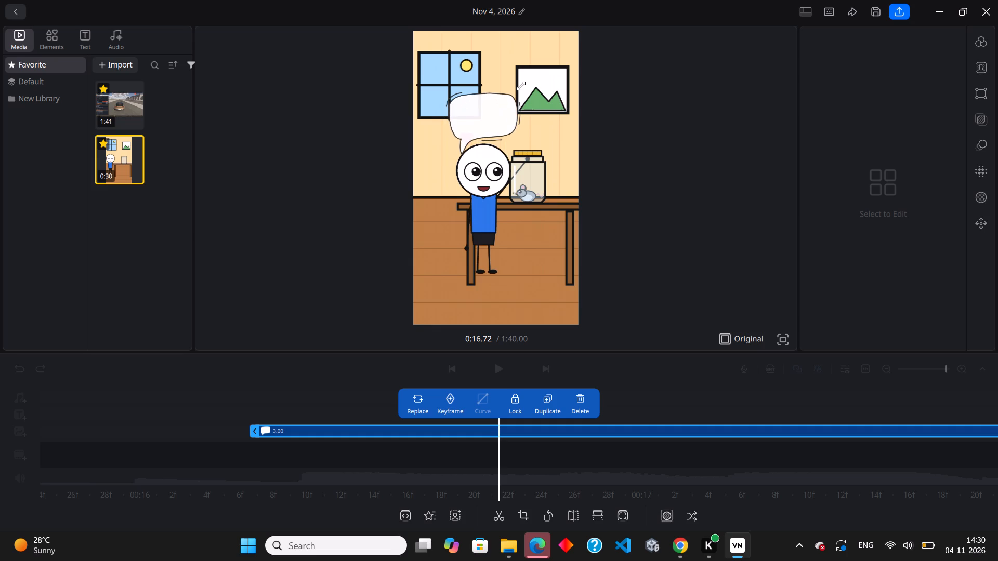
left_click_drag(521, 86, 519, 86)
left_click_drag(497, 115, 493, 120)
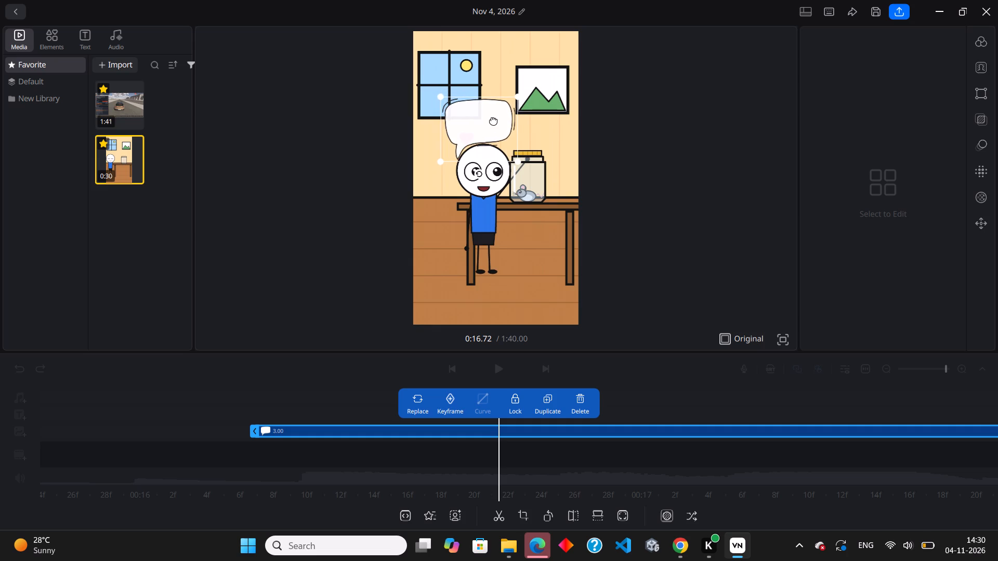
left_click_drag(493, 120, 493, 120)
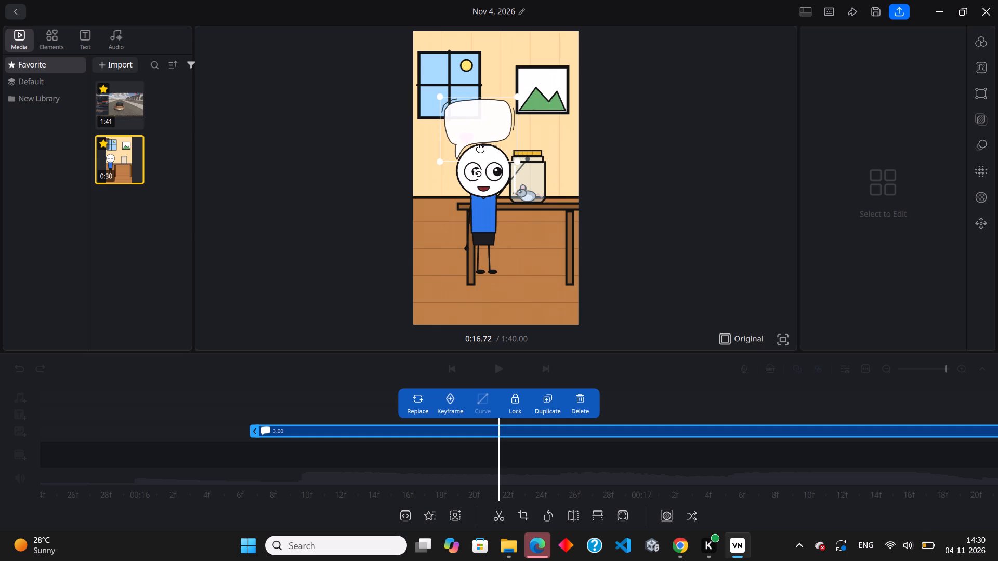
scroll(480, 148, "up", 2)
left_click_drag(475, 132, 480, 125)
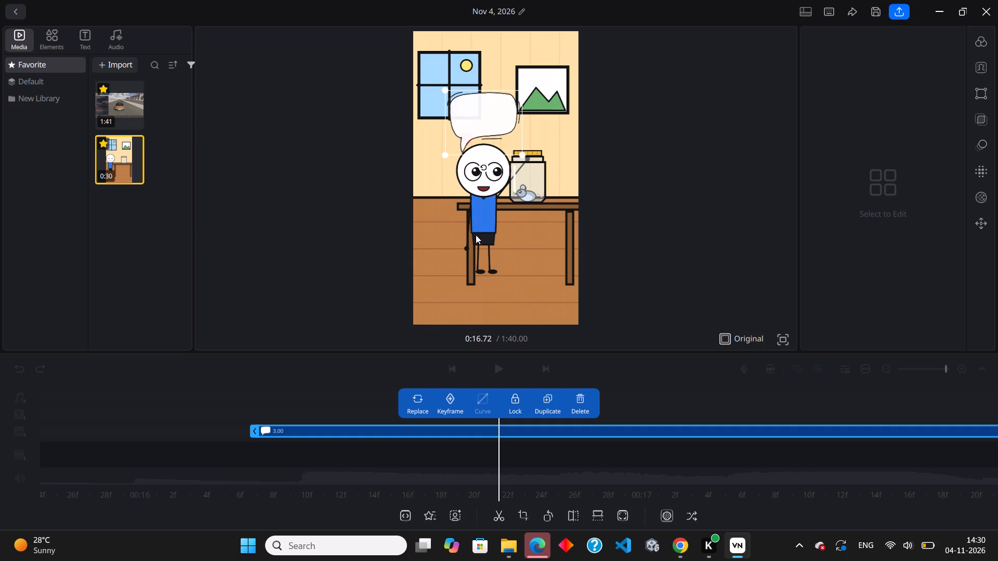
Scrub through the scene from about 0:16.4 to 0:18.8 to examine the speech bubble's entrance and placement.
left_click_drag(435, 455, 655, 460)
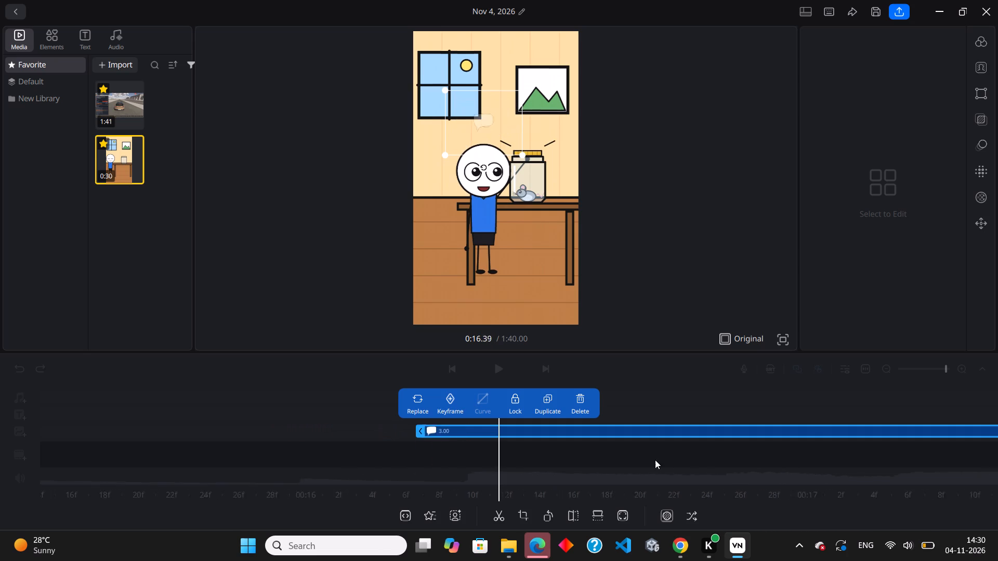
left_click_drag(655, 460, 513, 463)
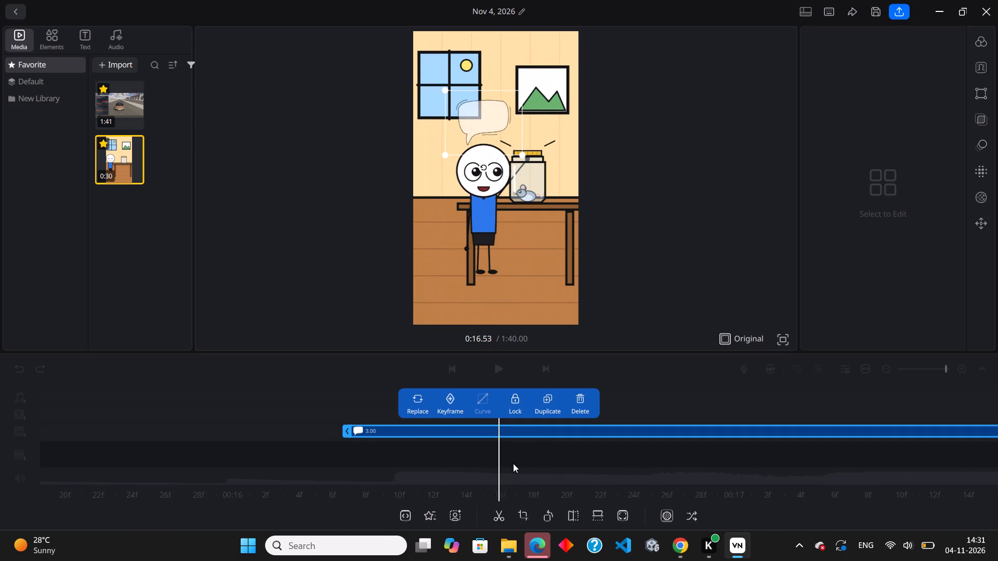
left_click_drag(513, 463, 225, 463)
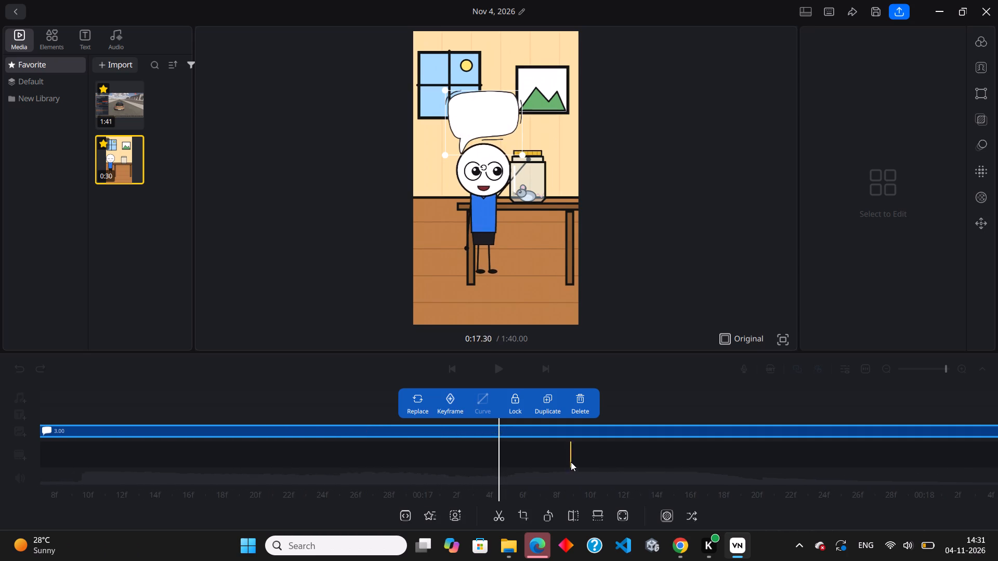
left_click_drag(571, 462, 311, 457)
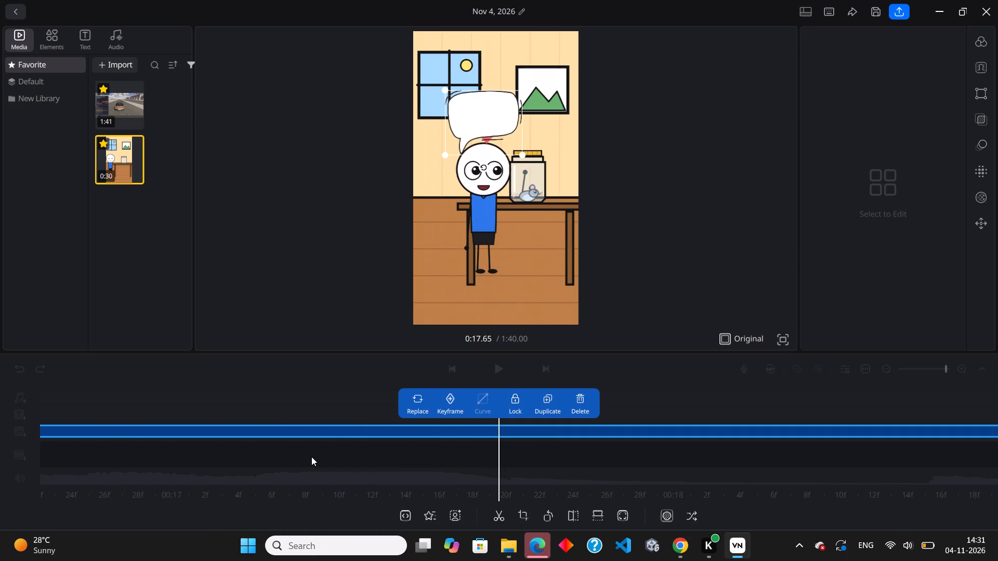
left_click_drag(311, 457, 245, 457)
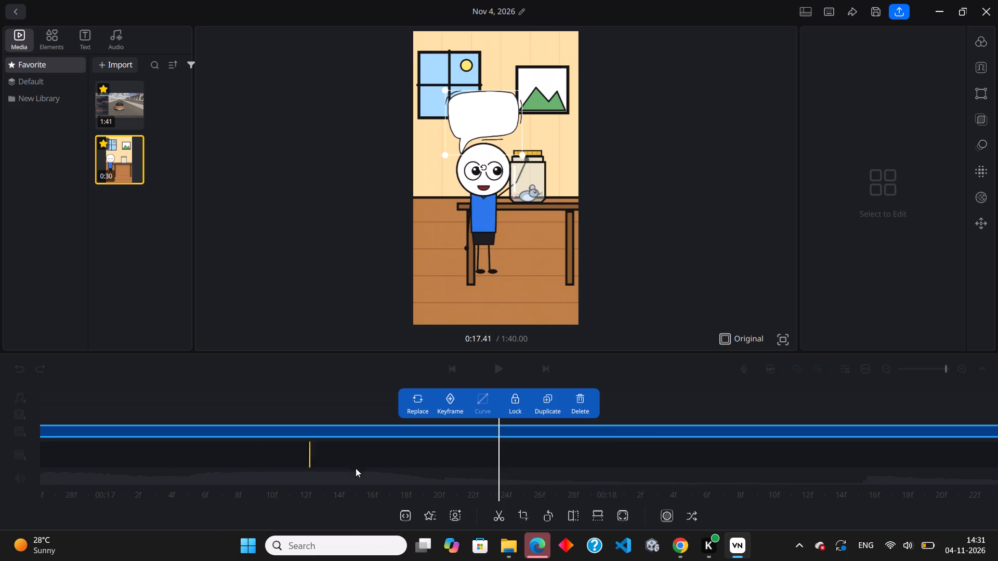
left_click_drag(556, 468, 507, 460)
left_click_drag(530, 457, 466, 453)
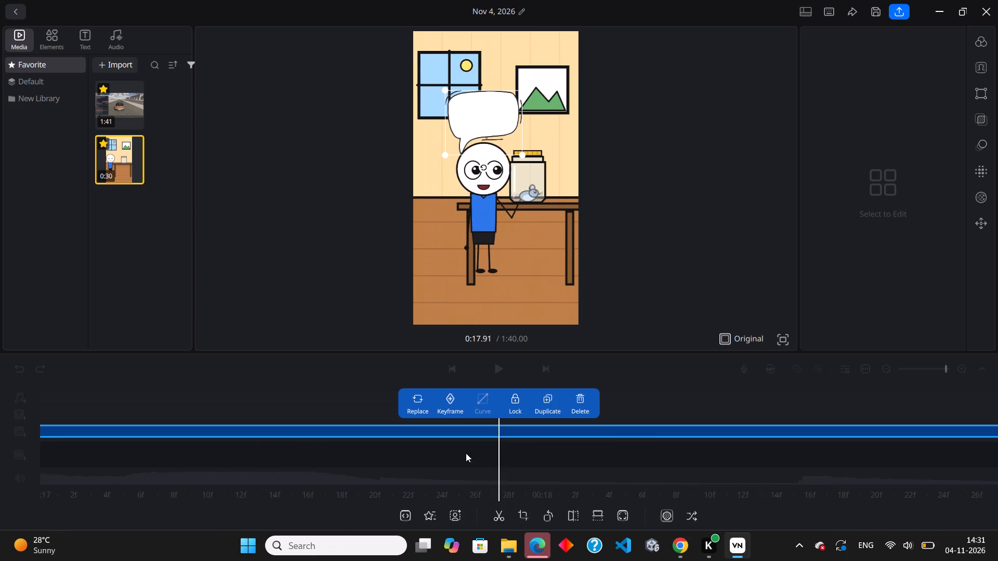
left_click_drag(466, 453, 282, 444)
left_click_drag(548, 455, 425, 448)
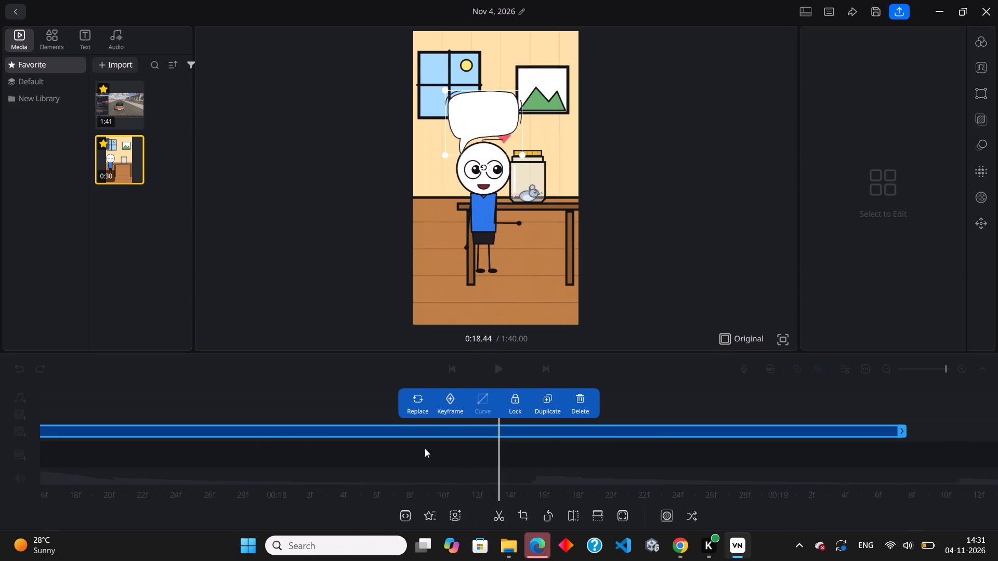
left_click_drag(425, 448, 310, 448)
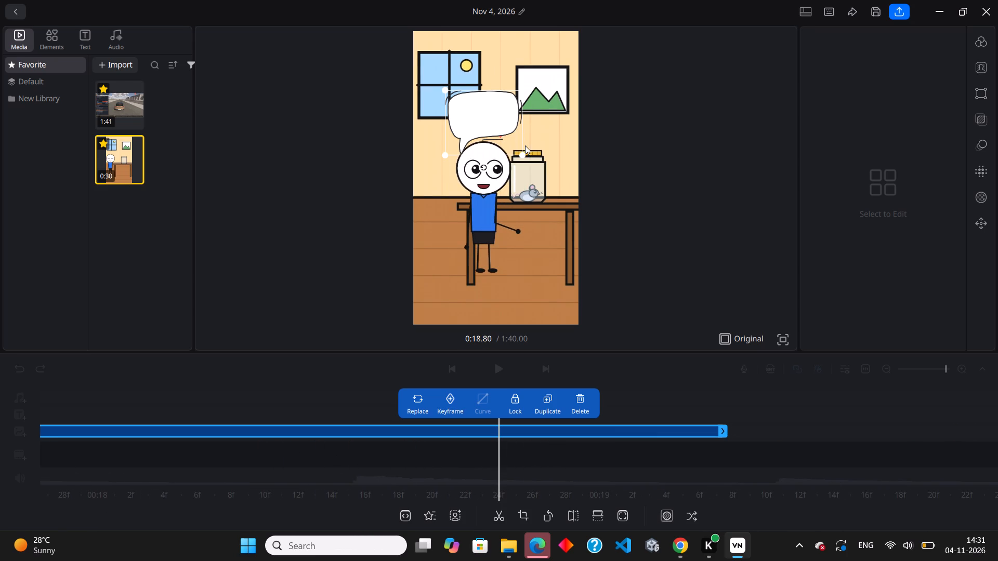
Enlarge the speech bubble slightly, tilt it slightly clockwise, and shift it so its tail sits beside the boy's head.
left_click(524, 156)
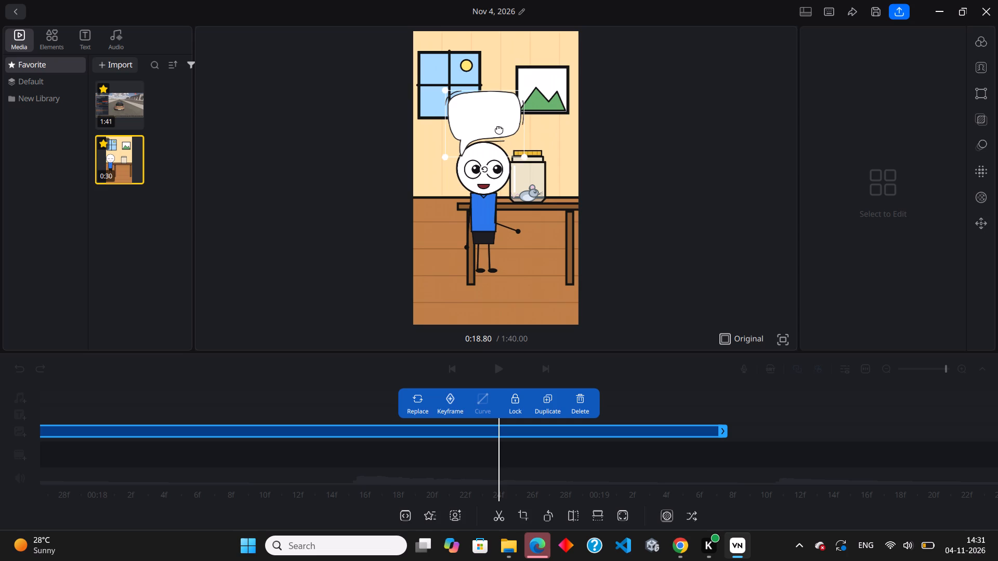
left_click_drag(497, 126, 489, 126)
left_click_drag(477, 171, 473, 171)
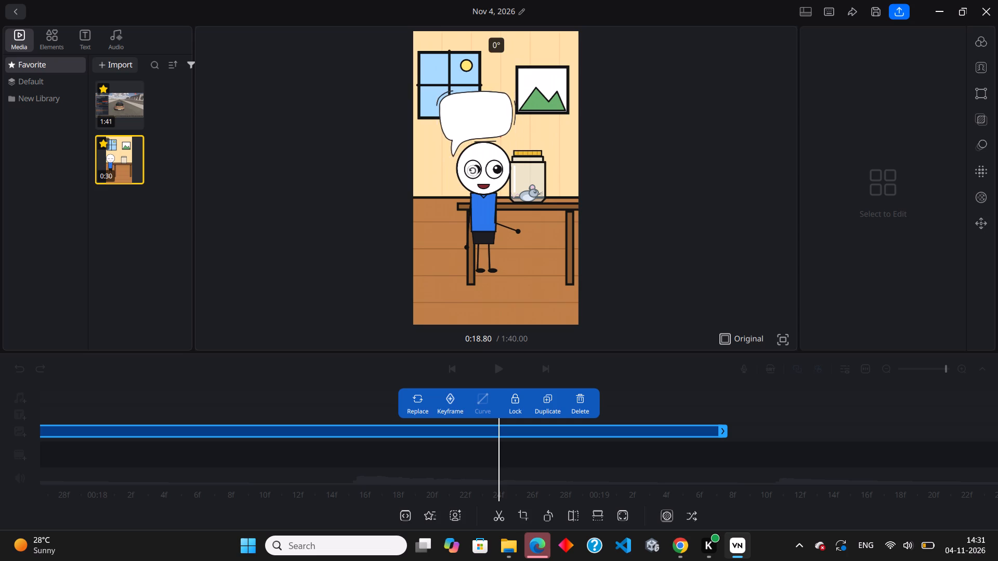
left_click_drag(473, 171, 470, 172)
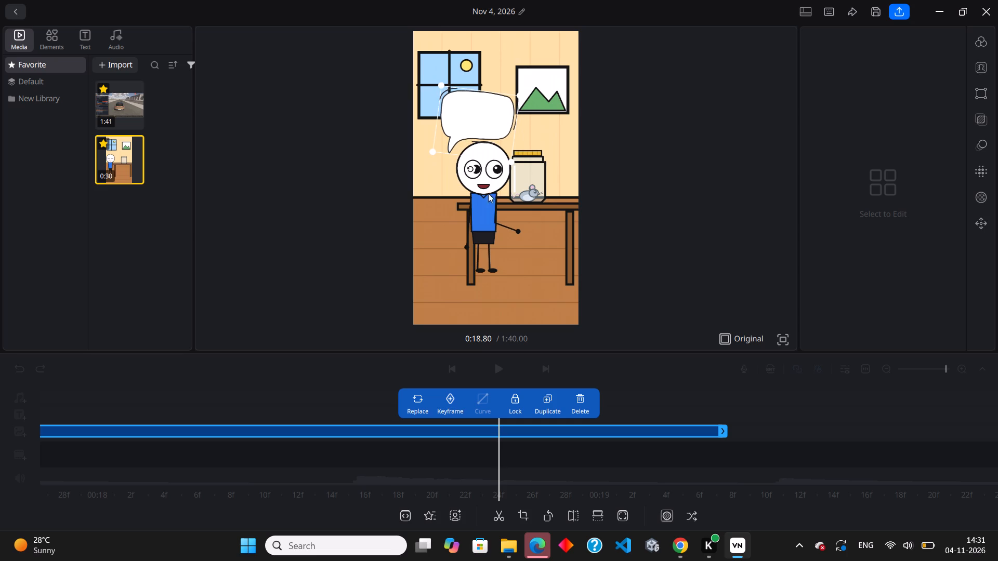
scroll(479, 113, "up", 2)
left_click(481, 128)
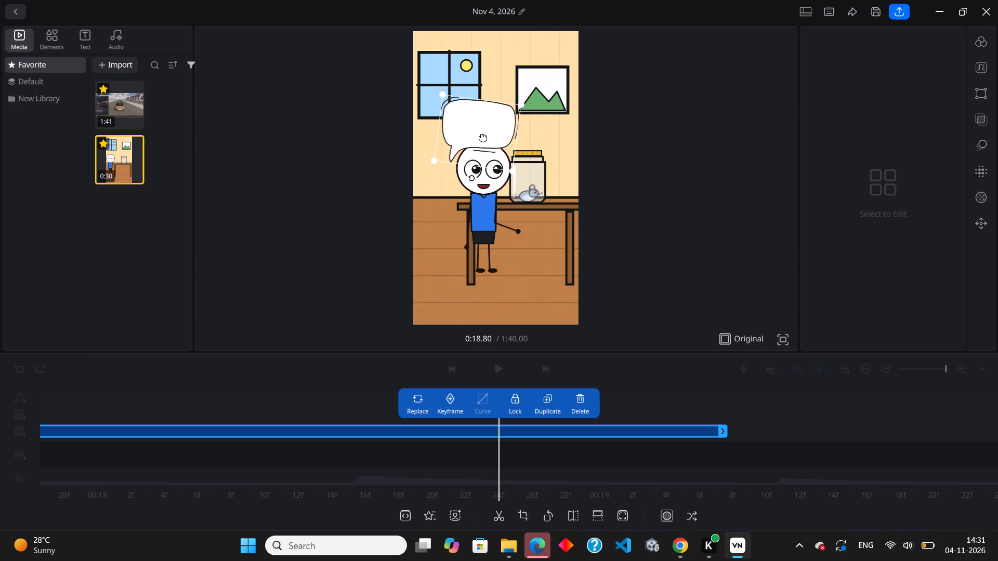
left_click(641, 186)
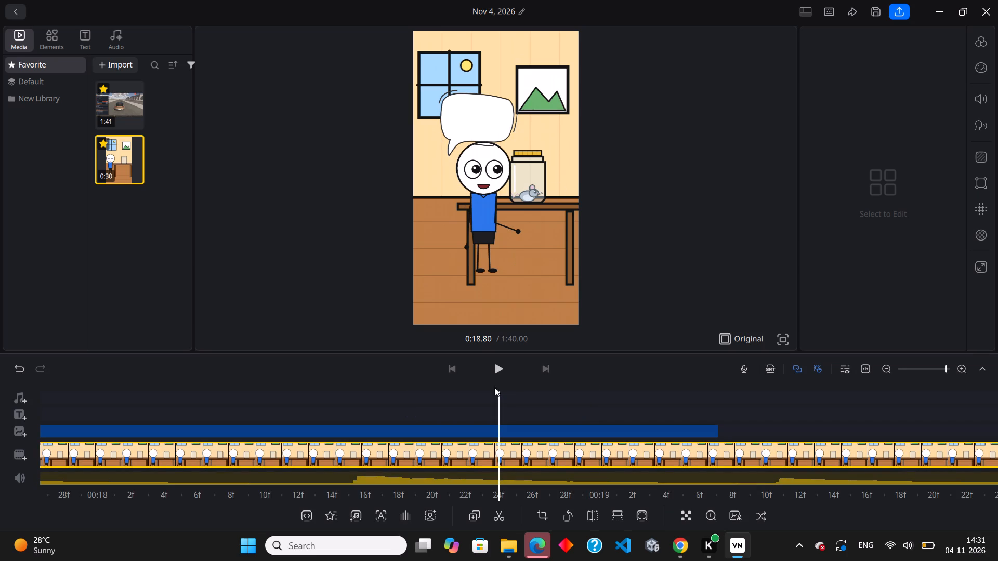
Extend the end of the speech bubble overlay to about 0:20.5 and play the section to check its timing.
left_click(503, 376)
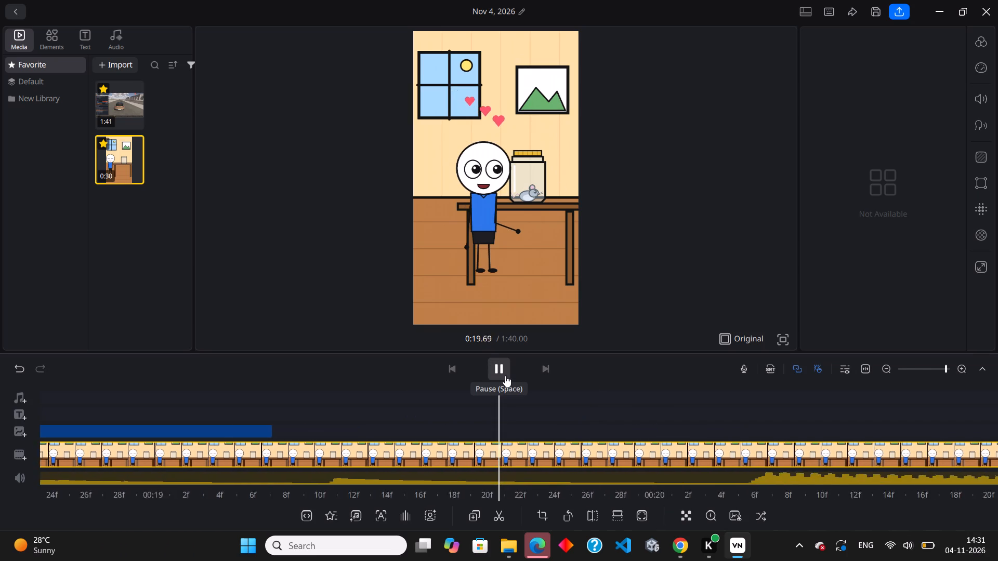
left_click(505, 376)
left_click(142, 437)
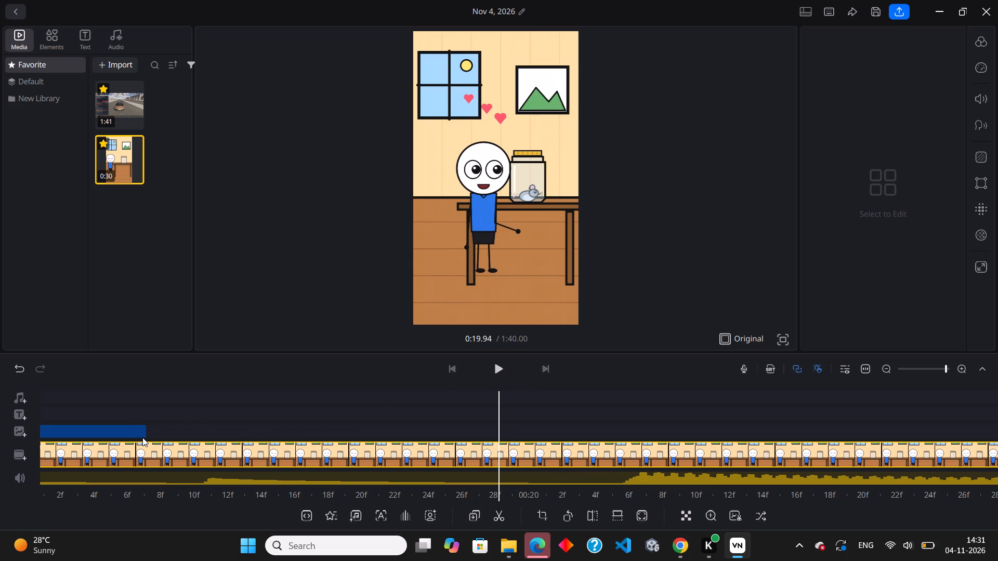
left_click_drag(507, 433, 659, 434)
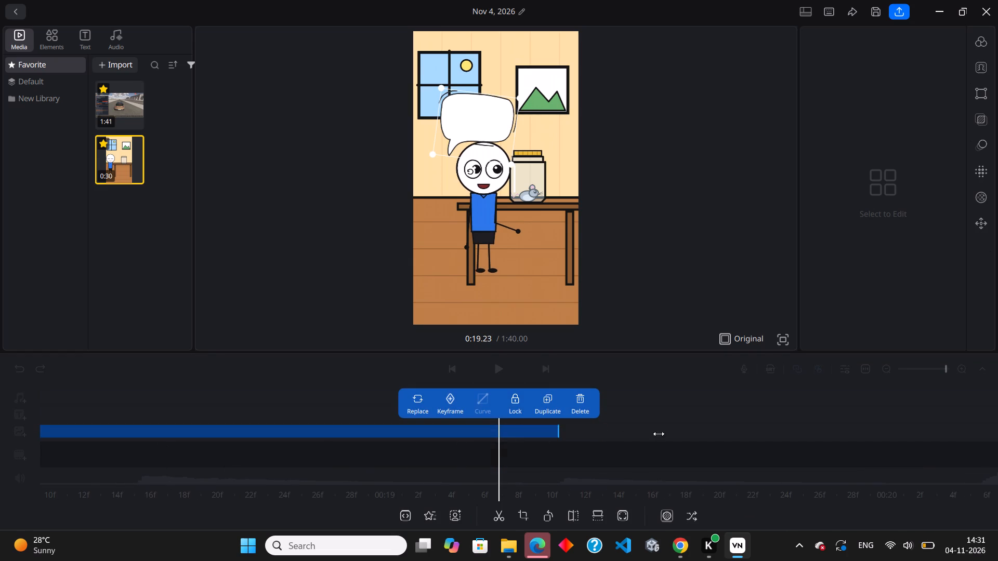
left_click_drag(659, 434, 997, 434)
left_click(501, 367)
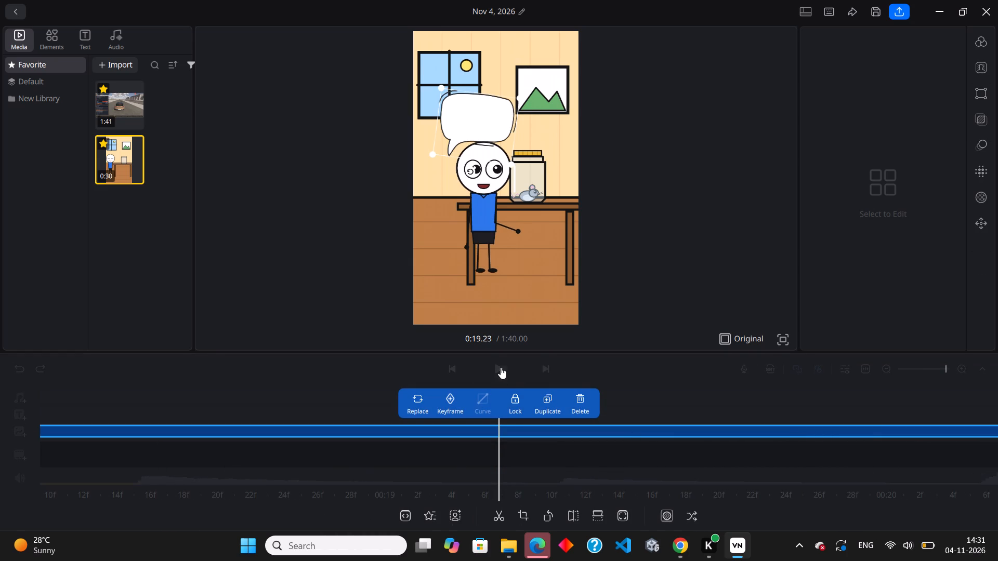
left_click(501, 369)
left_click(502, 369)
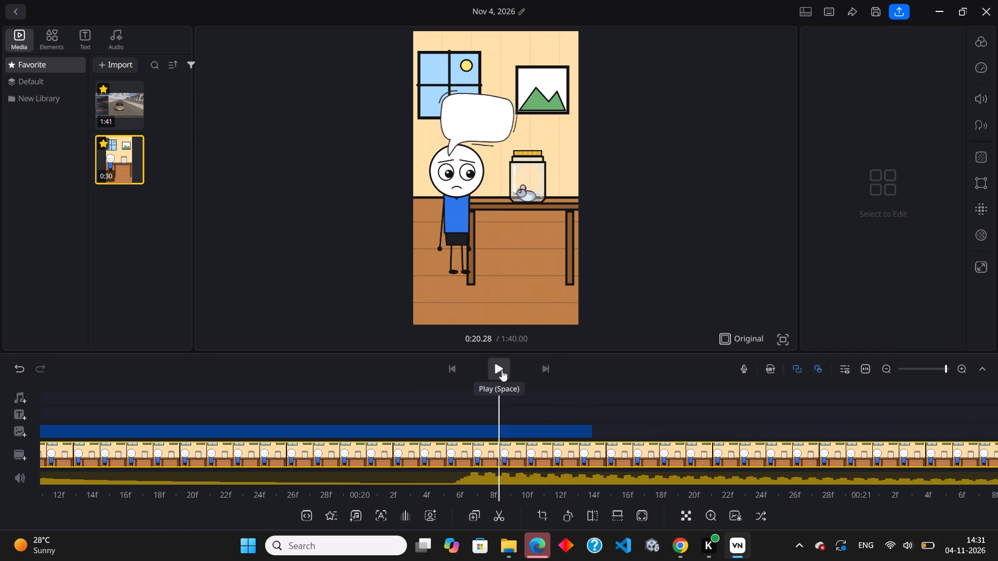
Trim the end of the speech bubble overlay back to about 0:19.8, before the boy turns sad.
left_click(593, 432)
left_click(584, 437)
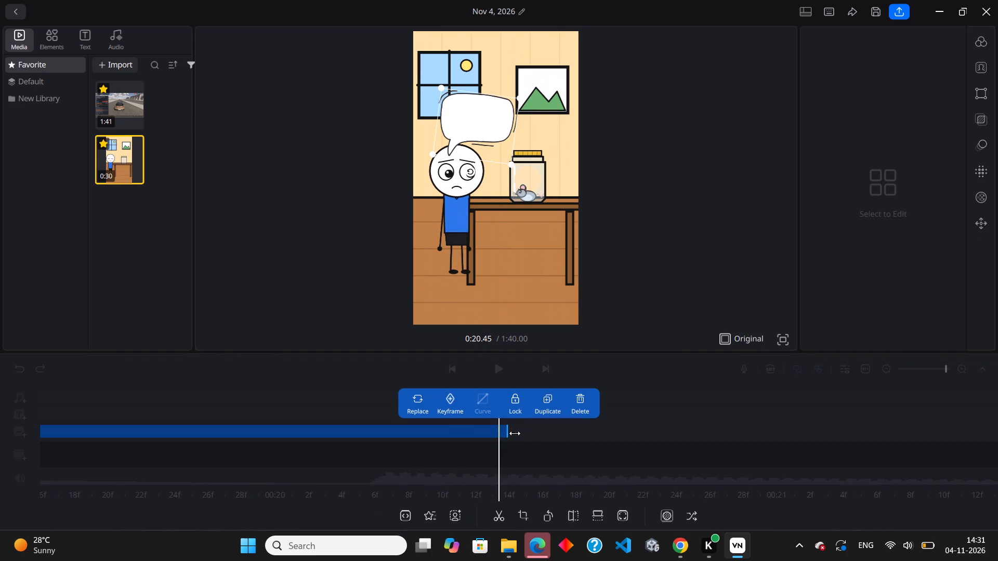
left_click_drag(513, 433, 410, 429)
left_click(516, 434)
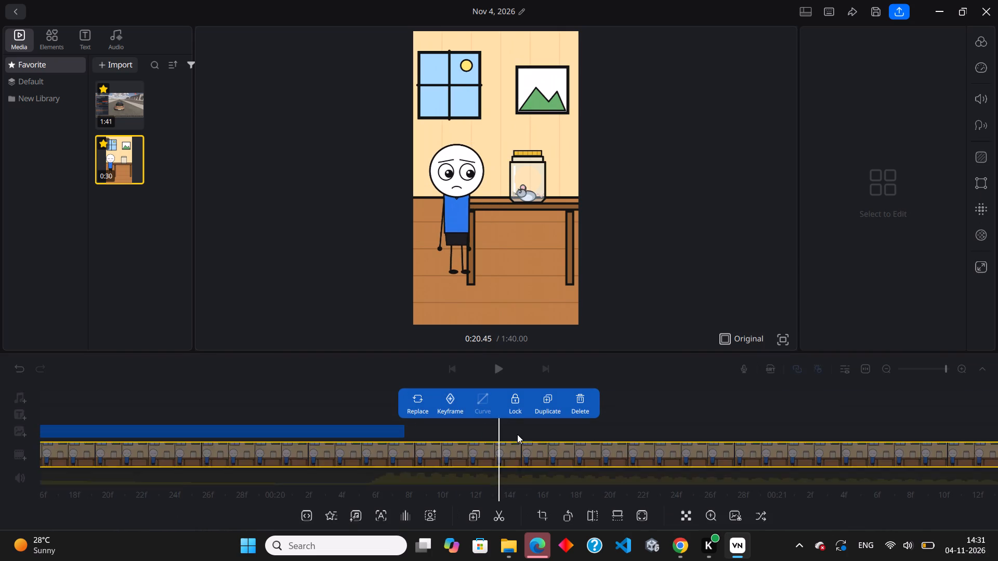
left_click_drag(527, 433, 720, 436)
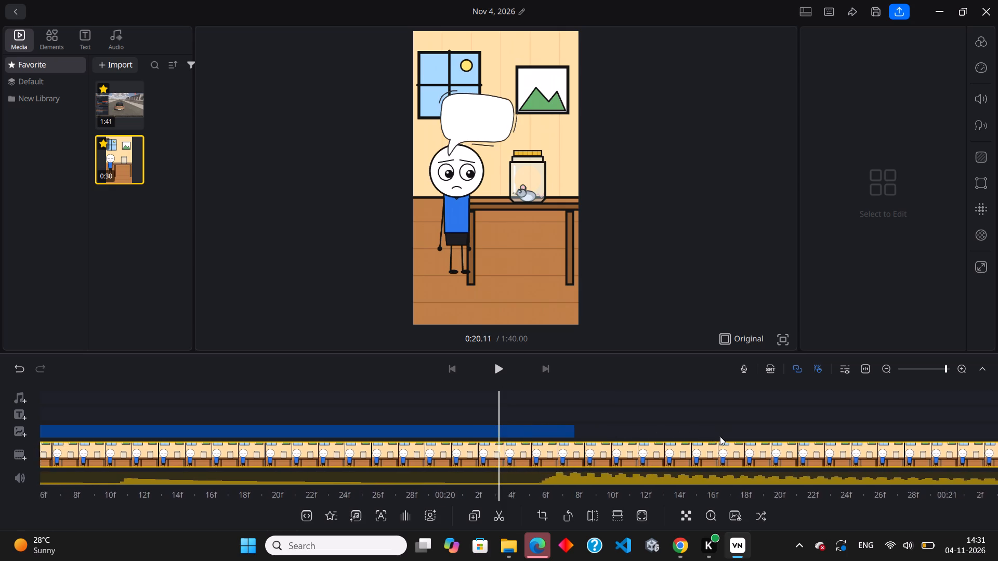
left_click_drag(720, 436, 823, 463)
left_click(686, 435)
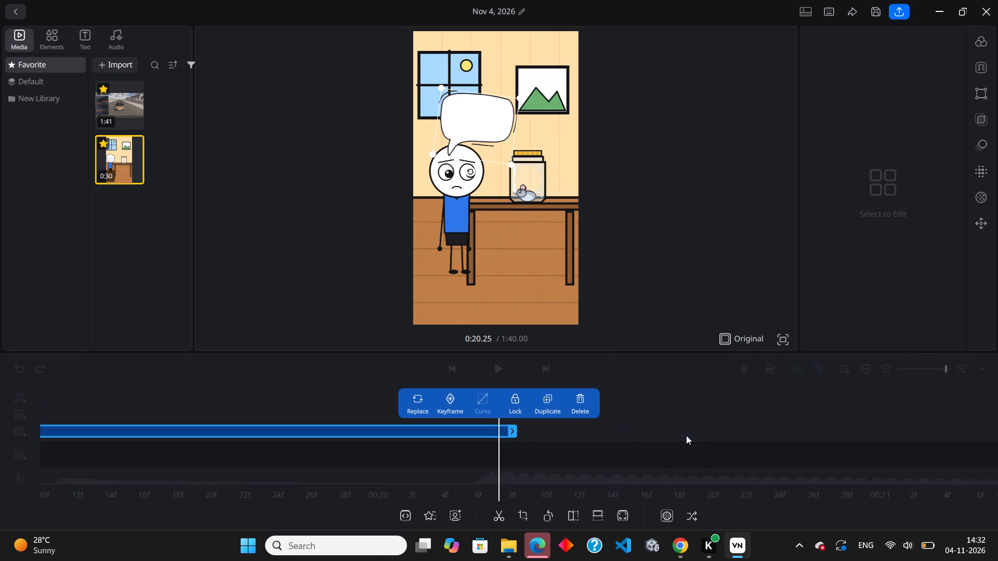
left_click_drag(509, 433, 297, 436)
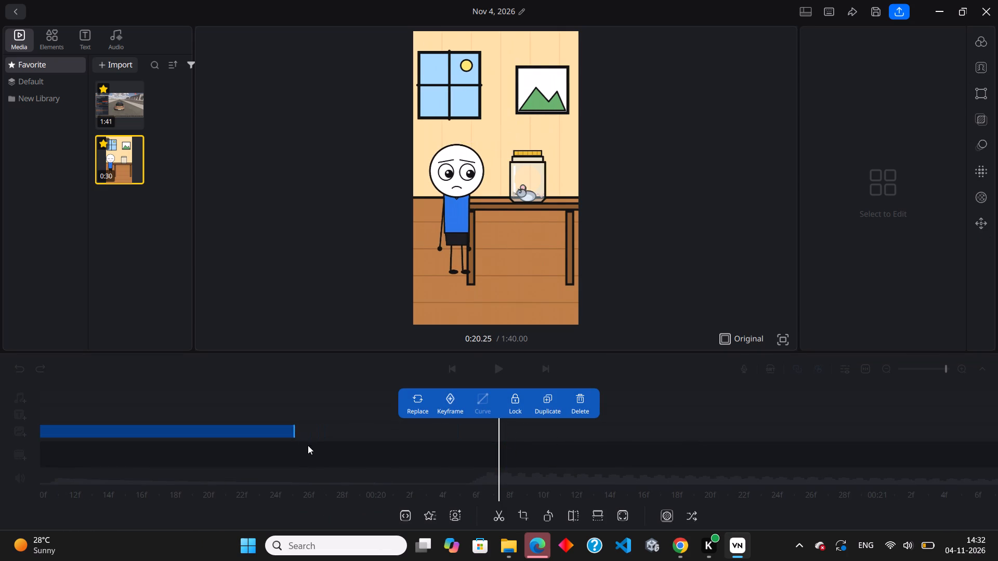
Extend the end of the speech bubble overlay to about 0:19.9 and scrub around it to check the timing.
left_click(555, 443)
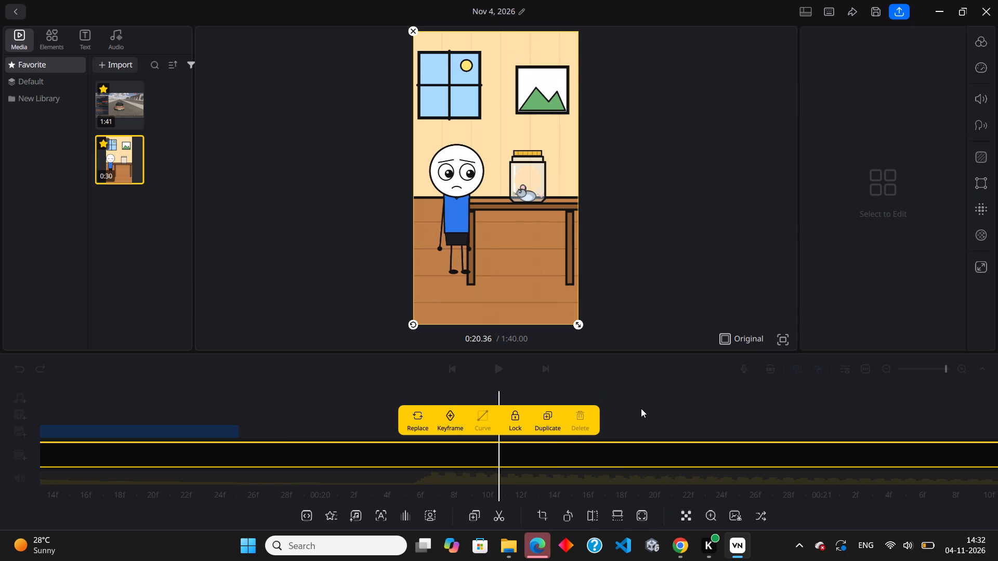
left_click(641, 407)
left_click_drag(554, 409, 839, 416)
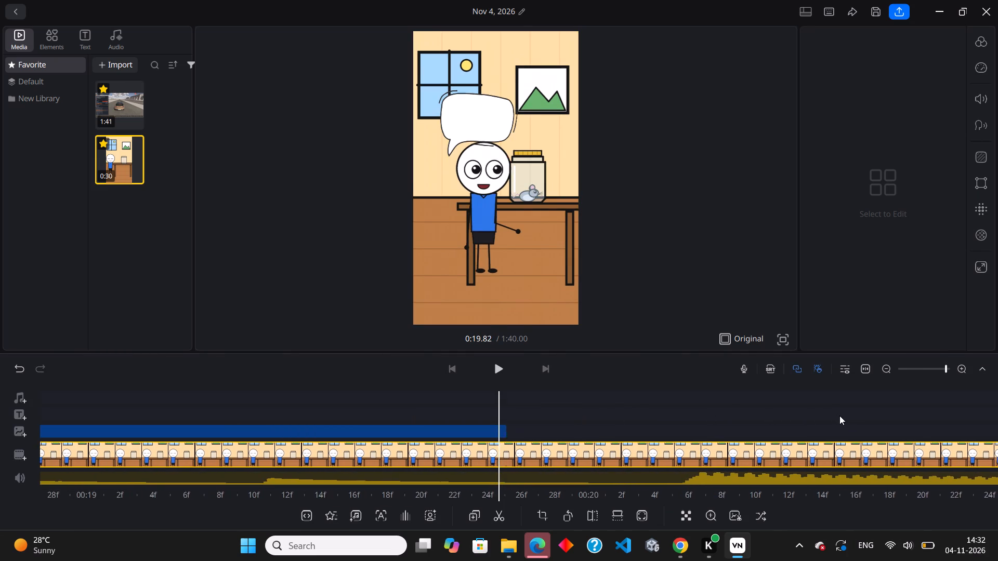
left_click_drag(839, 416, 828, 420)
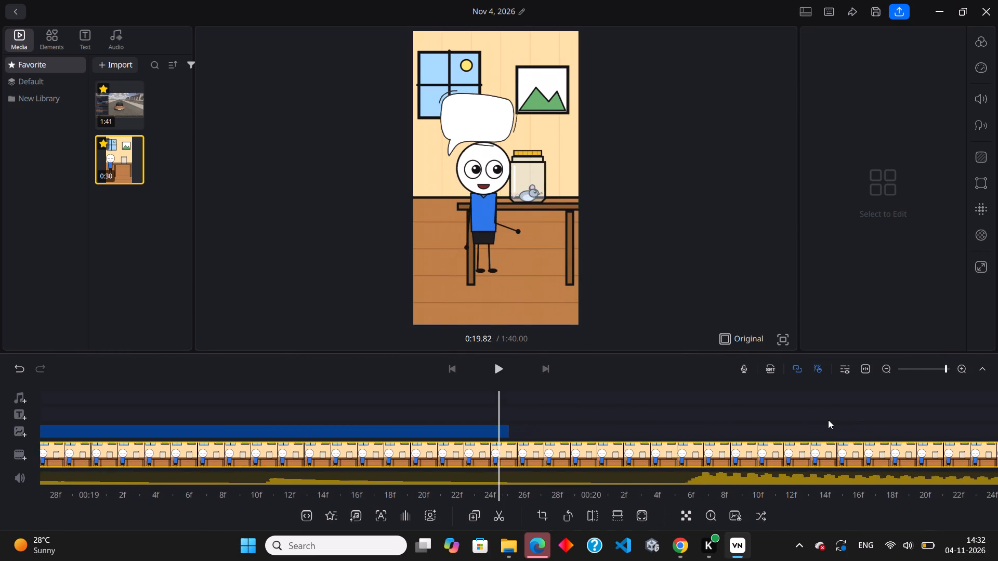
left_click_drag(828, 420, 786, 424)
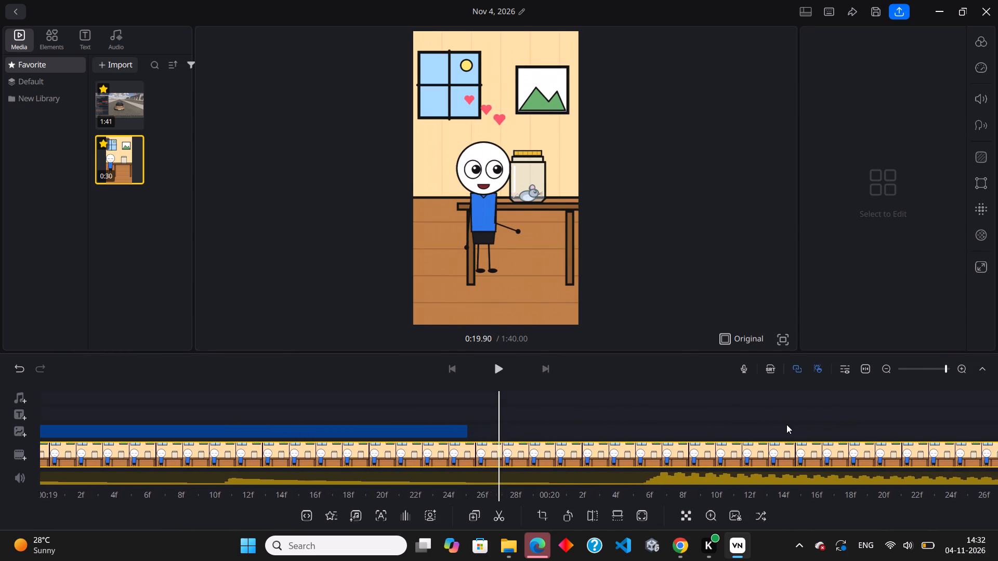
left_click_drag(786, 424, 750, 424)
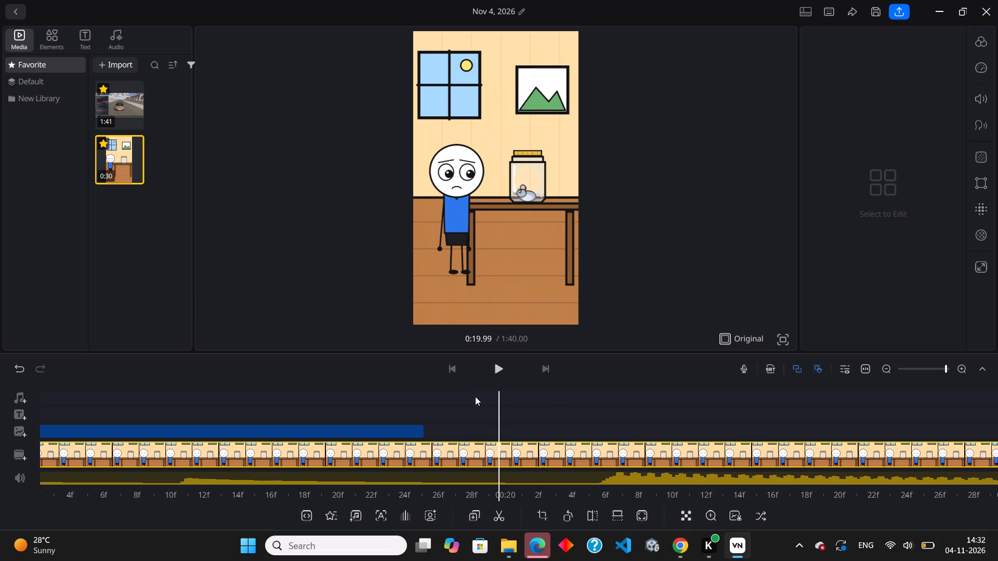
left_click(421, 434)
left_click_drag(509, 430, 553, 433)
left_click(592, 428)
left_click_drag(611, 431, 594, 431)
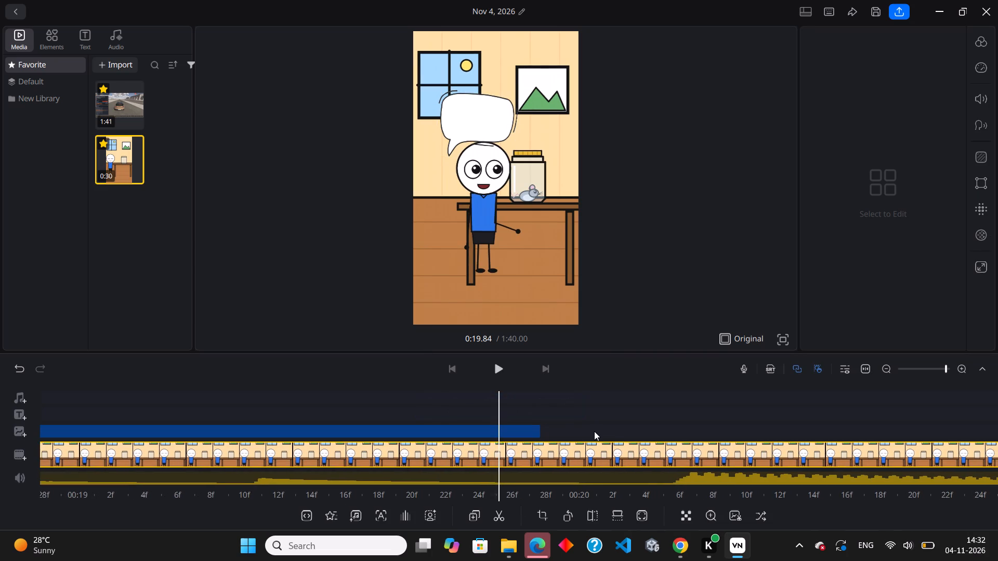
left_click_drag(594, 431, 564, 438)
Extend the speech bubble overlay's end to about 0:20.0 and scrub past it to compare with the boy's change of expression.
left_click(490, 437)
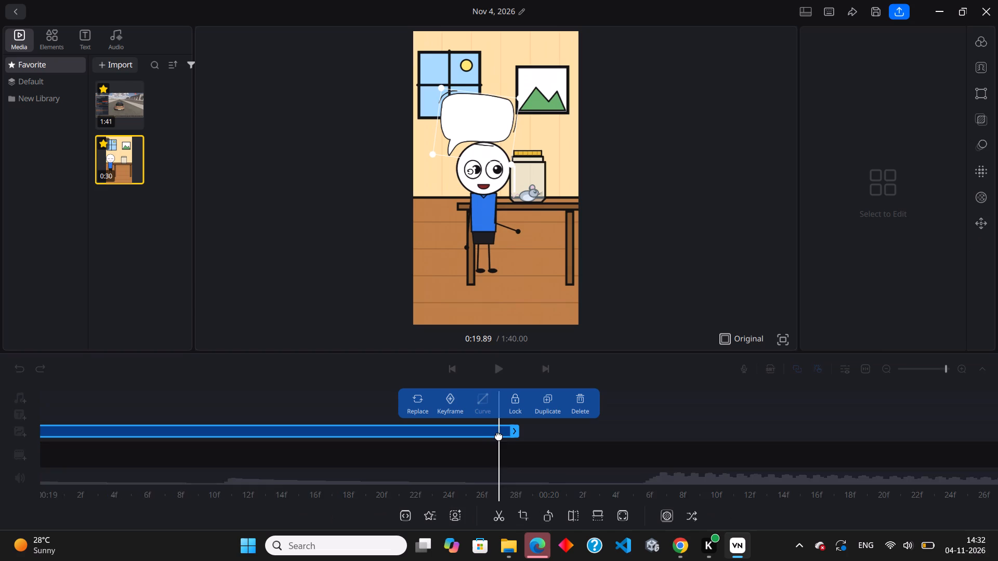
left_click_drag(522, 433, 564, 432)
left_click(590, 430)
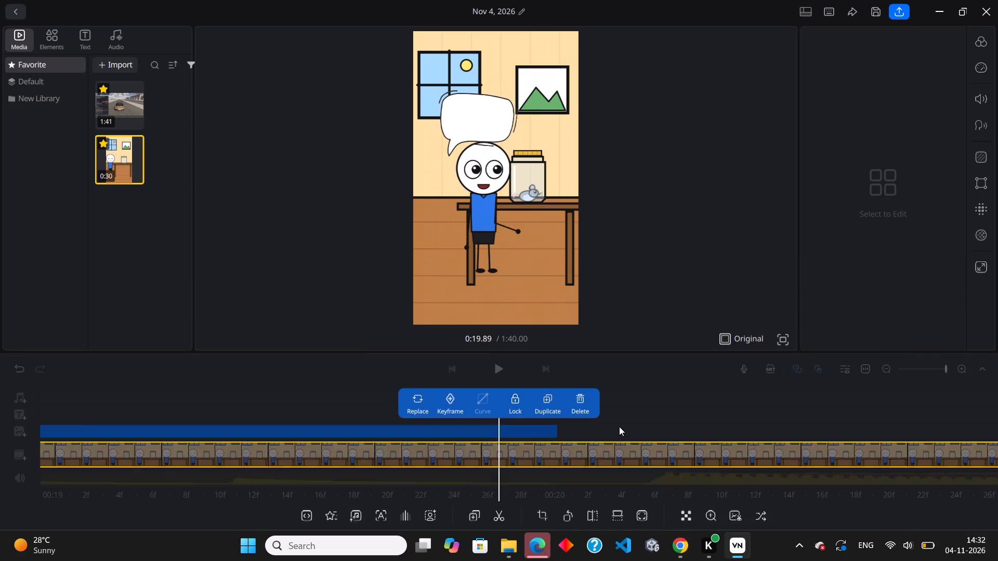
left_click_drag(620, 426, 559, 439)
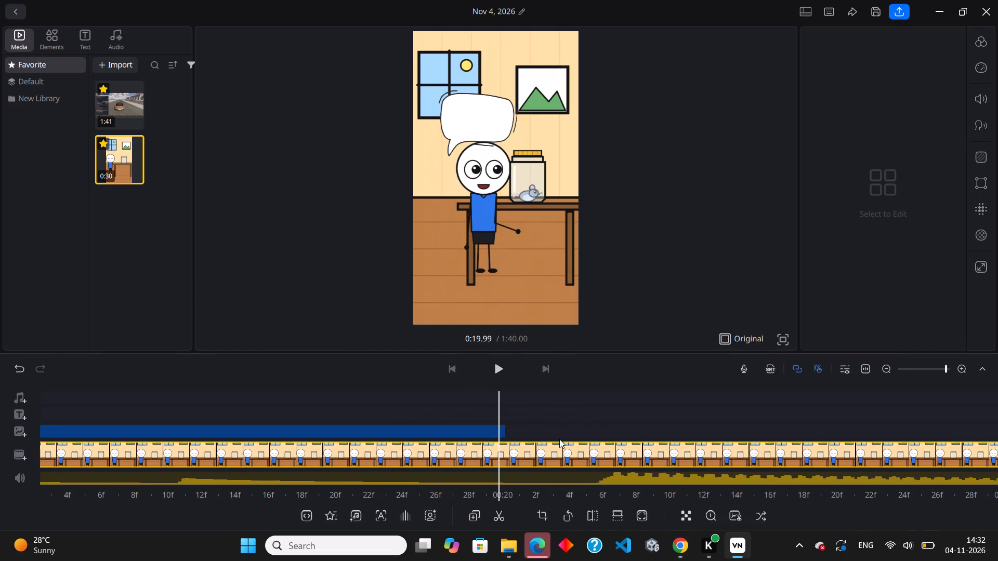
left_click_drag(559, 439, 534, 445)
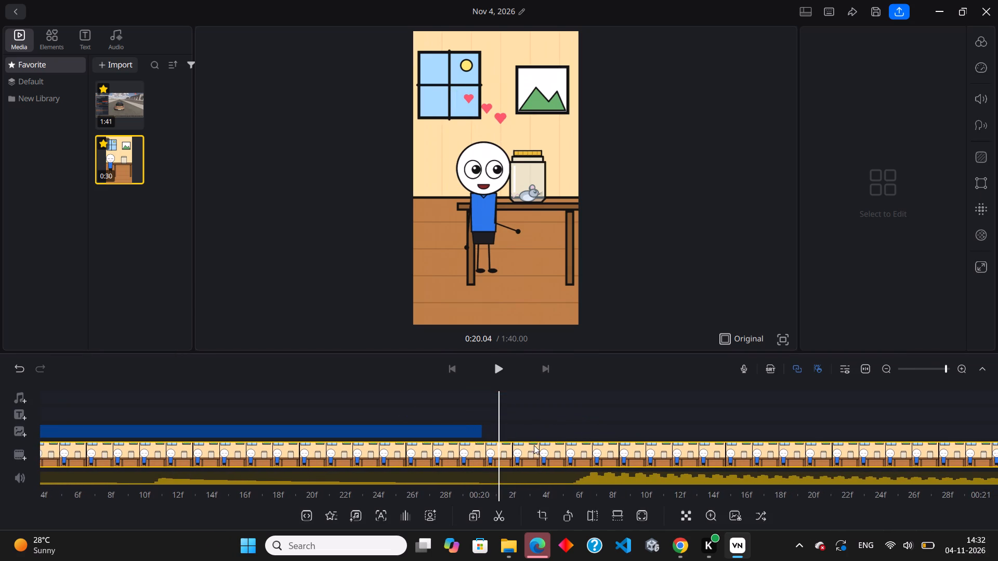
left_click_drag(534, 445, 508, 445)
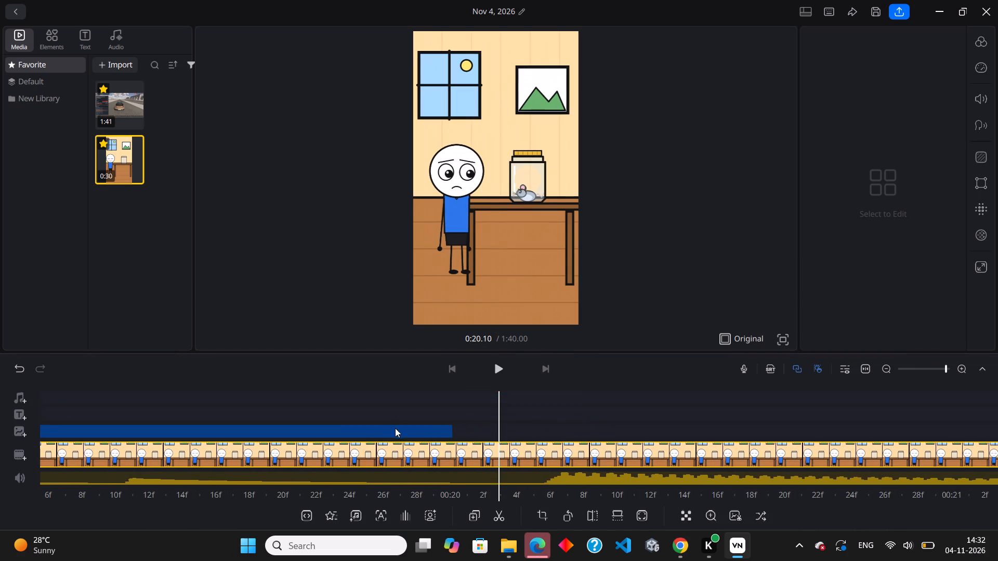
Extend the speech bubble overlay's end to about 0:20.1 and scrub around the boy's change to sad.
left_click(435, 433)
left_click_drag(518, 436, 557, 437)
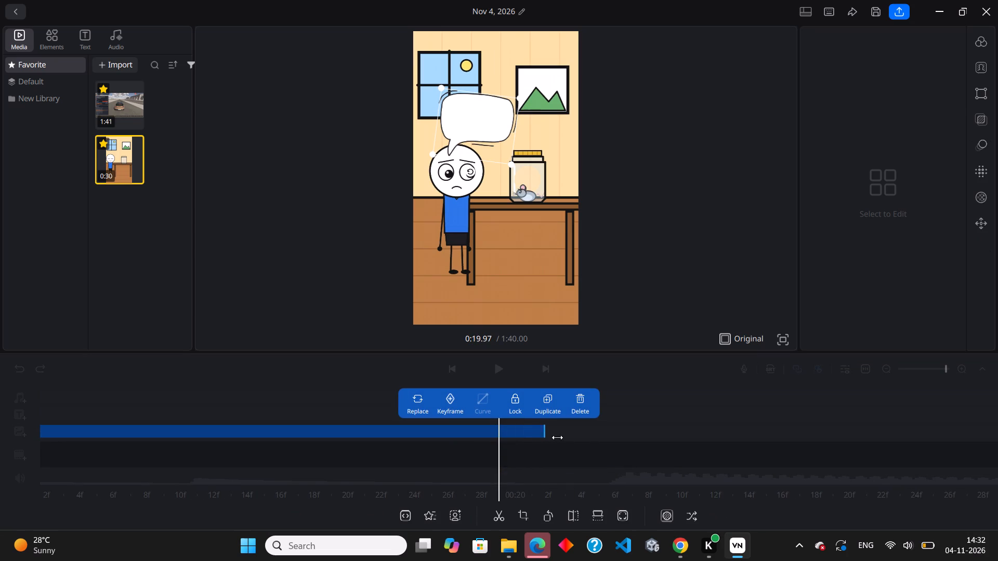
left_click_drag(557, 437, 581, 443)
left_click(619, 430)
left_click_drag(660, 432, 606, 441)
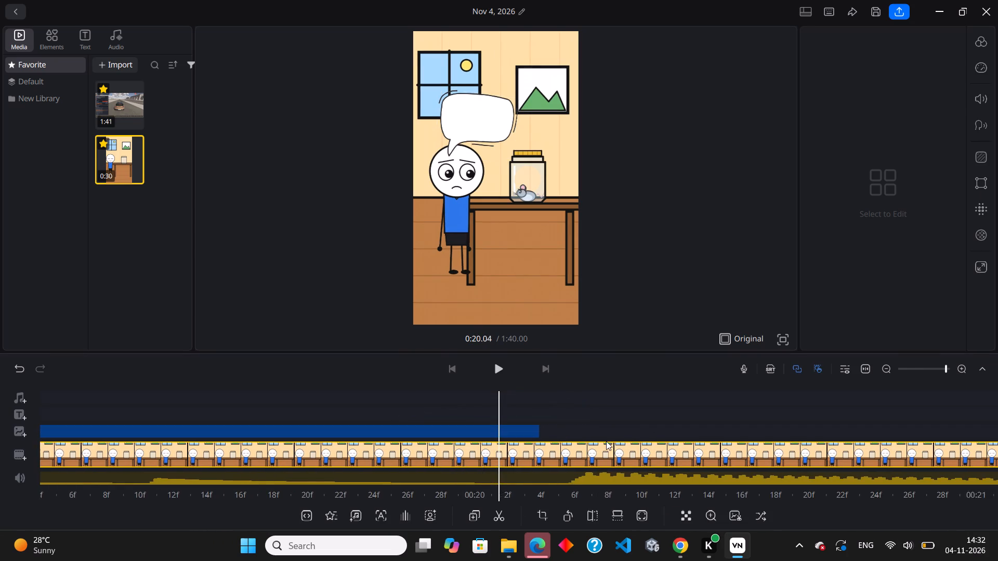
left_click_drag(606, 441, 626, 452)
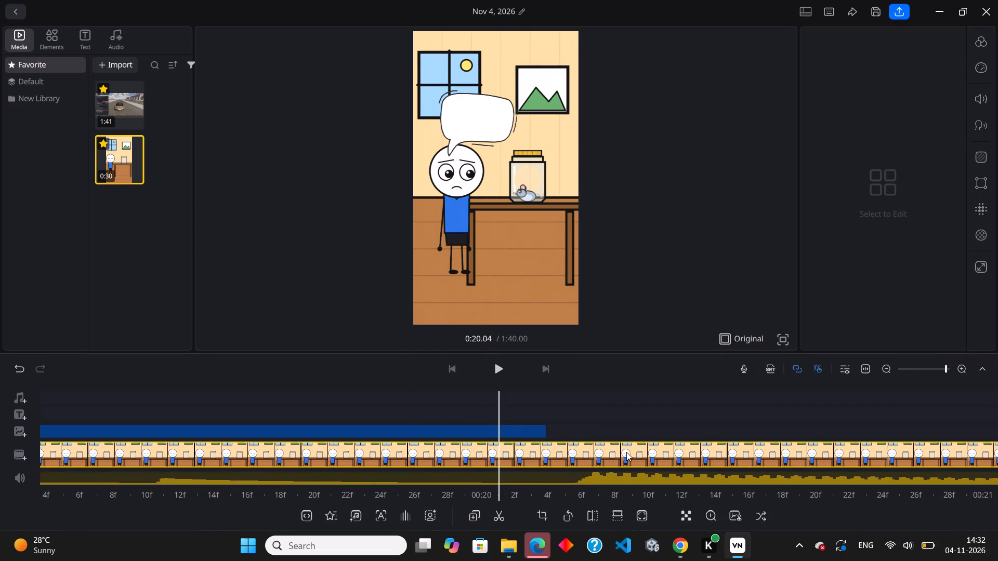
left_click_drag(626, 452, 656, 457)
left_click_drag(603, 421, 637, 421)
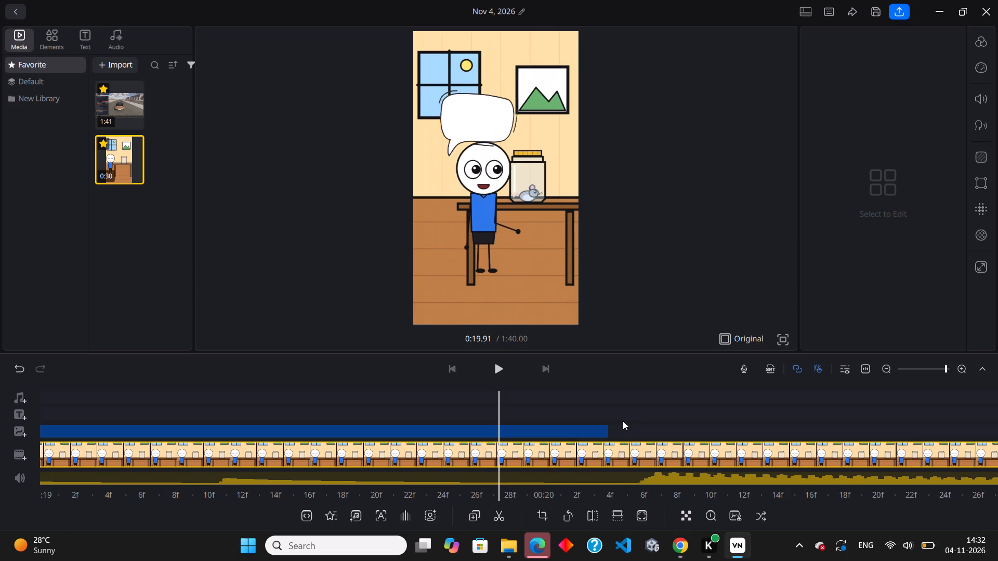
Trim the speech bubble overlay's end to about 0:20.0 and play from about 0:19.4 to check the ending.
left_click(508, 432)
left_click_drag(605, 430, 545, 436)
left_click(616, 424)
left_click_drag(532, 394, 809, 405)
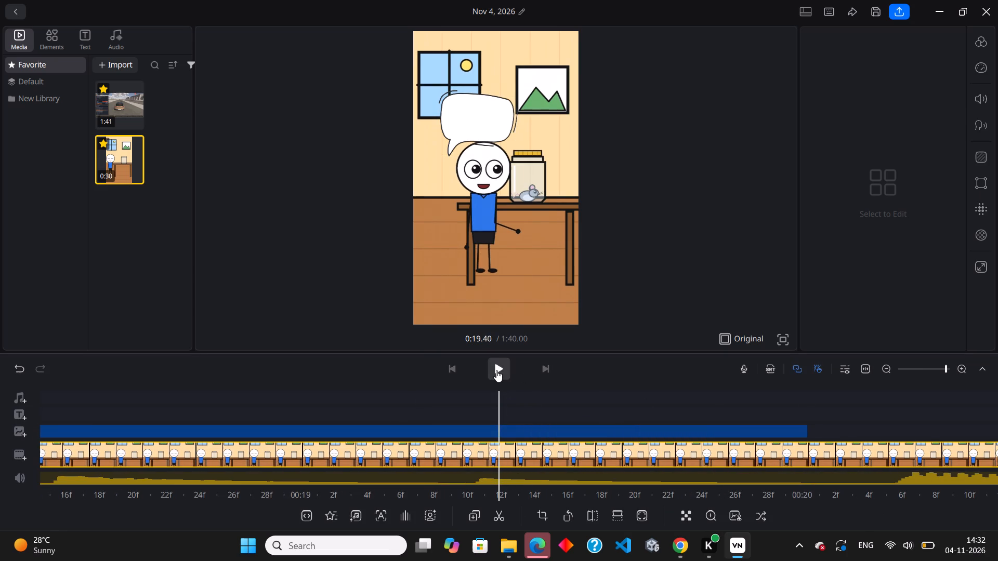
left_click(496, 370)
left_click(499, 370)
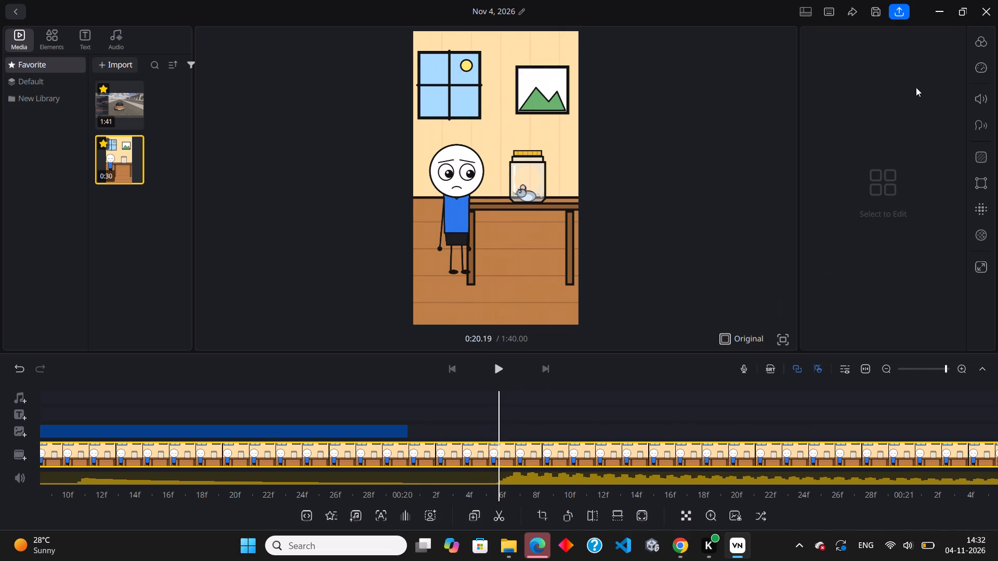
Slow the cartoon clip's regular speed to 0.1x and play from about 0:19.5 to check the slowed scene.
left_click(981, 72)
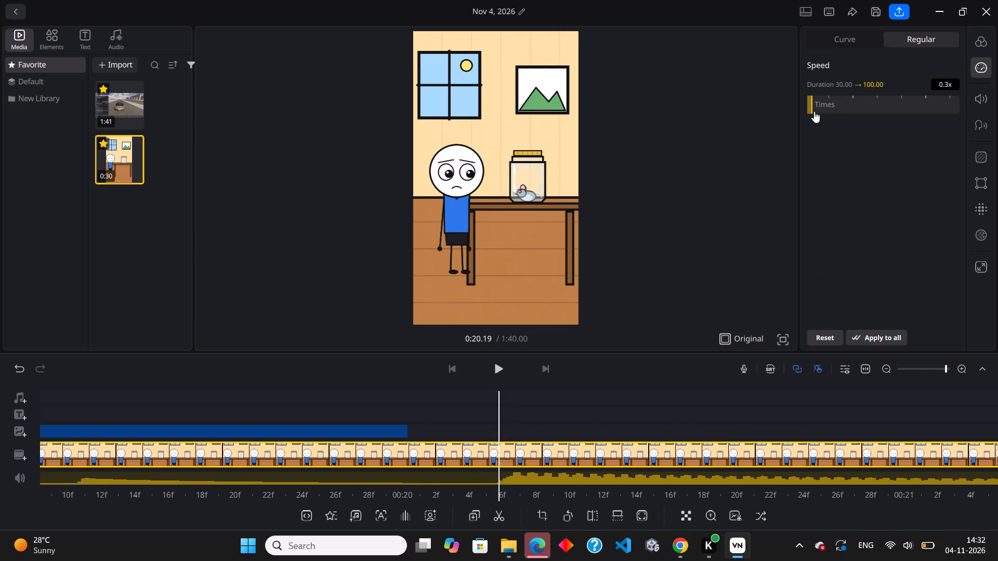
left_click_drag(814, 111, 766, 123)
left_click(532, 428)
left_click_drag(512, 419, 833, 426)
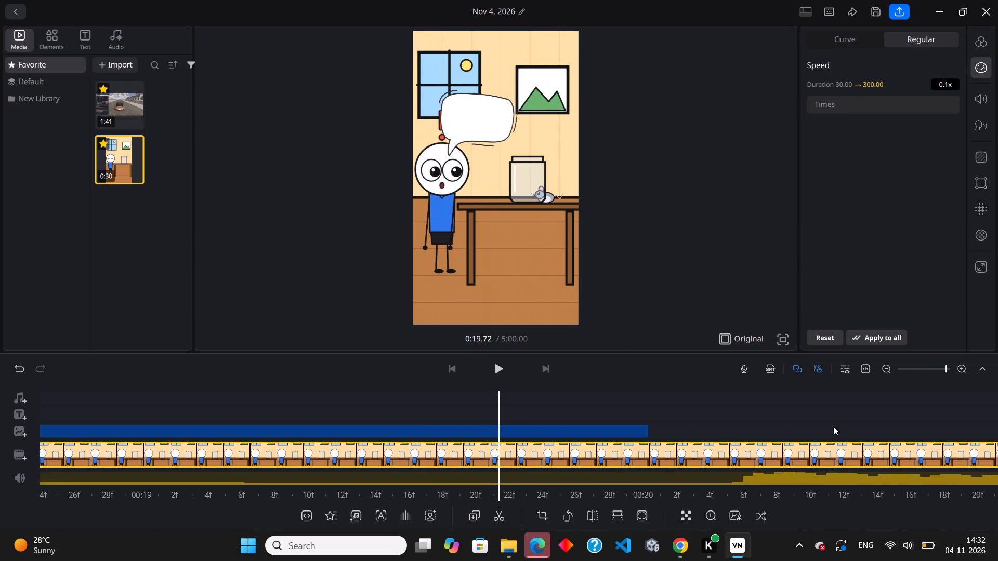
left_click_drag(833, 426, 969, 426)
left_click_drag(308, 397, 687, 406)
left_click(494, 370)
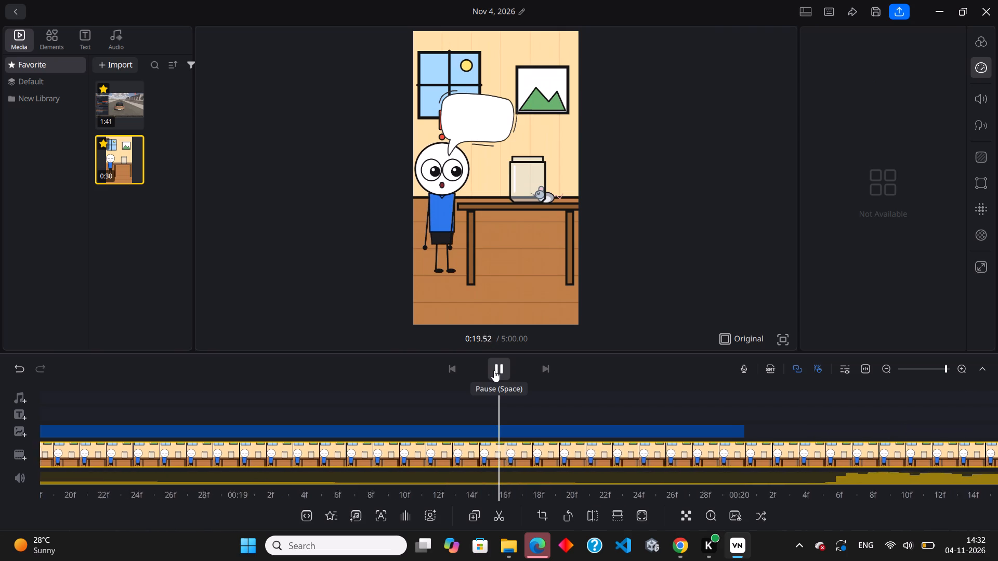
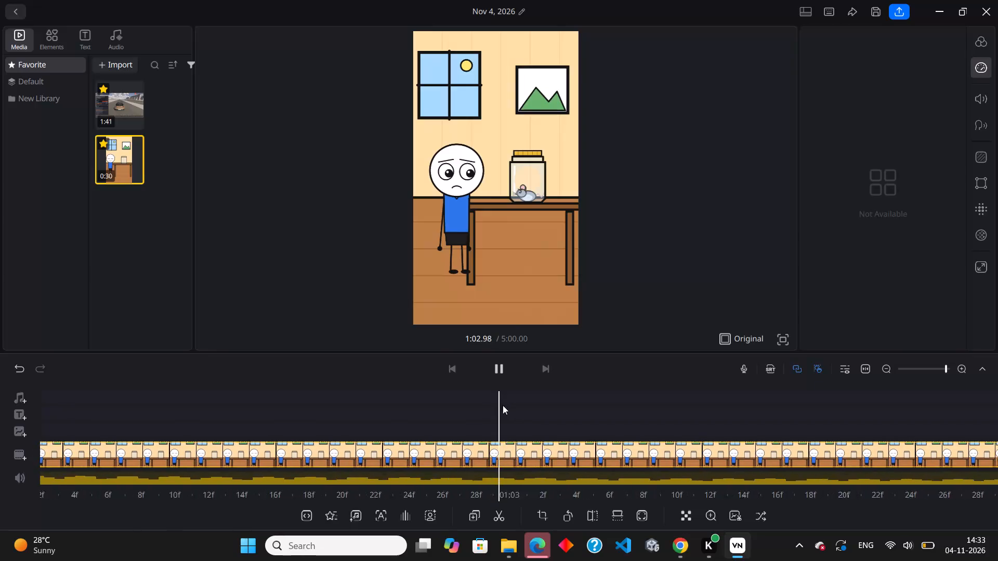
Scrub and play the slowed cartoon between about 1:04.5 and 0:59.3 to examine the boy's change of expression.
left_click(427, 418)
left_click(422, 432)
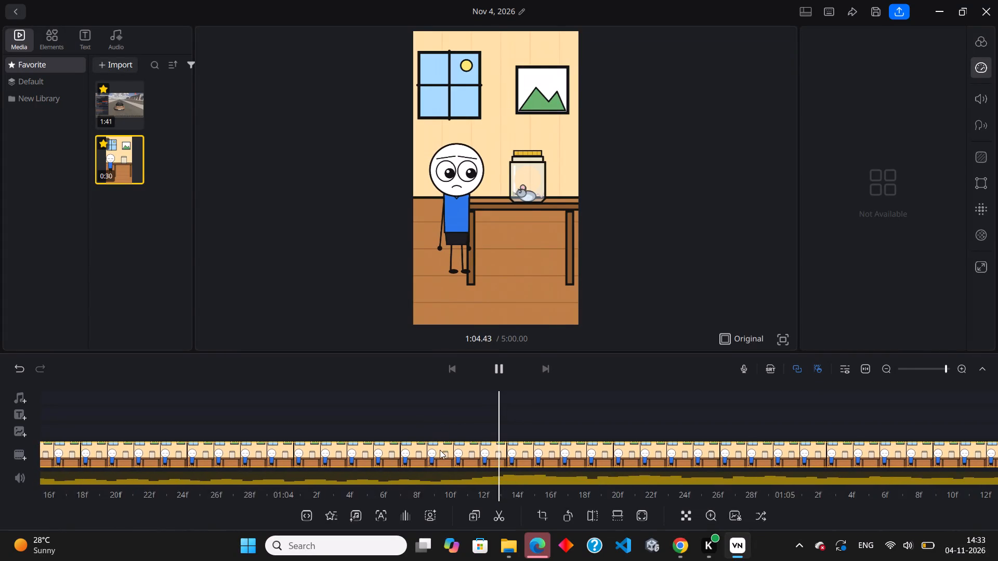
left_click_drag(438, 452, 515, 462)
left_click_drag(446, 455, 544, 456)
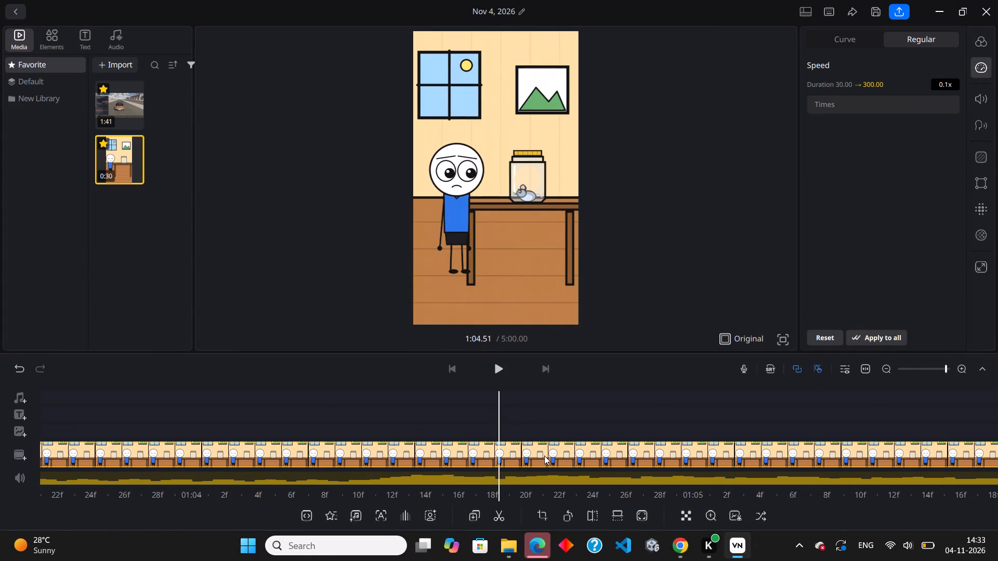
left_click_drag(544, 456, 901, 456)
left_click_drag(392, 456, 932, 458)
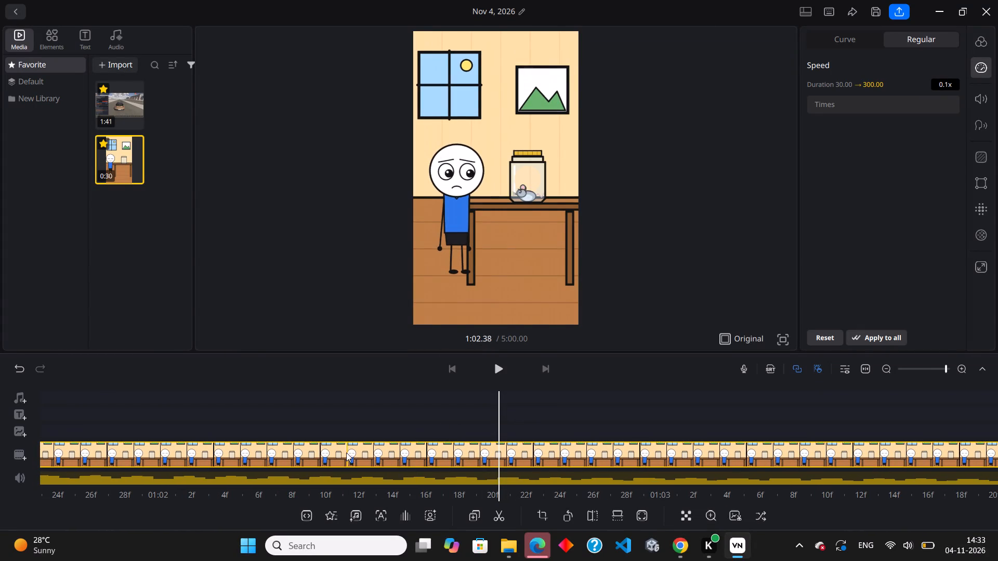
left_click_drag(346, 451, 997, 445)
left_click_drag(285, 445, 997, 462)
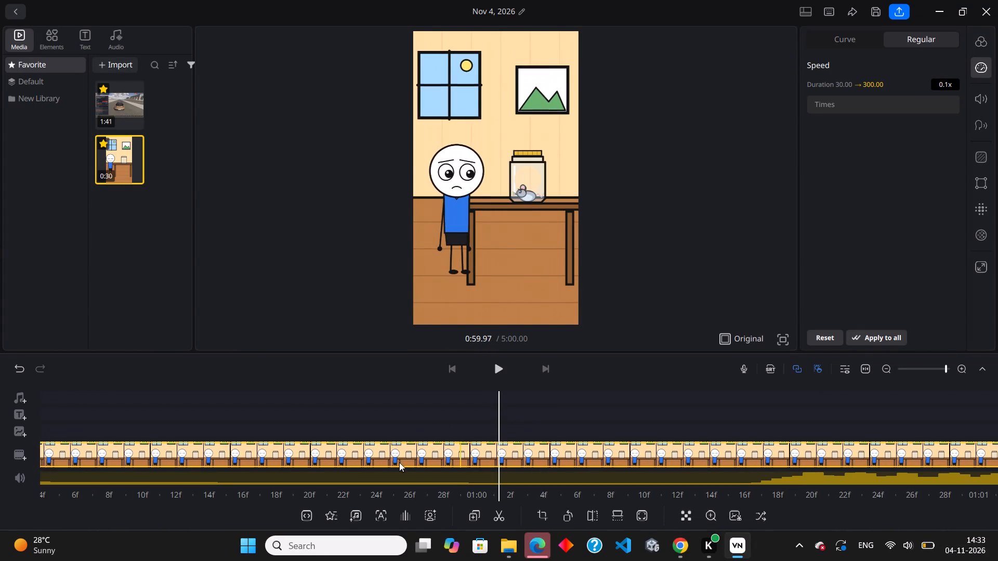
left_click_drag(386, 462, 760, 452)
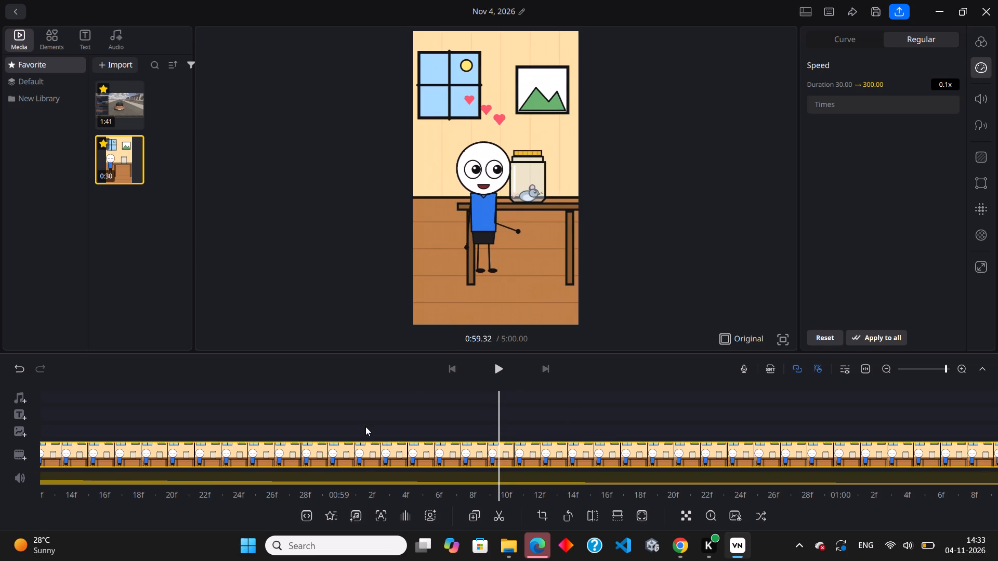
left_click_drag(362, 443, 860, 471)
left_click(492, 370)
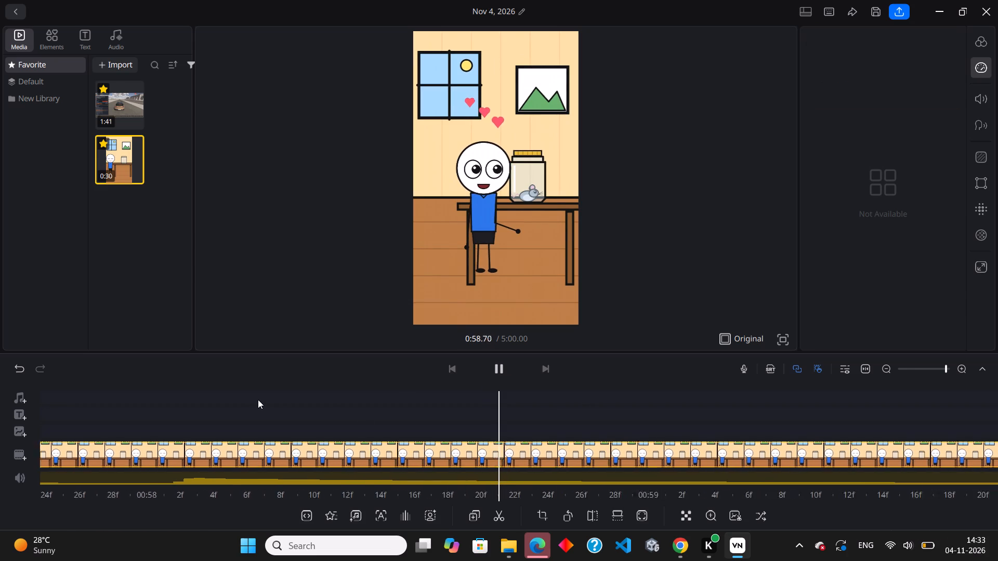
left_click(499, 370)
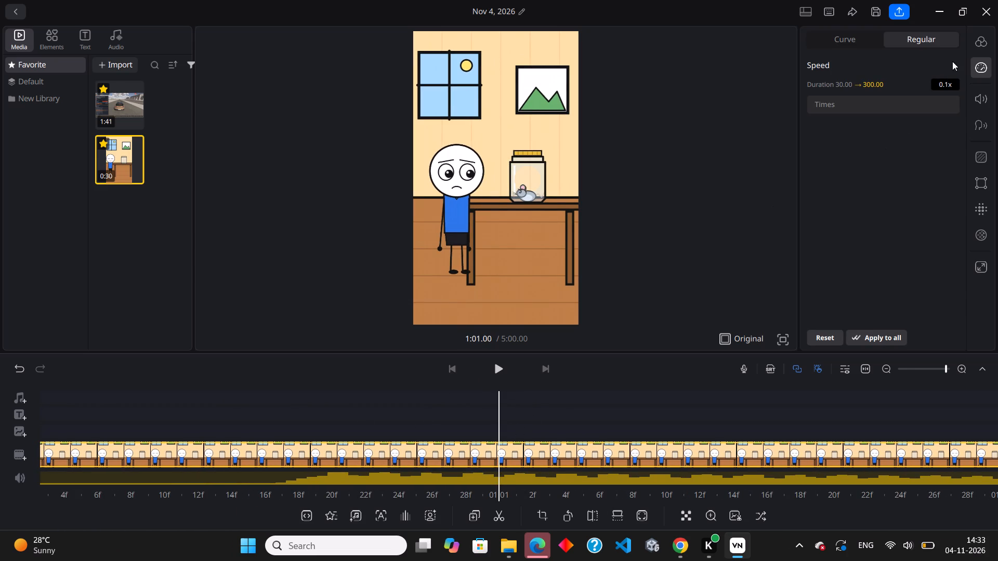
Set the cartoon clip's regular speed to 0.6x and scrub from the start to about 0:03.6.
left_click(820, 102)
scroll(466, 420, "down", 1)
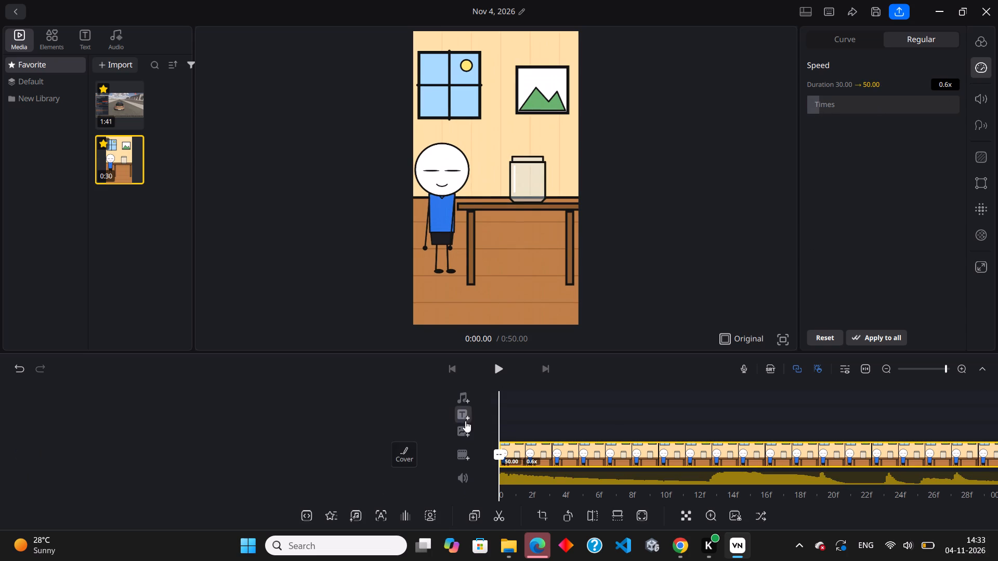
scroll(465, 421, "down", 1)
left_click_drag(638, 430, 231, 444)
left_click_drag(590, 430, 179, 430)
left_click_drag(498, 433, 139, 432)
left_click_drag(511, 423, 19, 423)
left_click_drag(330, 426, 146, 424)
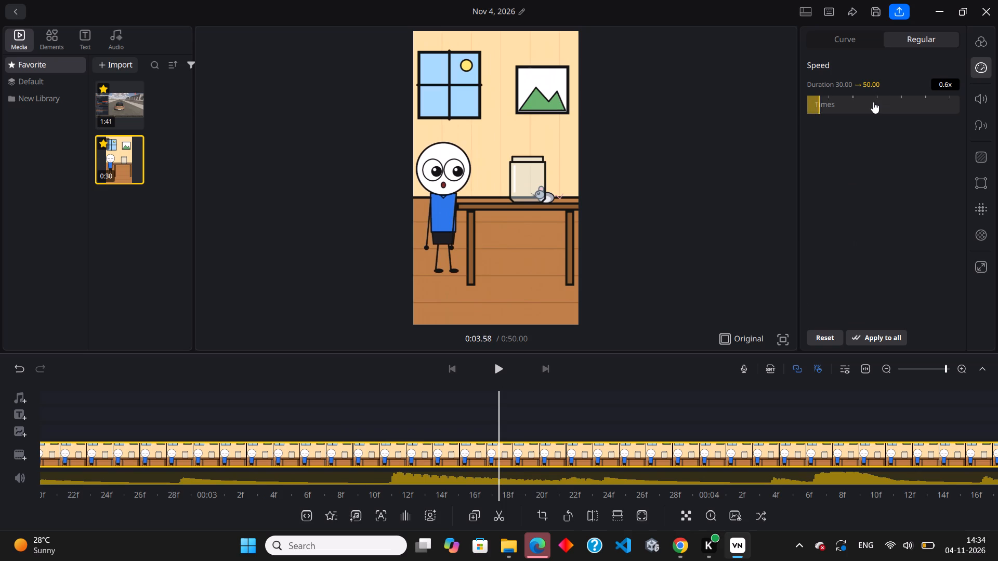
Set the cartoon clip's regular speed back to 1.0x.
left_click(873, 102)
left_click(838, 111)
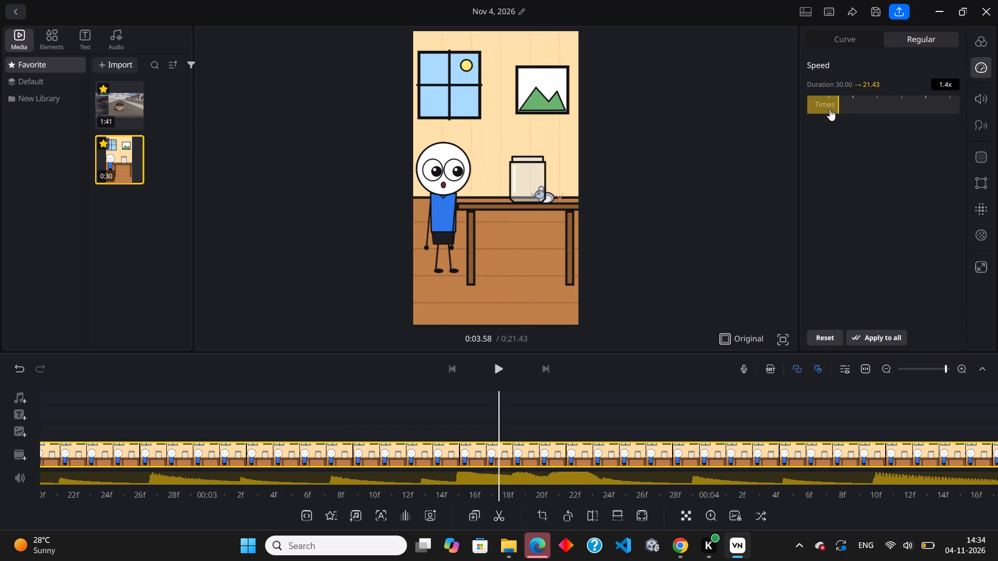
left_click(830, 109)
Move the speech bubble overlay earlier so it starts at about 0:03.8 in the indoor scene.
left_click(926, 370)
left_click(920, 370)
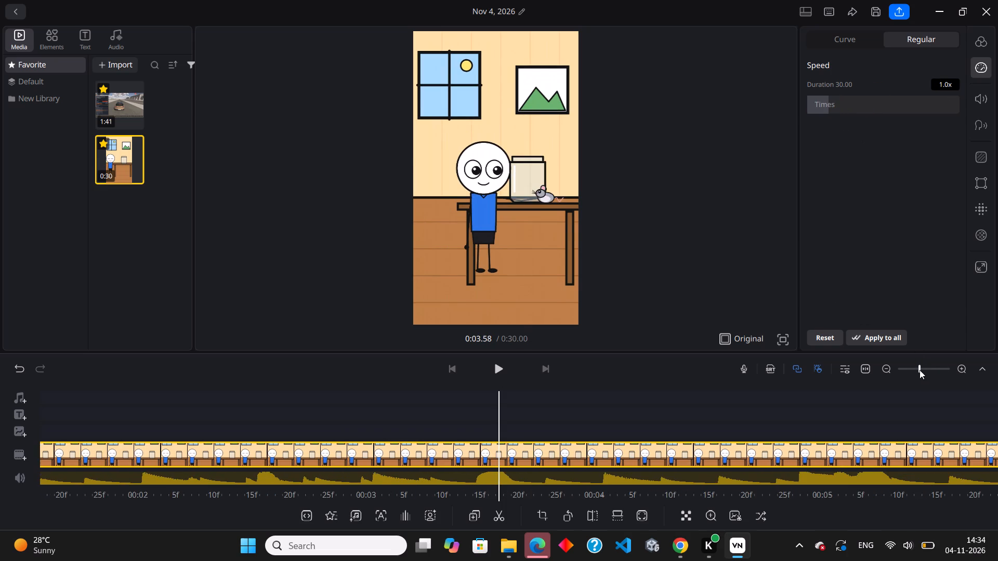
left_click_drag(913, 370, 882, 383)
left_click(743, 435)
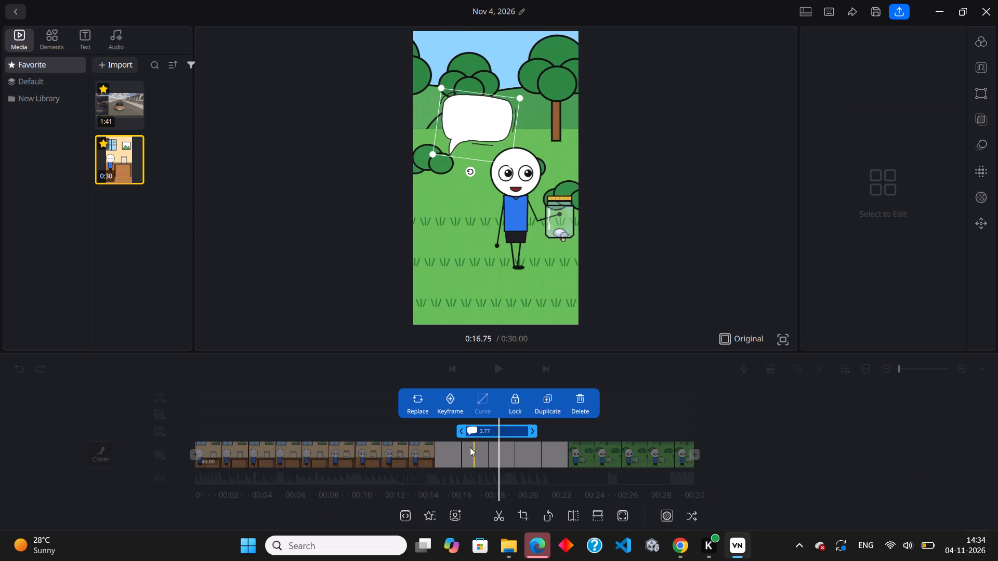
left_click_drag(505, 432, 387, 430)
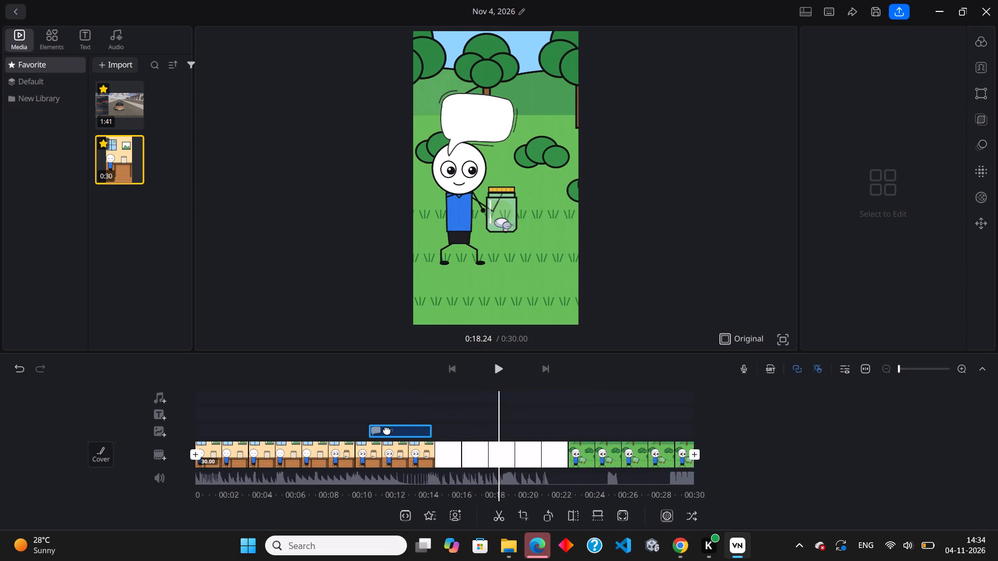
left_click_drag(387, 430, 299, 421)
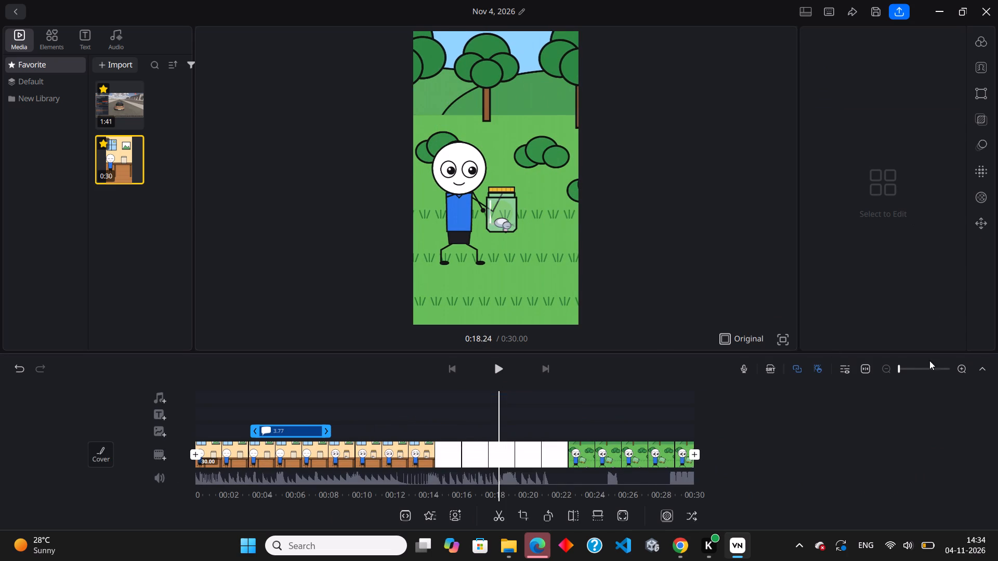
Find the boy's change to sad and trim the speech bubble overlay's end there, at about 0:06.0, for a 2.16-second duration.
left_click(917, 366)
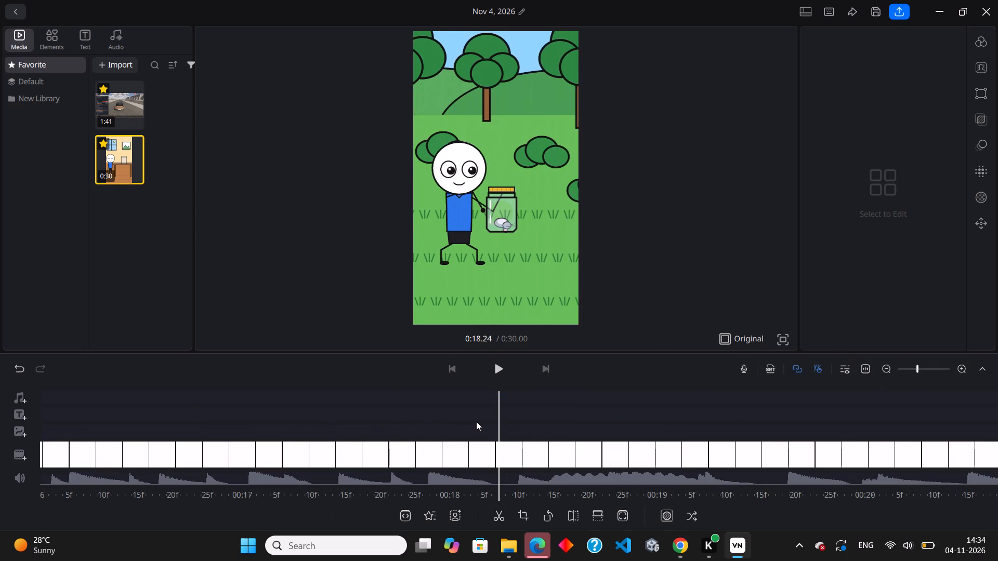
left_click(476, 421)
left_click_drag(500, 435, 821, 435)
left_click_drag(417, 439, 806, 440)
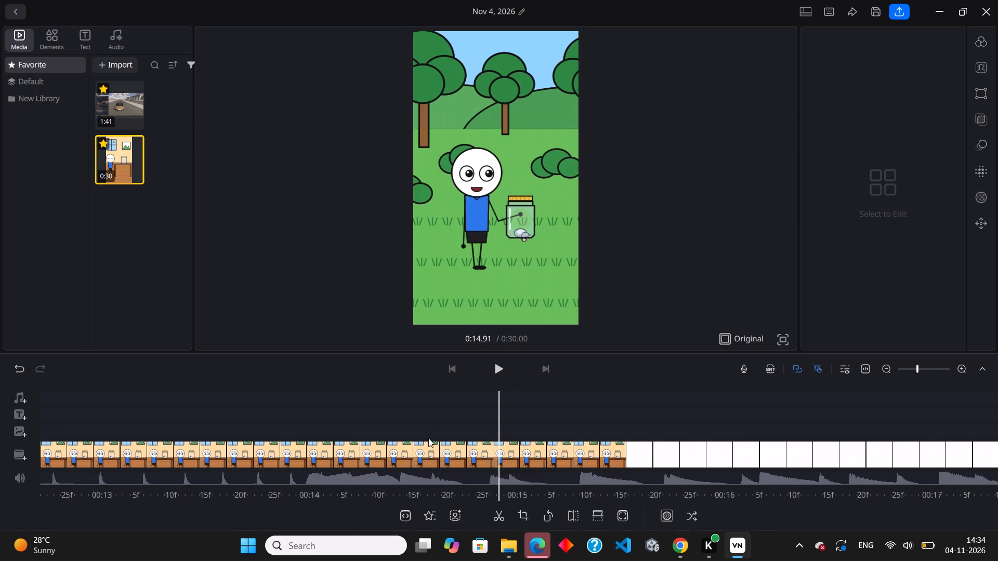
left_click_drag(400, 432, 898, 444)
left_click_drag(452, 424, 865, 436)
left_click_drag(388, 431, 835, 423)
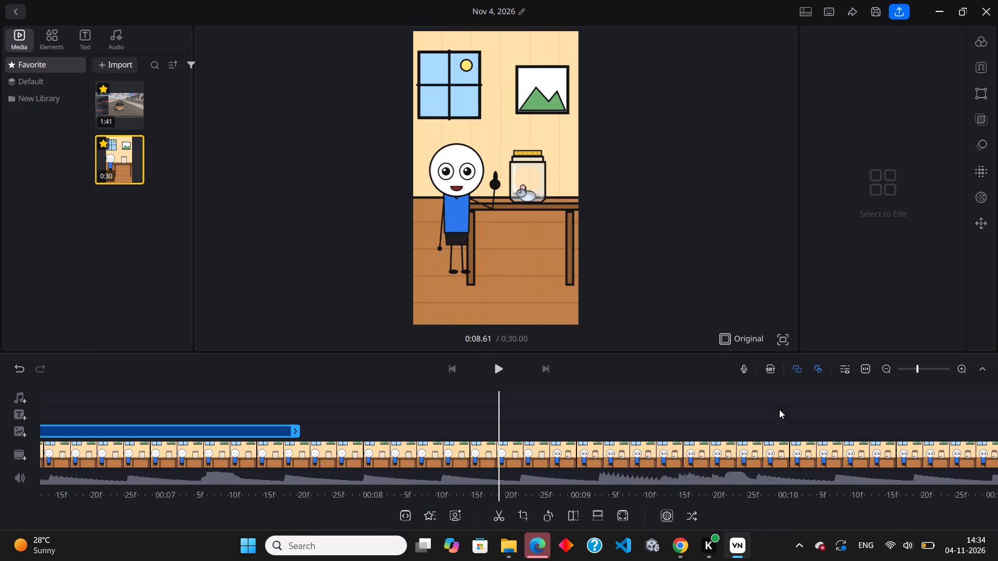
left_click_drag(438, 415, 976, 418)
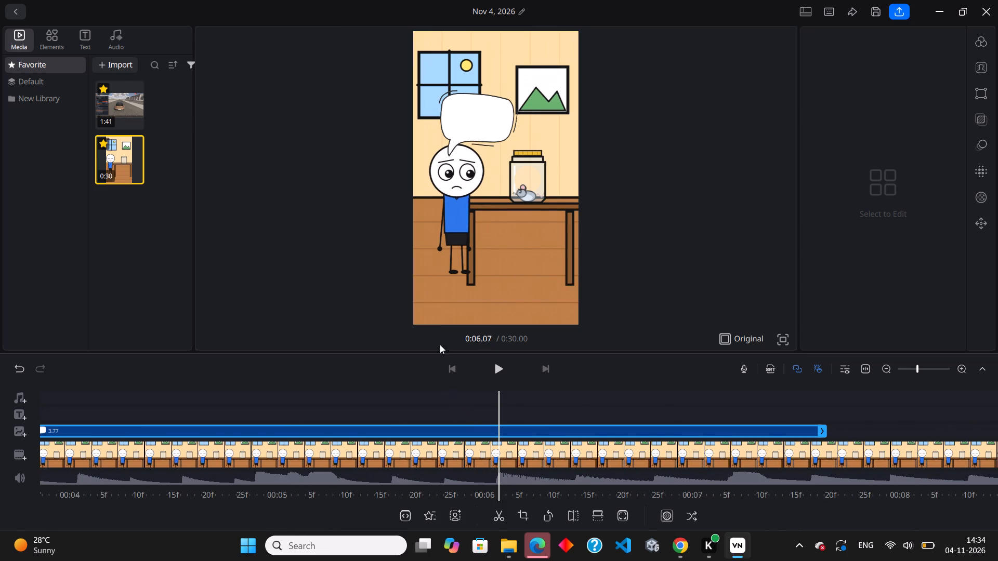
left_click_drag(491, 404, 698, 415)
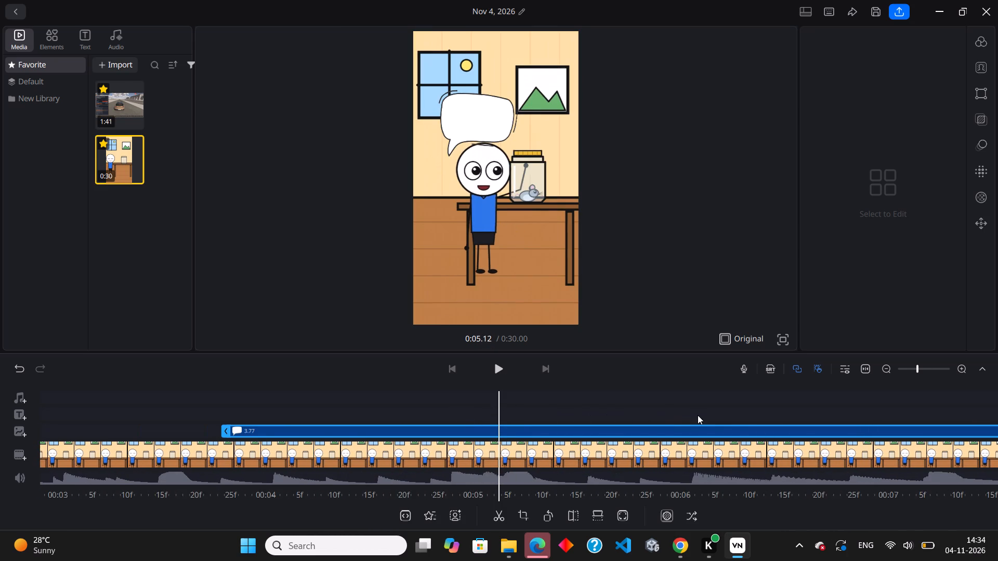
left_click_drag(698, 415, 611, 429)
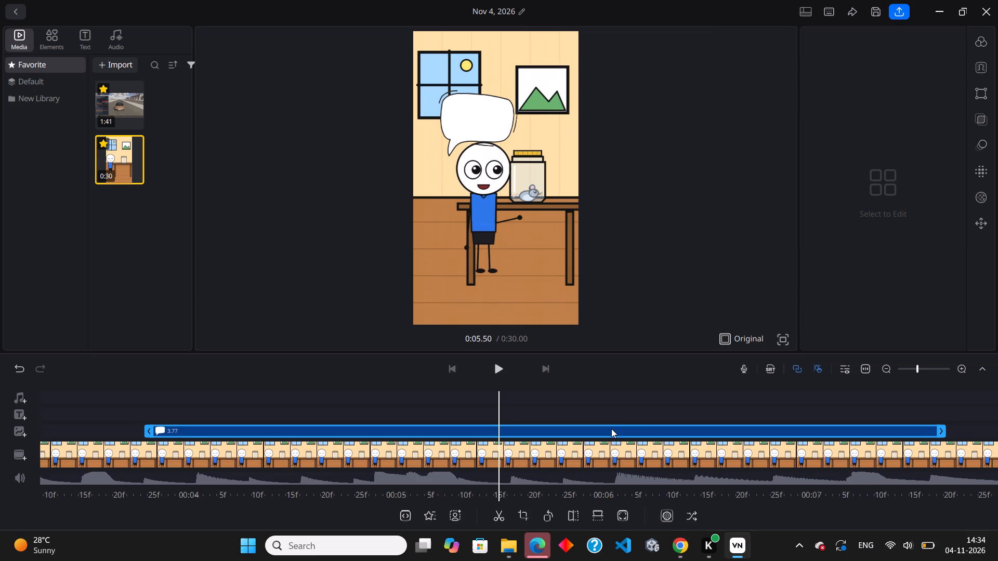
left_click_drag(611, 429, 500, 416)
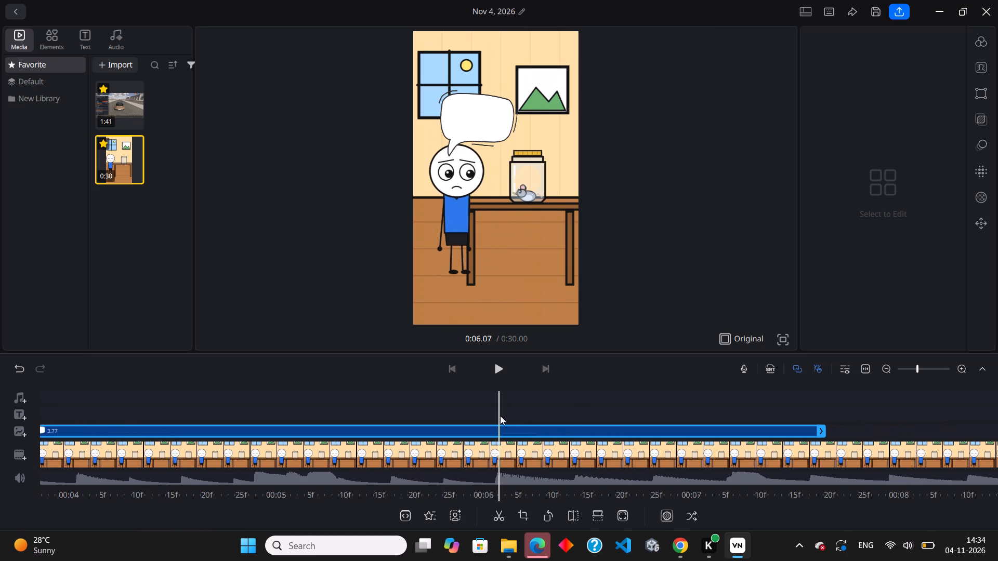
left_click_drag(500, 416, 522, 421)
left_click_drag(510, 409, 498, 407)
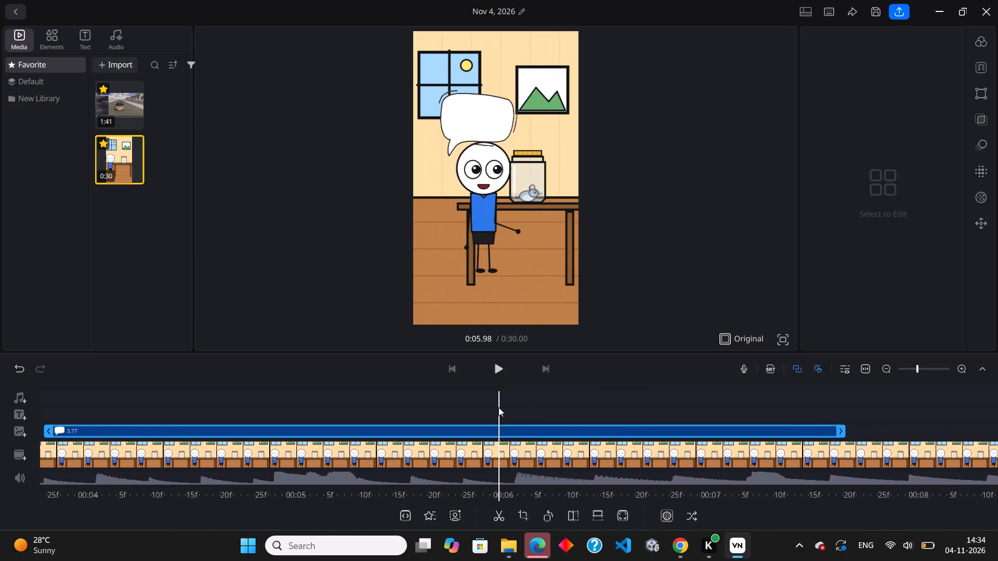
left_click_drag(498, 407, 488, 406)
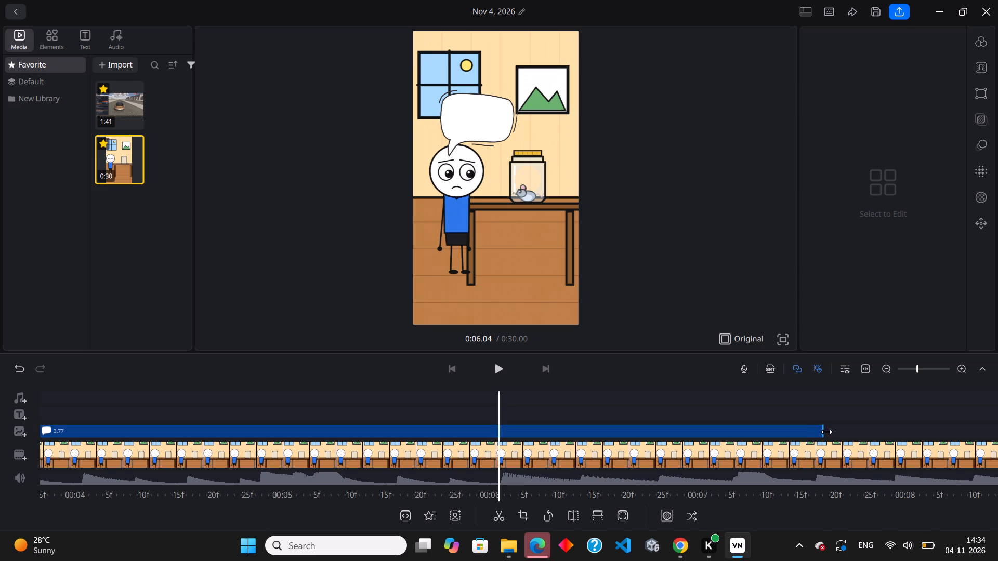
left_click_drag(827, 432, 486, 426)
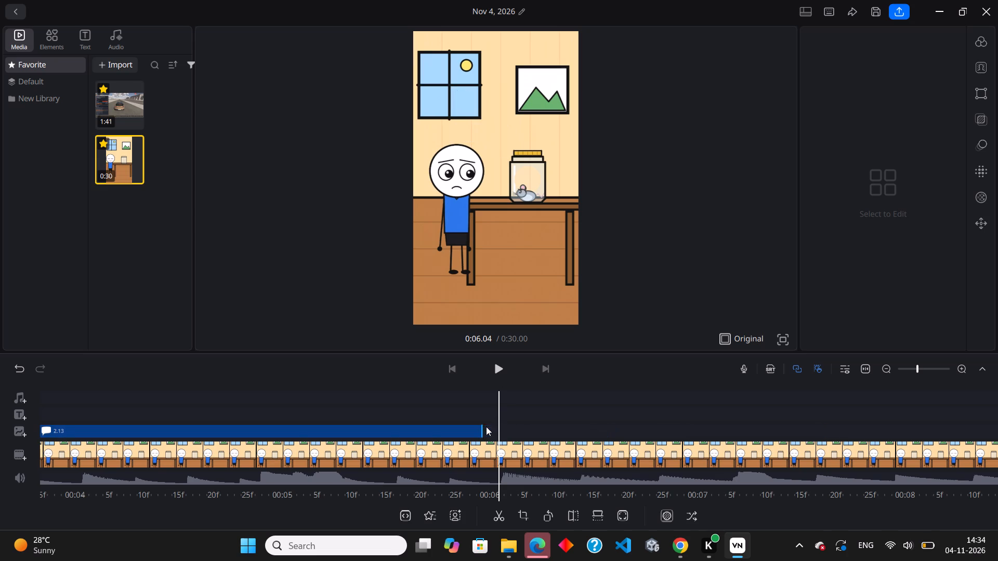
left_click_drag(486, 426, 492, 430)
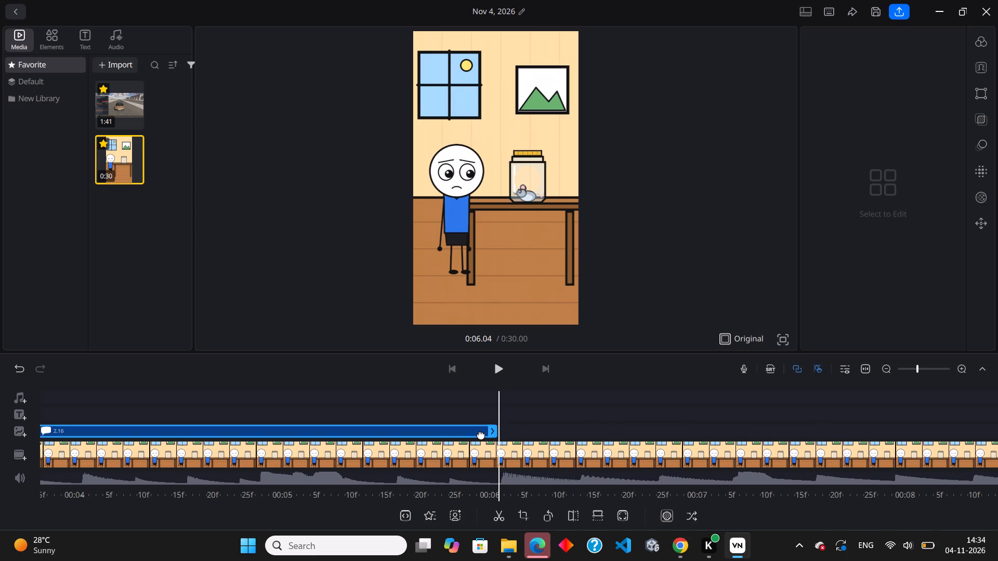
Duplicate the speech bubble overlay and move the copy along the timeline to start at about 0:06.0.
right_click(478, 433)
left_click_drag(463, 431, 463, 431)
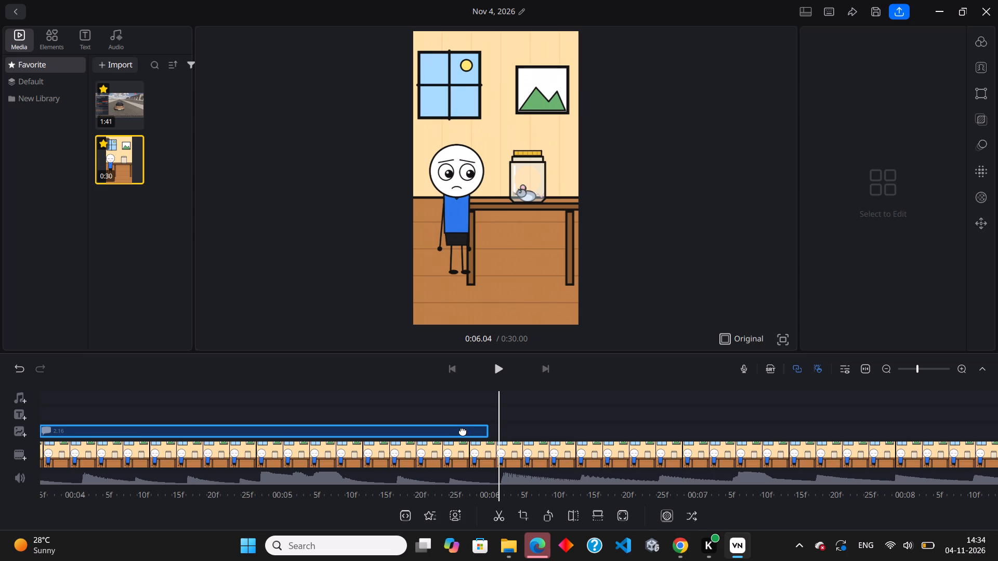
left_click_drag(463, 431, 471, 411)
left_click(449, 429)
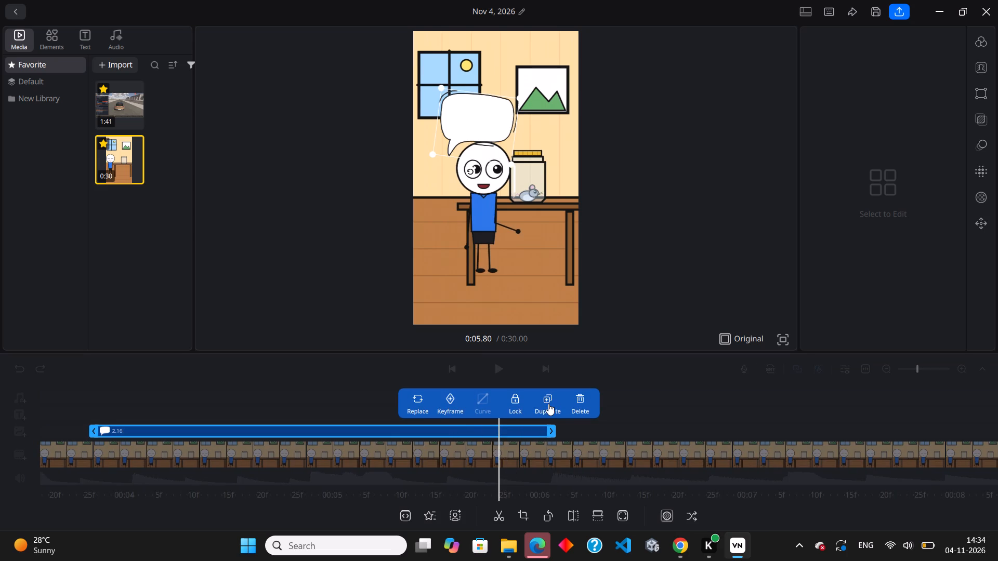
left_click(547, 404)
left_click(528, 434)
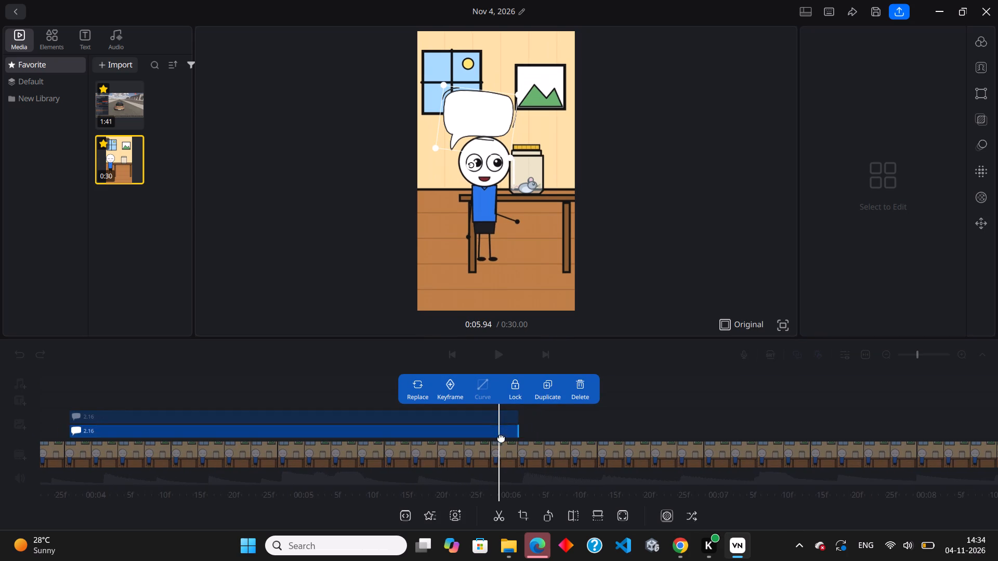
left_click_drag(457, 437, 894, 438)
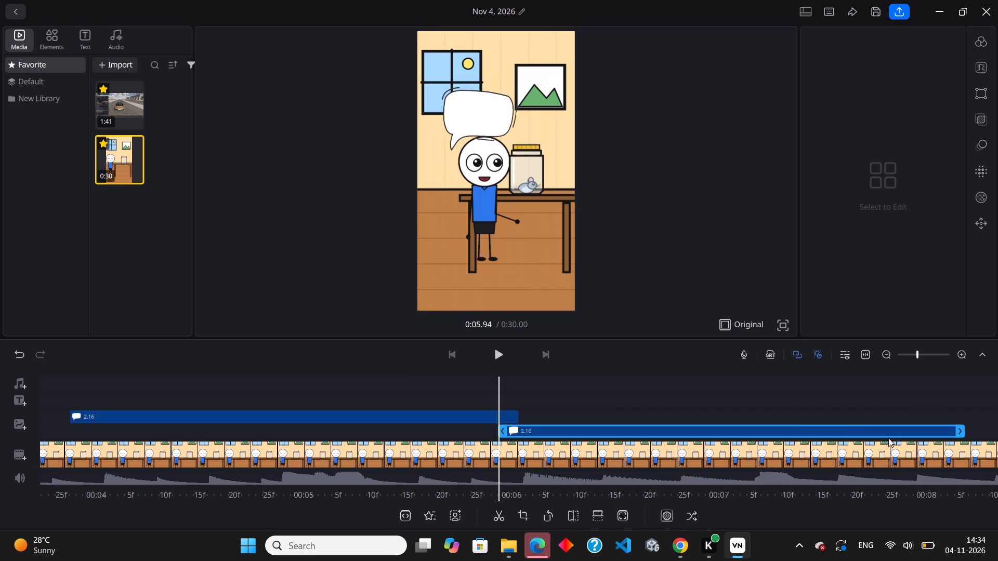
left_click(552, 412)
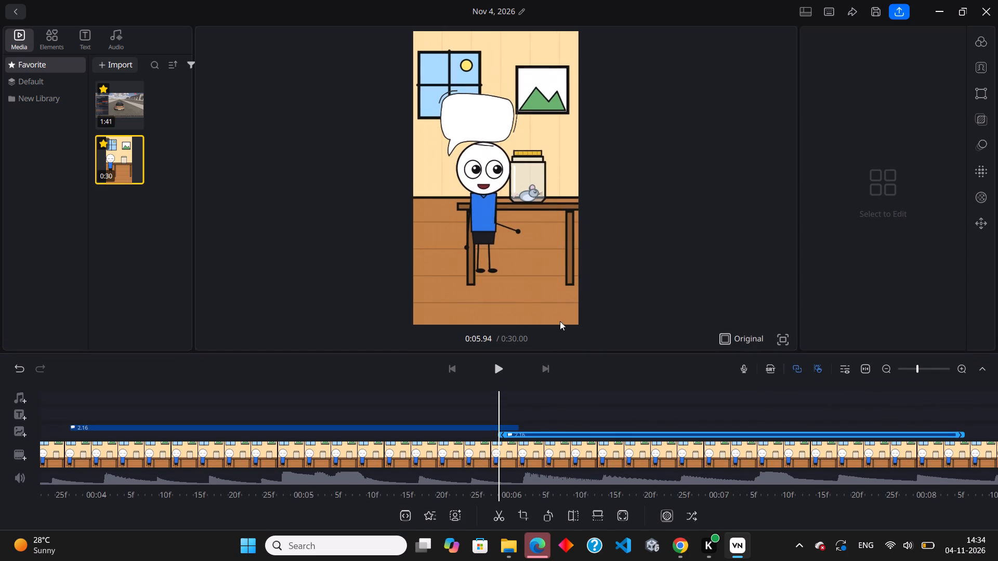
Move the second speech bubble, starting at about 0:06.0, from the boy to the mouse's jar and enlarge it.
left_click_drag(588, 406, 530, 411)
left_click(491, 436)
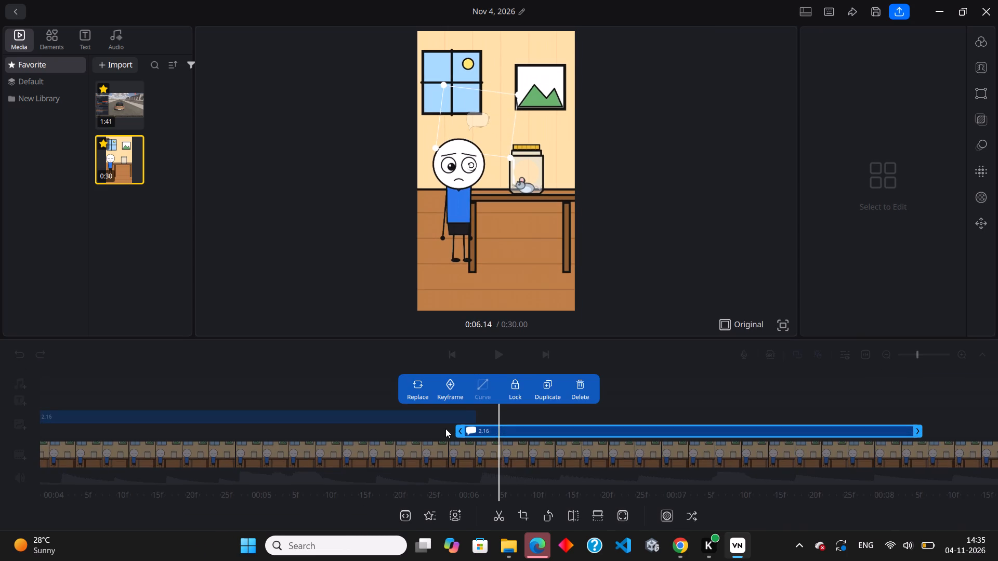
left_click_drag(482, 118, 544, 156)
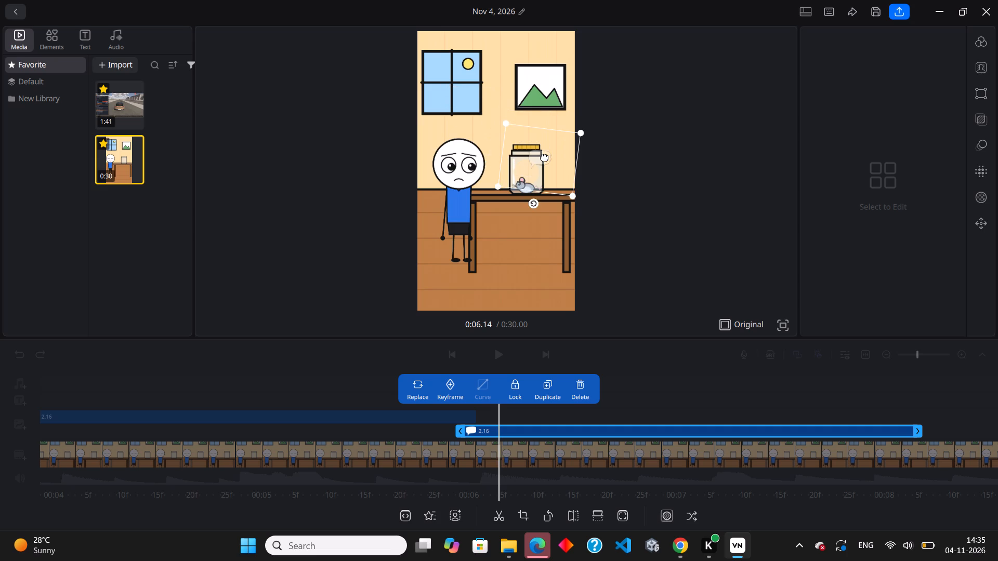
left_click_drag(544, 156, 544, 158)
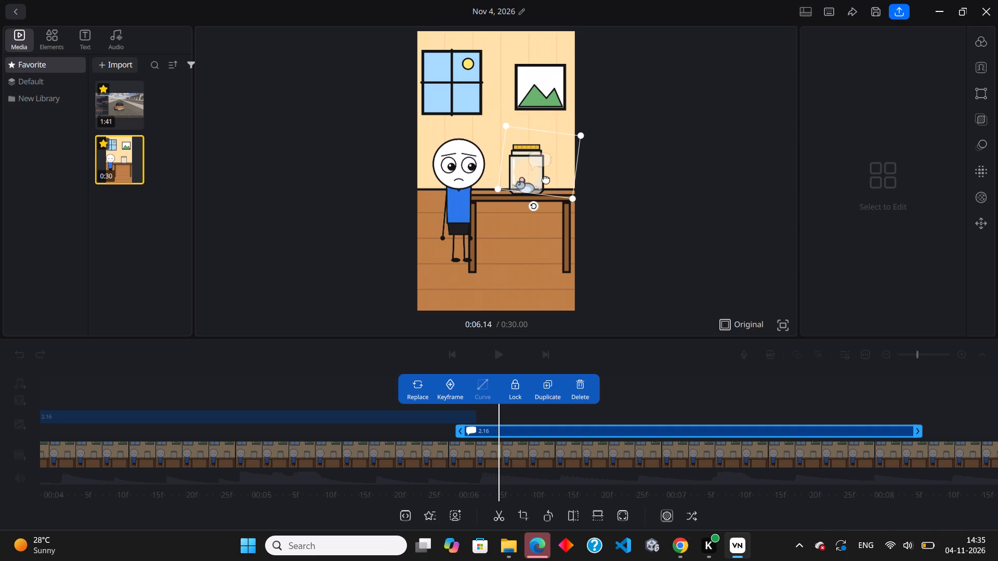
left_click_drag(575, 200, 597, 220)
left_click_drag(554, 176, 551, 172)
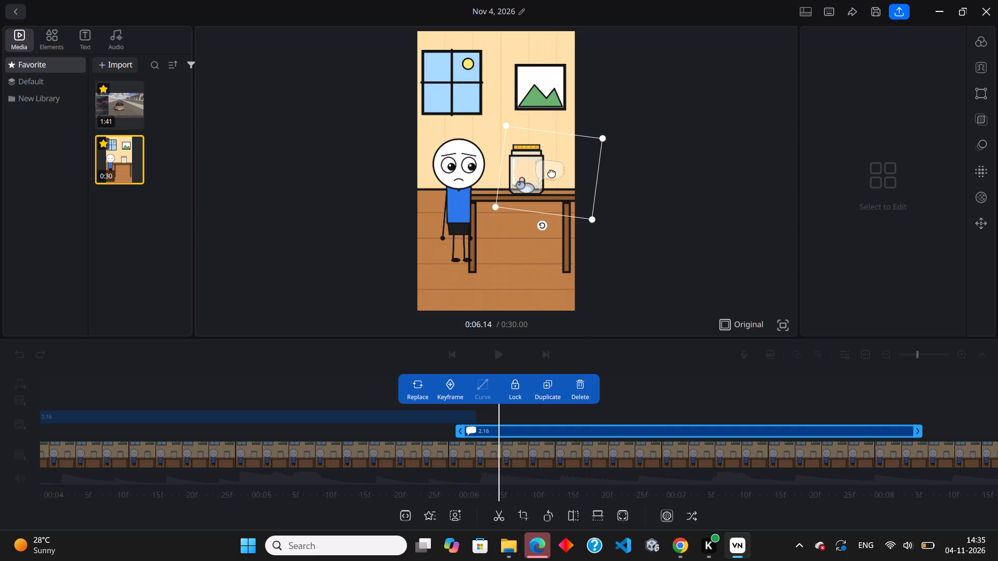
left_click_drag(551, 172, 547, 160)
Shrink the second speech bubble to fit inside the frame and place it over the jar with its tail at the mouse.
left_click_drag(641, 373, 527, 369)
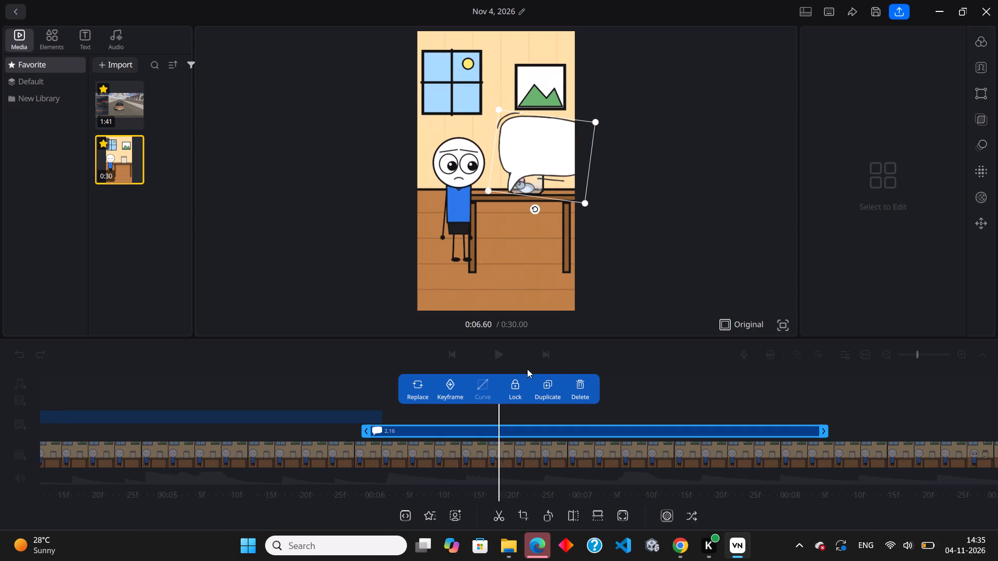
left_click_drag(527, 369, 547, 373)
left_click_drag(595, 124, 557, 142)
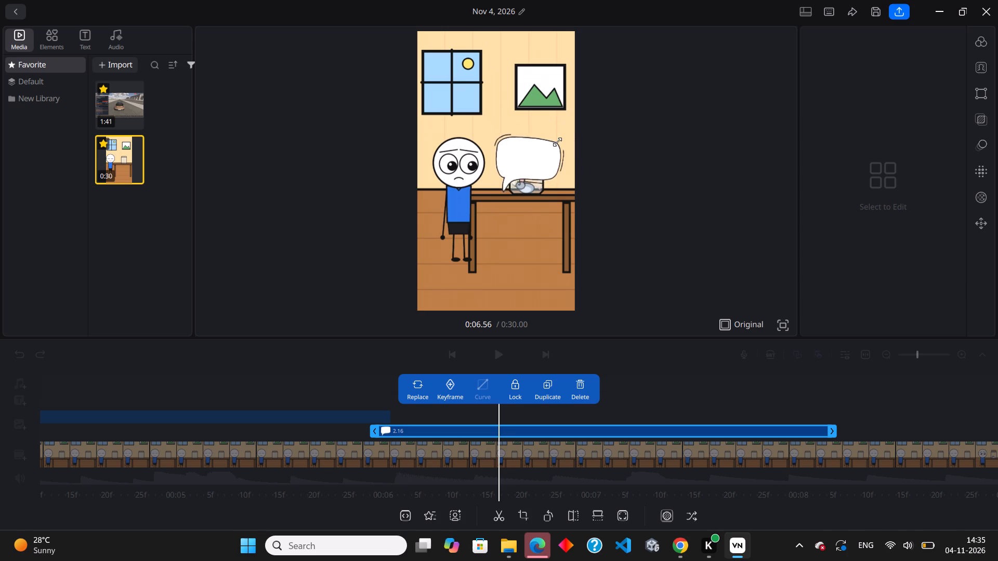
left_click_drag(557, 142, 529, 167)
left_click_drag(519, 173, 541, 160)
left_click_drag(551, 152, 551, 150)
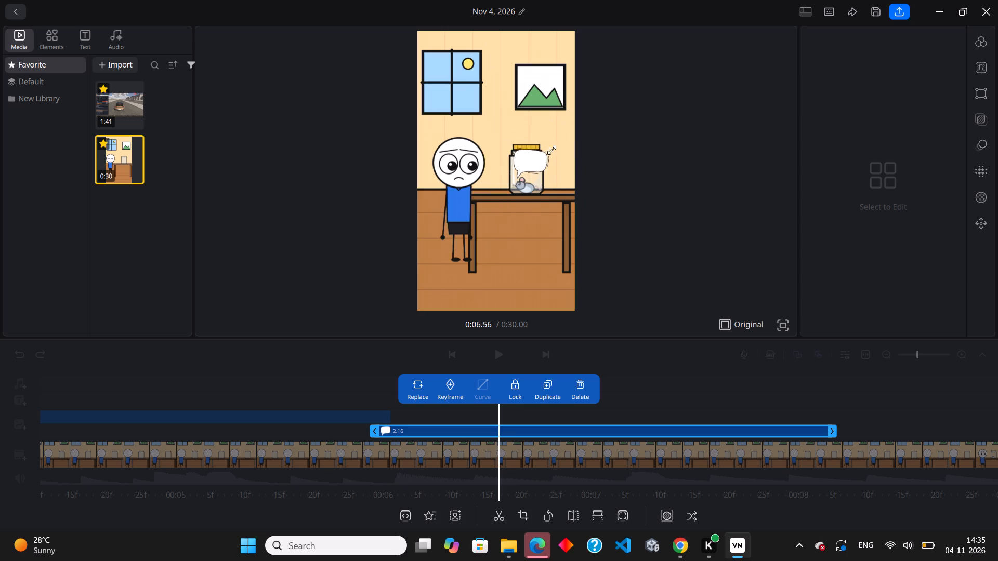
left_click_drag(551, 150, 559, 144)
double_click(544, 156)
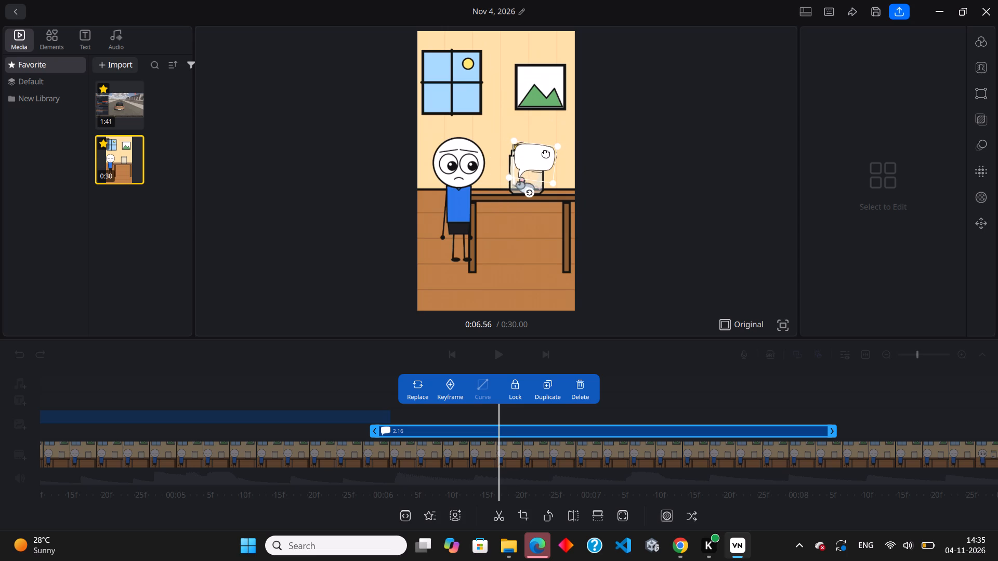
left_click(546, 153)
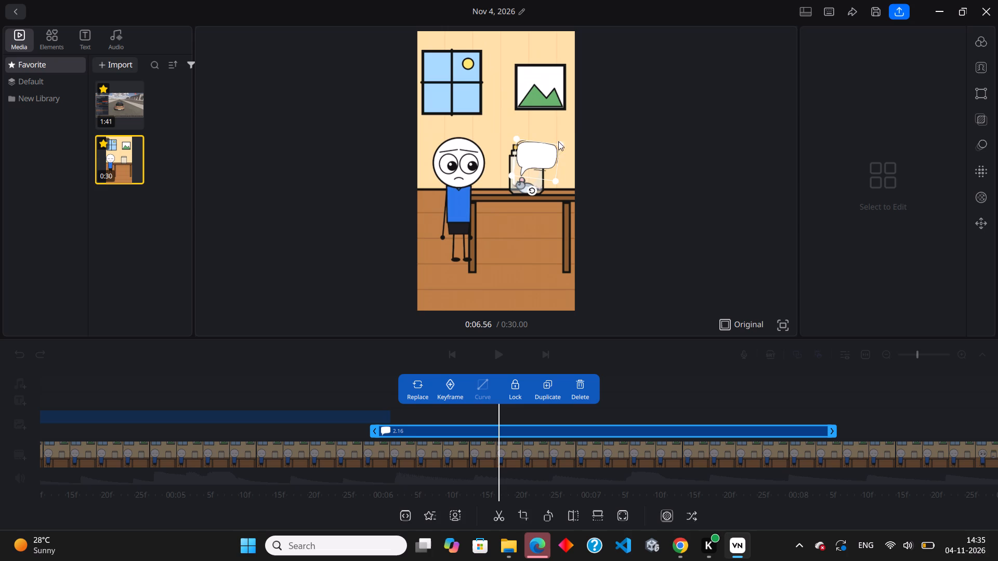
left_click_drag(560, 146, 569, 135)
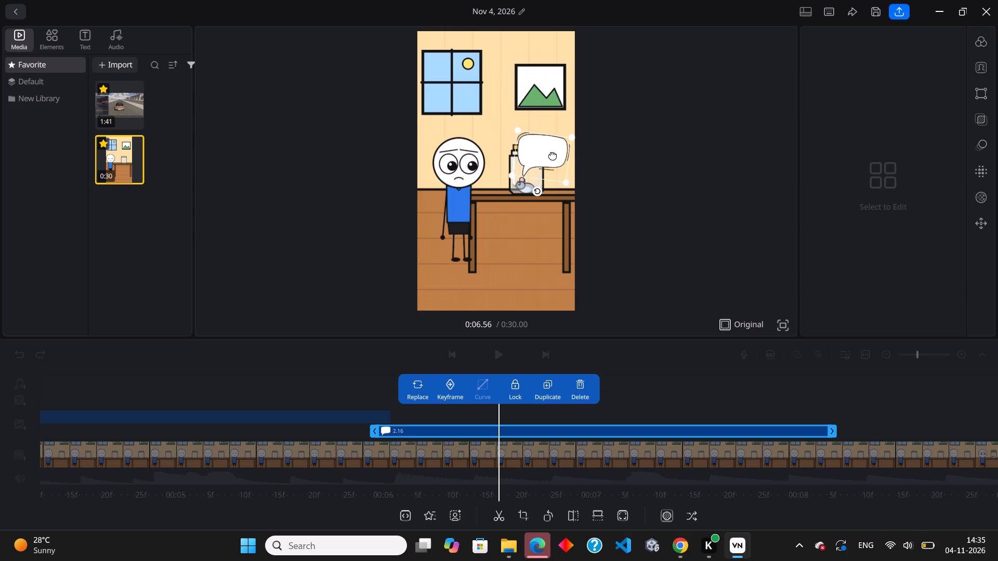
left_click(551, 155)
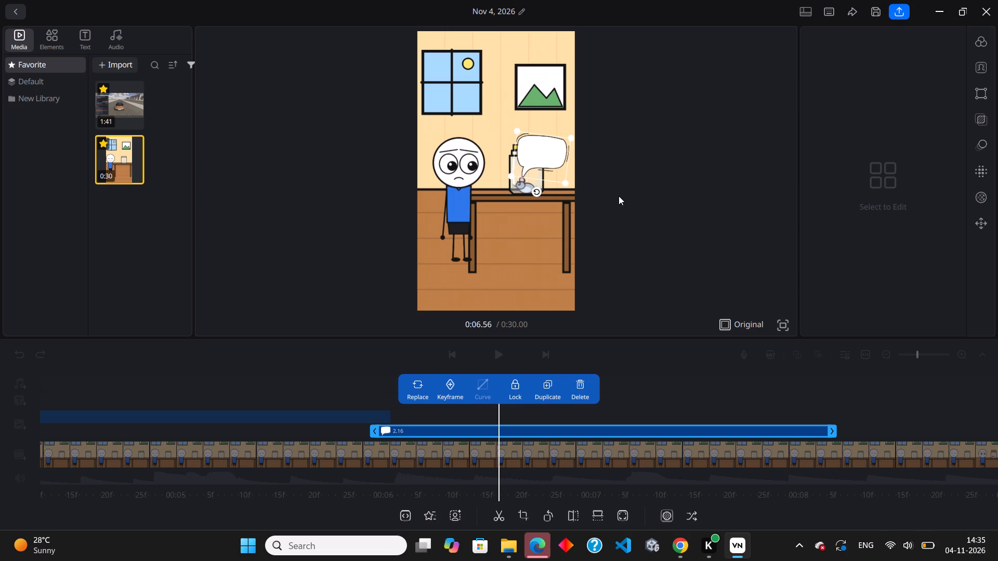
left_click(634, 225)
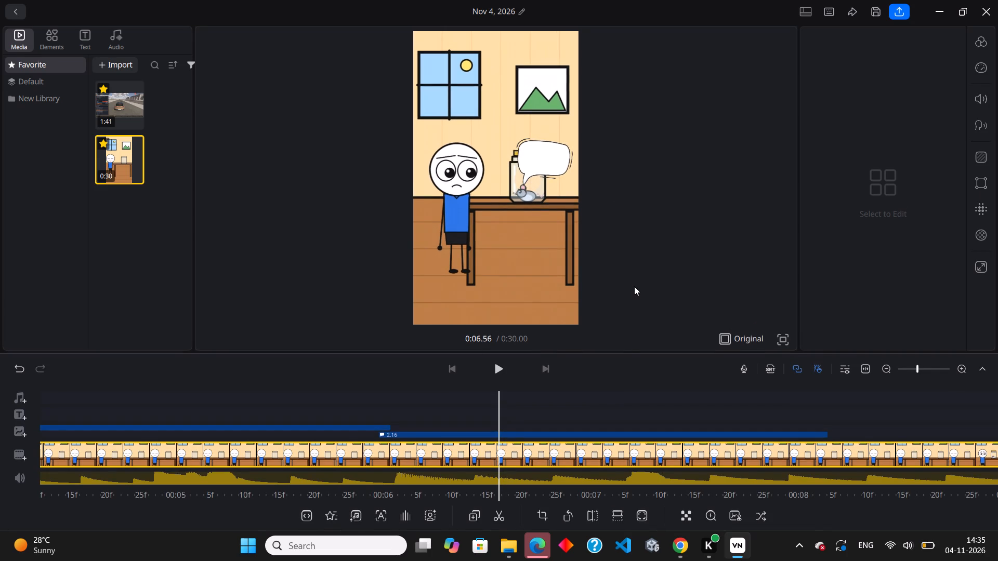
Scrub between about 0:05.3 and 0:07.5 to examine both speech bubbles' timing around the change of speaker.
left_click_drag(546, 415, 573, 415)
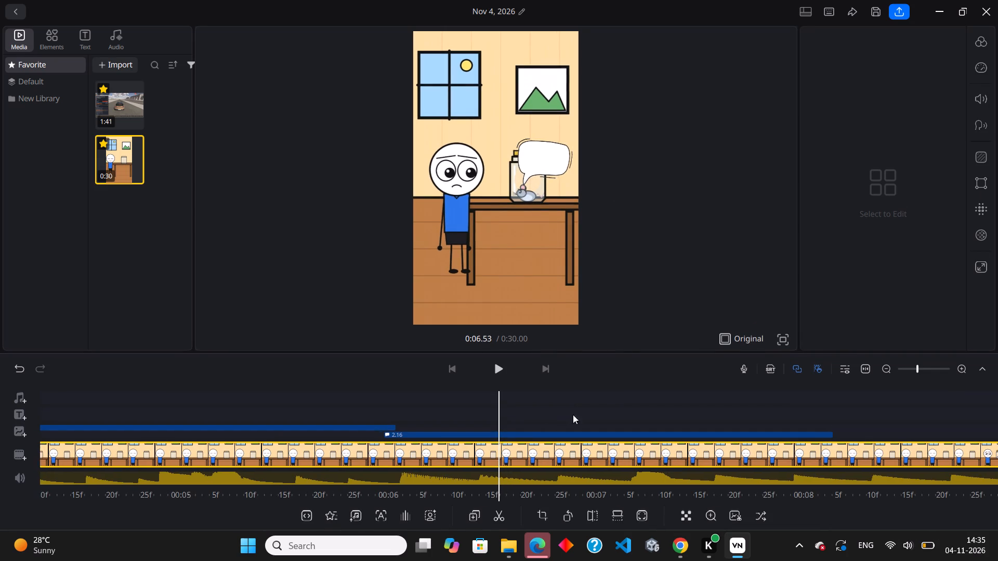
left_click_drag(573, 415, 631, 418)
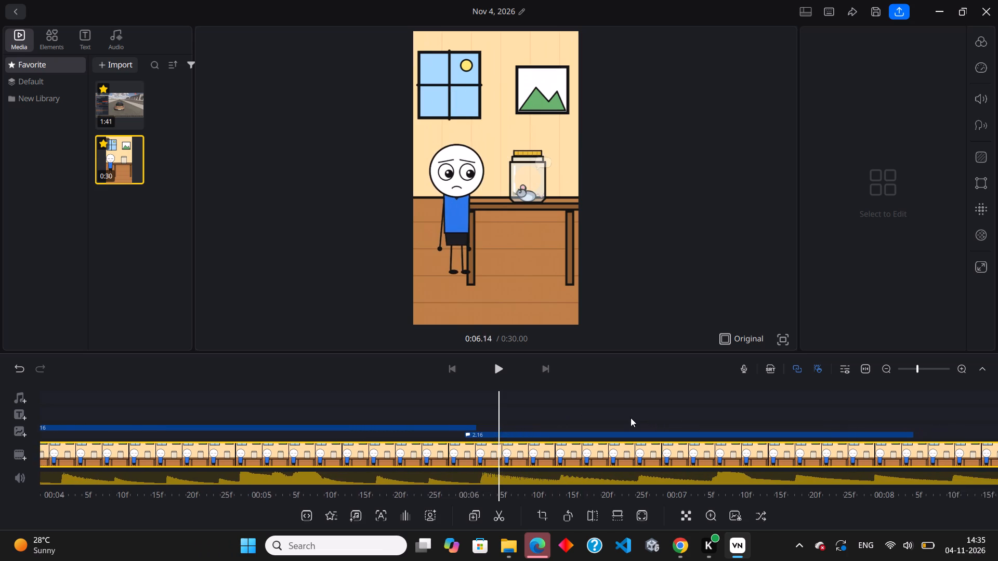
left_click_drag(631, 418, 373, 398)
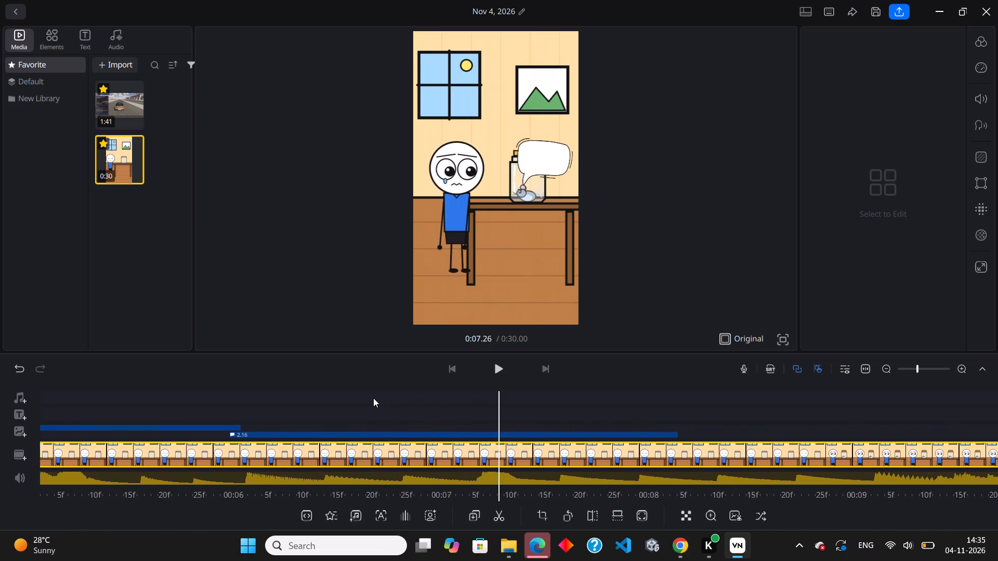
left_click_drag(373, 398, 519, 407)
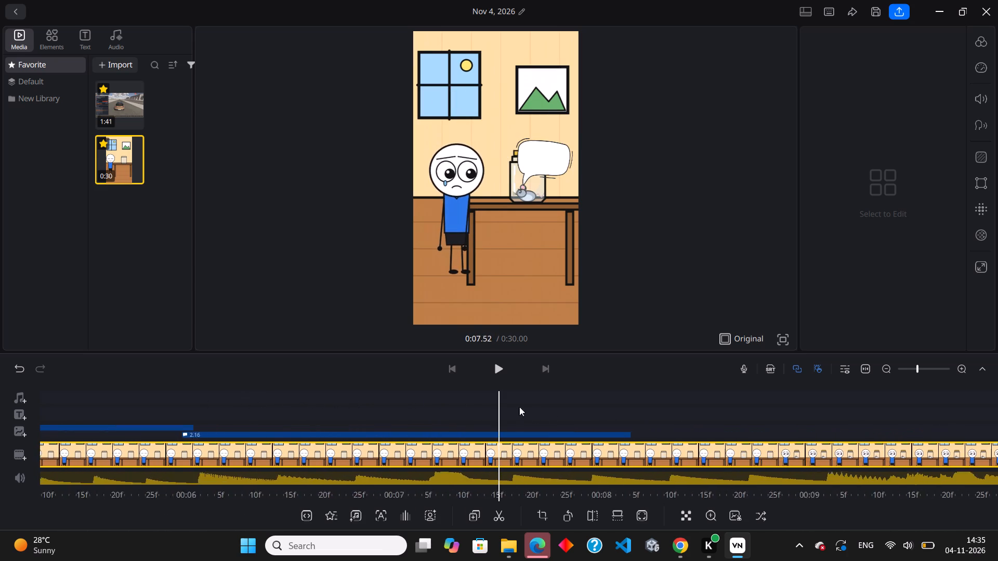
left_click_drag(519, 407, 776, 426)
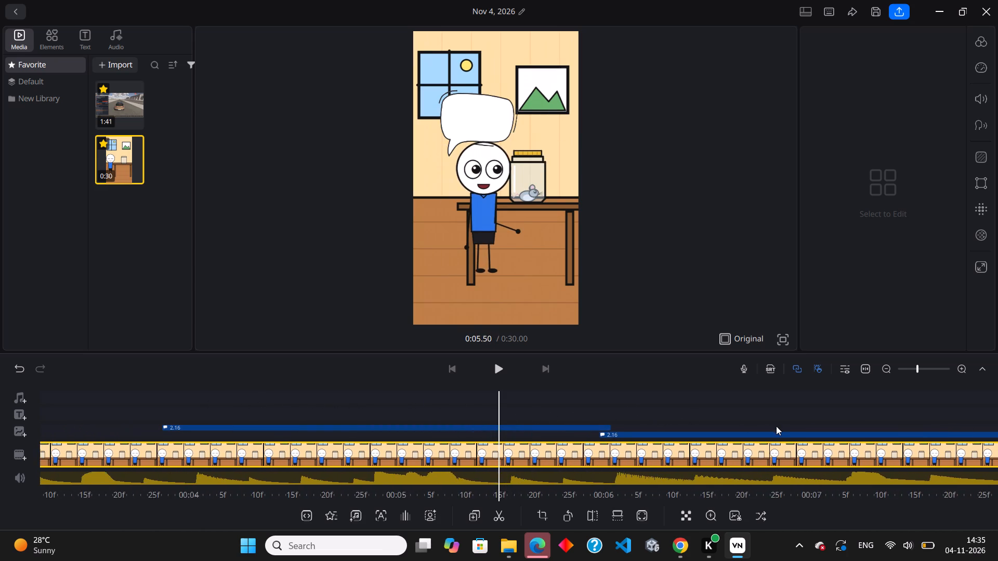
left_click_drag(776, 426, 625, 425)
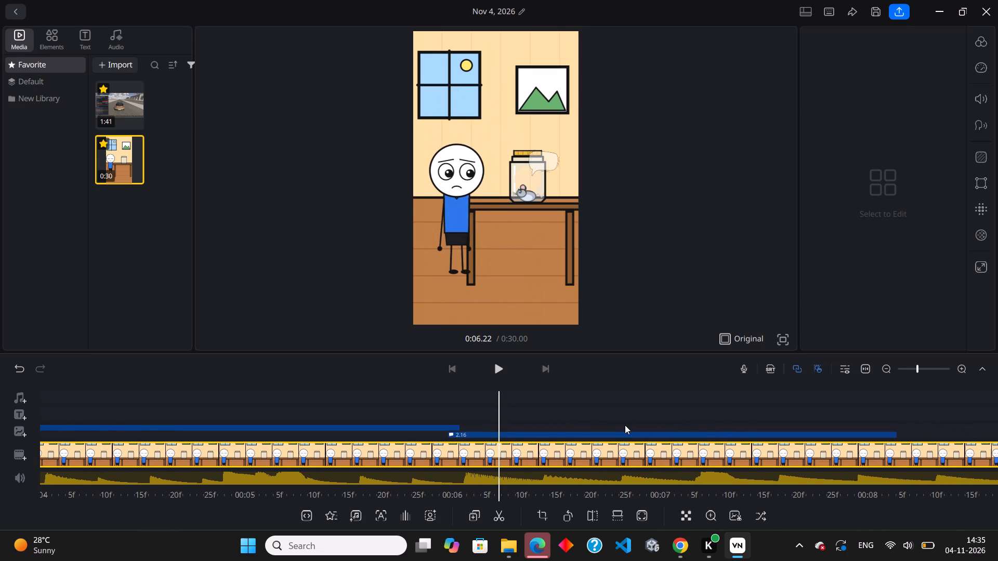
left_click_drag(625, 425, 680, 428)
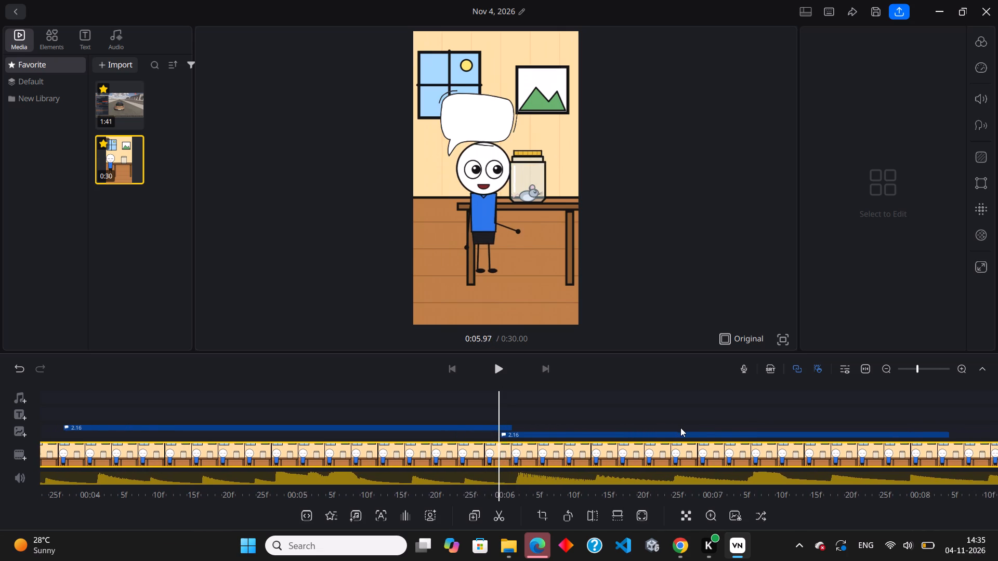
left_click_drag(680, 428, 683, 429)
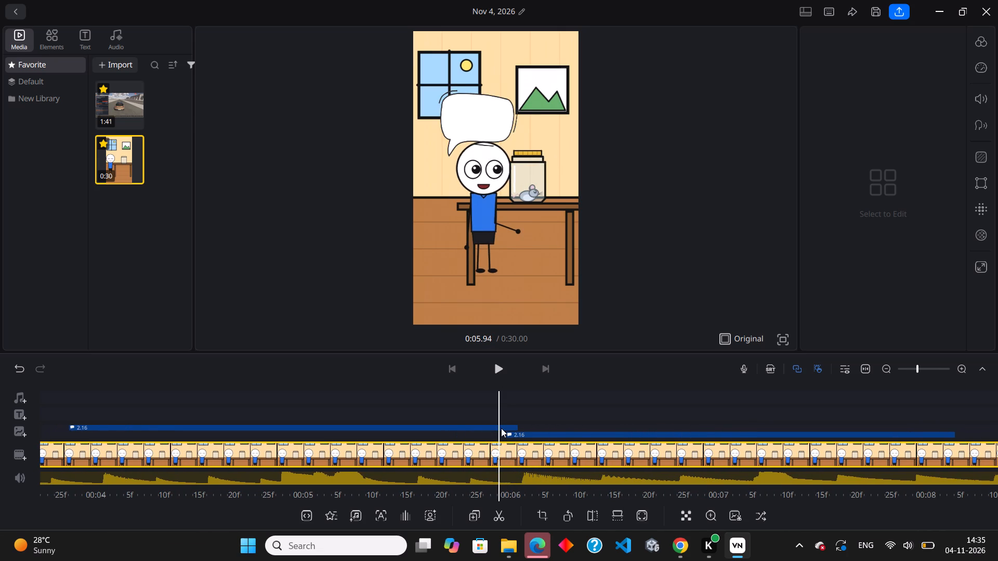
left_click_drag(553, 417, 587, 417)
left_click_drag(587, 417, 684, 422)
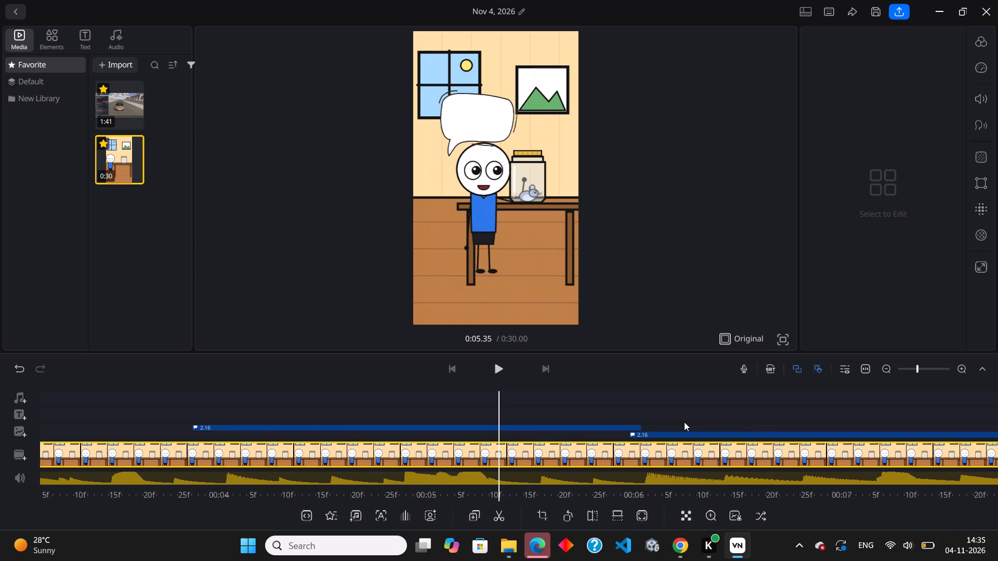
left_click_drag(684, 422, 663, 419)
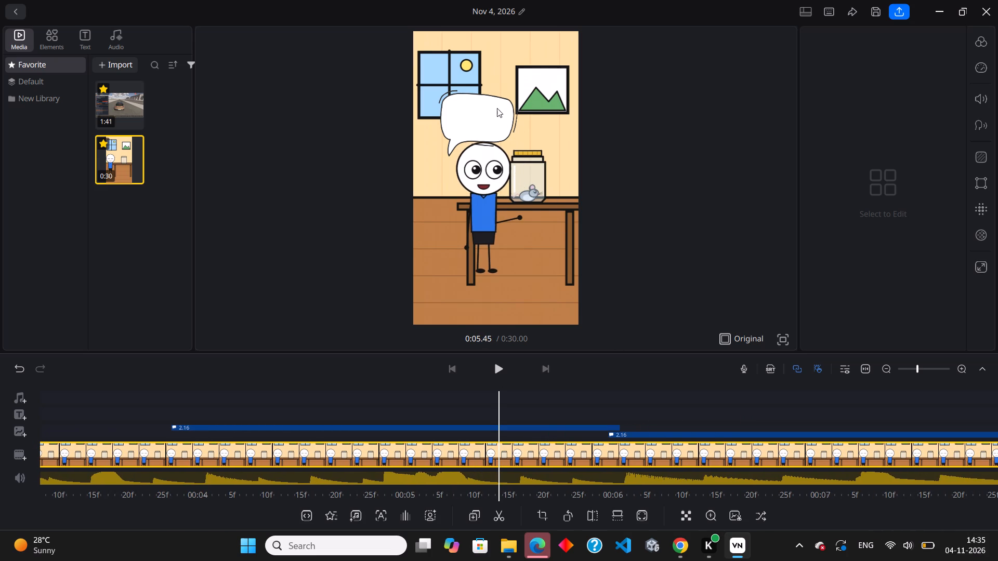
Rotate the boy's speech bubble counterclockwise and reposition it above his head, over the window.
left_click(496, 109)
left_click_drag(475, 168, 502, 145)
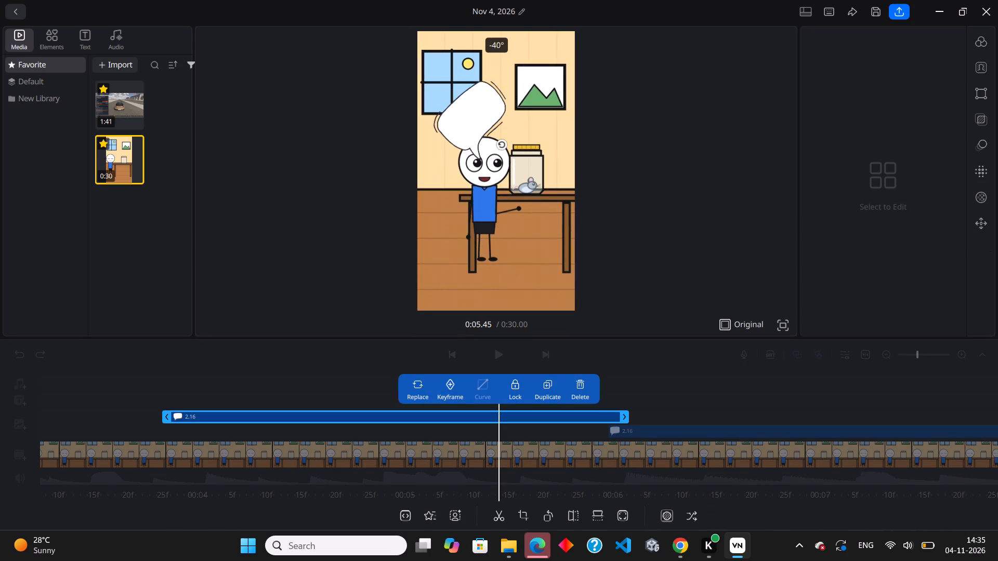
left_click_drag(502, 145, 489, 150)
left_click_drag(477, 118, 466, 123)
left_click_drag(492, 84, 497, 83)
left_click_drag(470, 111, 476, 109)
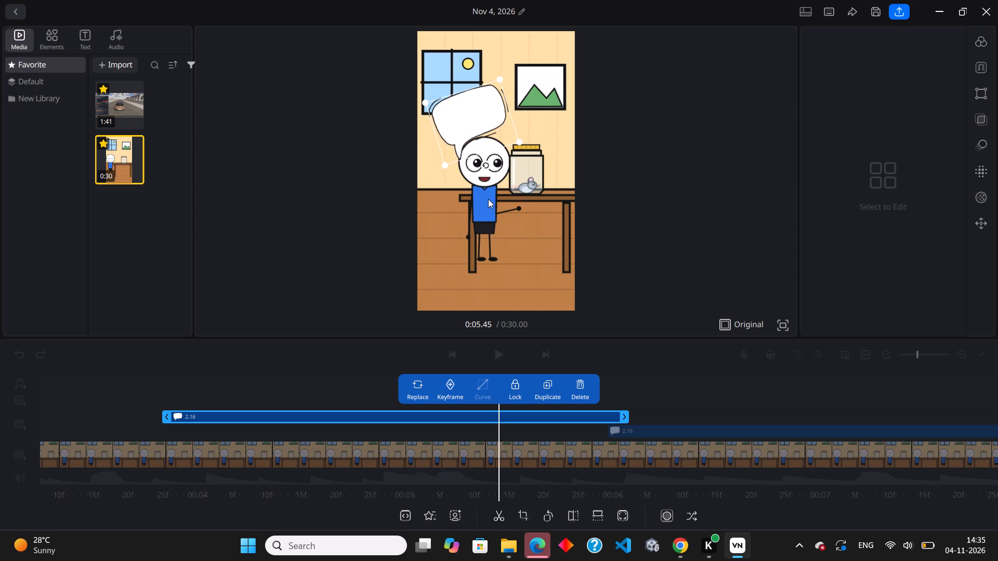
left_click_drag(470, 123, 462, 102)
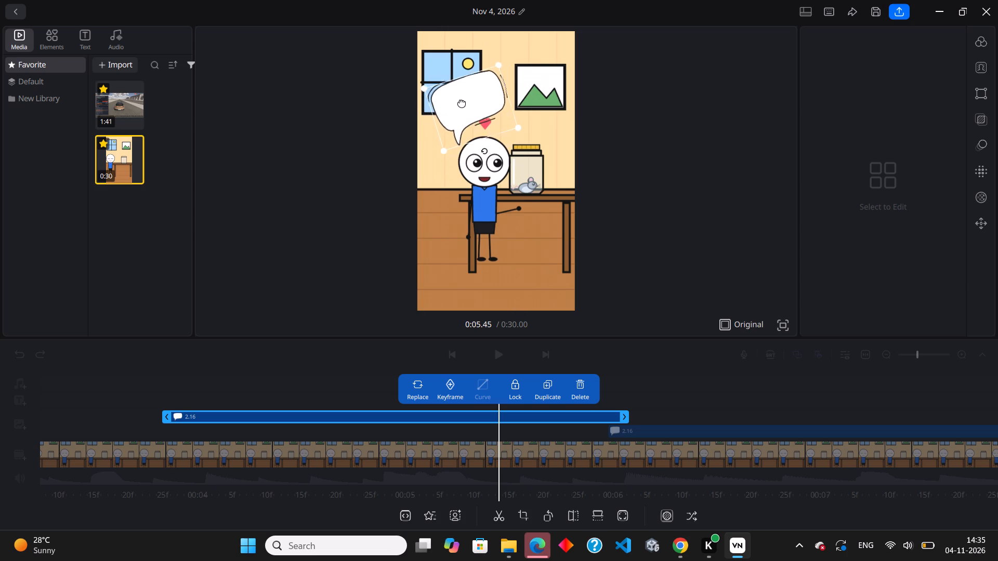
left_click_drag(462, 102, 464, 123)
Check the boy's scene up to about 0:06.0, and shrink his speech bubble beside his head, clear of the hearts.
left_click_drag(470, 459, 770, 466)
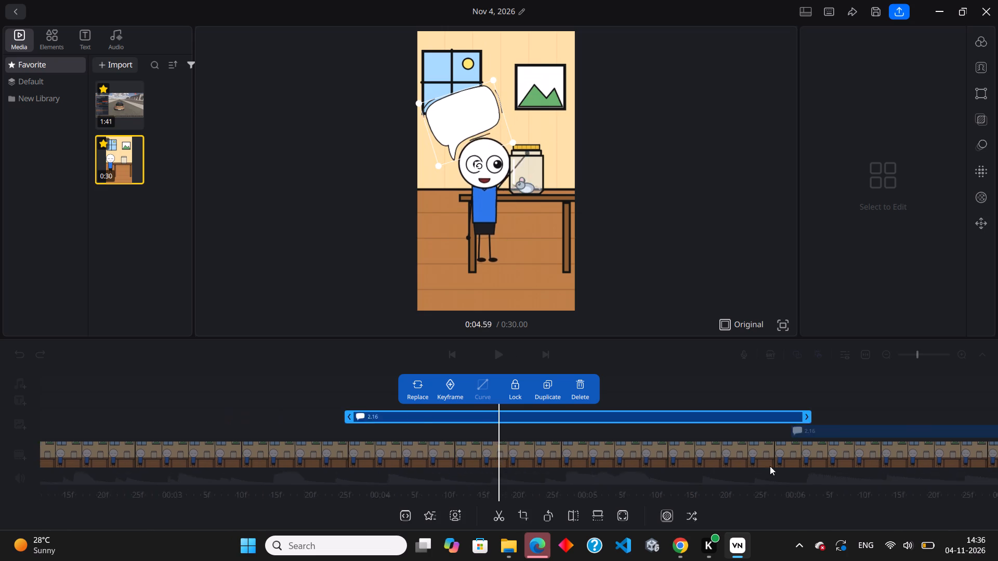
left_click_drag(770, 466, 360, 465)
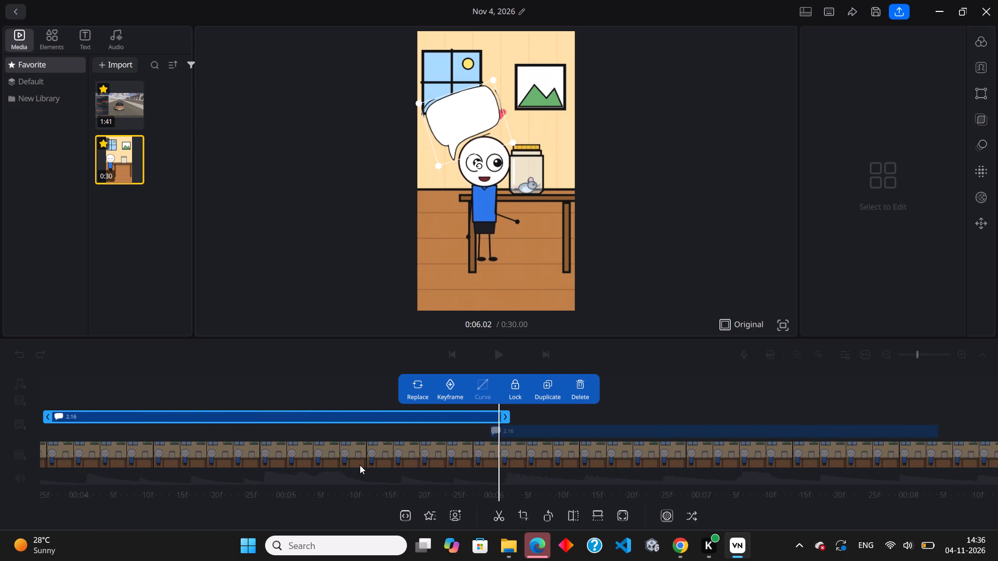
left_click_drag(360, 465, 417, 471)
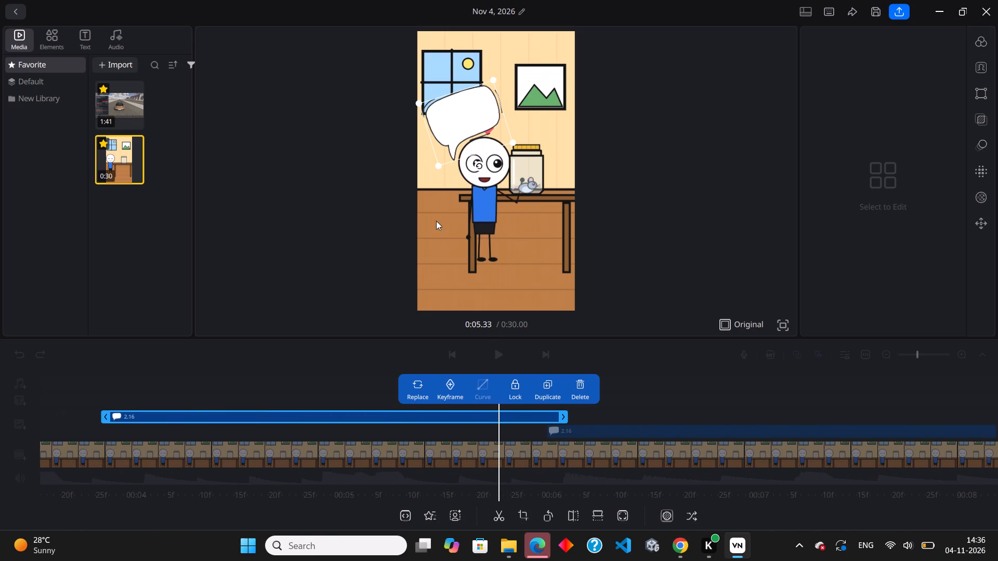
left_click_drag(493, 79, 470, 111)
left_click_drag(455, 135, 449, 133)
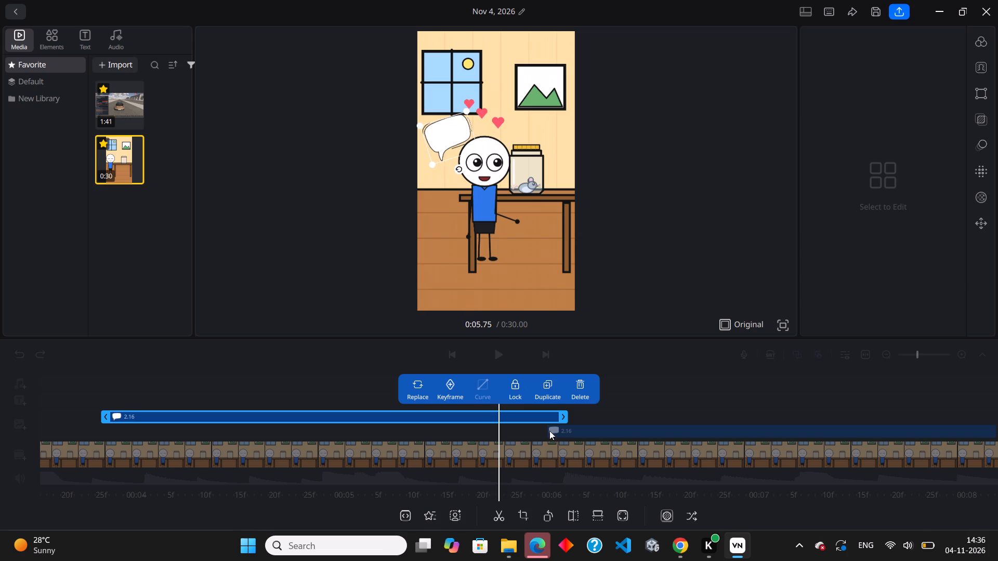
Mirror the boy's speech bubble horizontally so its tail points toward his head, keeping it upright.
left_click(598, 518)
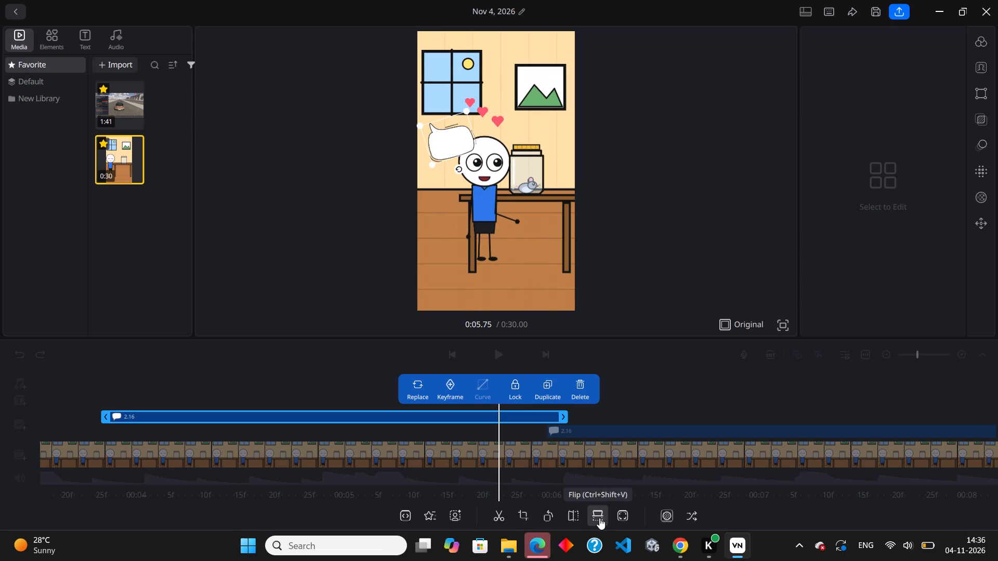
left_click(597, 518)
left_click(570, 518)
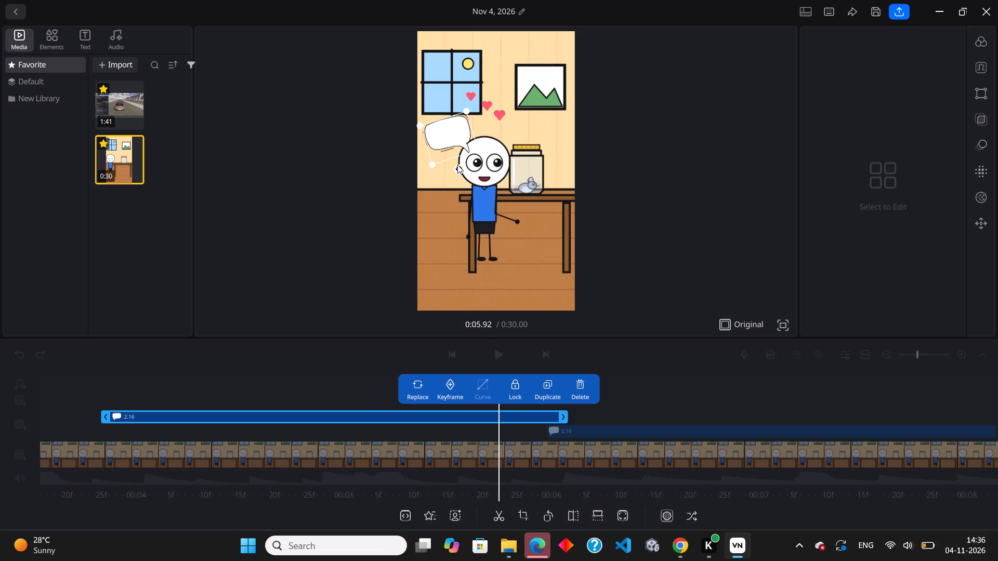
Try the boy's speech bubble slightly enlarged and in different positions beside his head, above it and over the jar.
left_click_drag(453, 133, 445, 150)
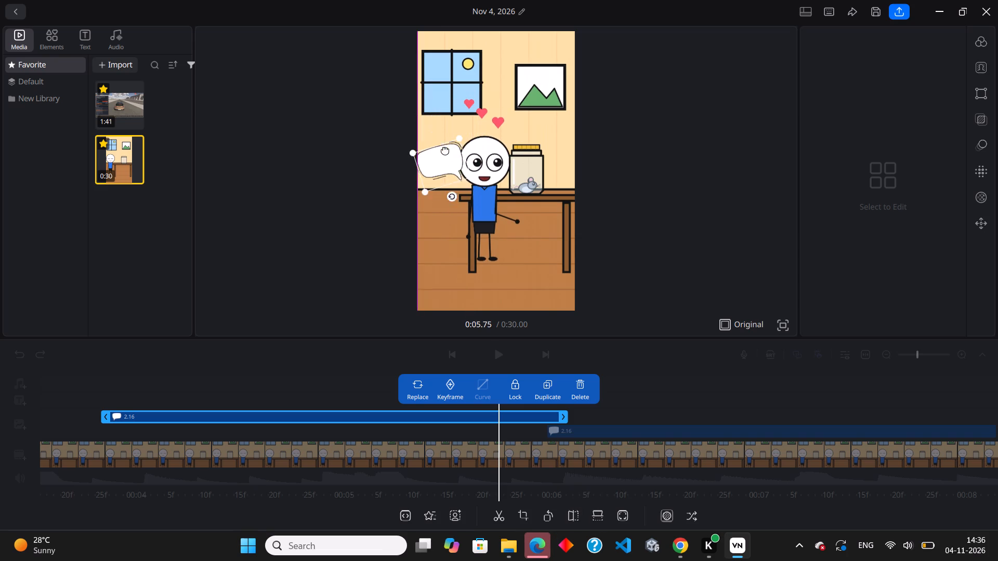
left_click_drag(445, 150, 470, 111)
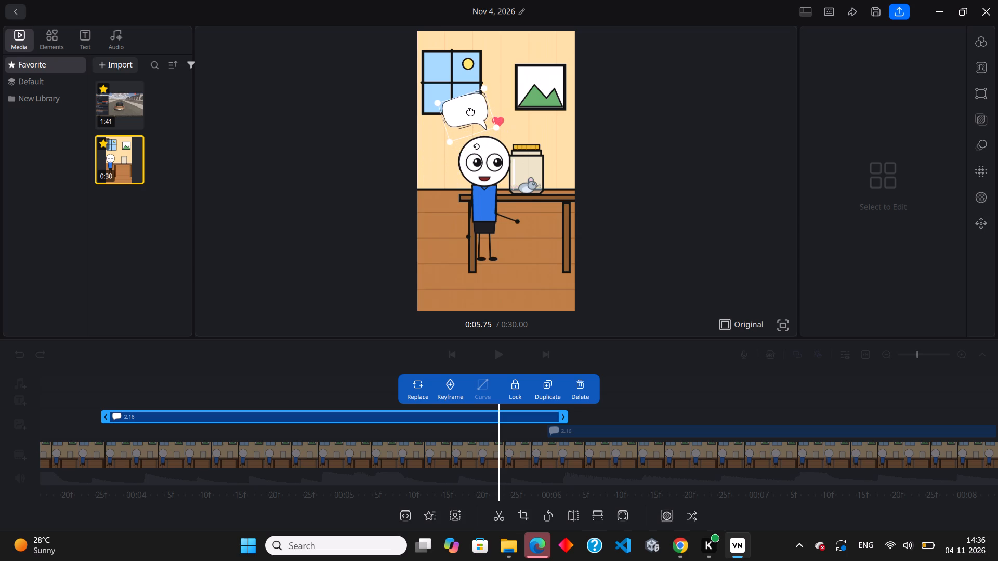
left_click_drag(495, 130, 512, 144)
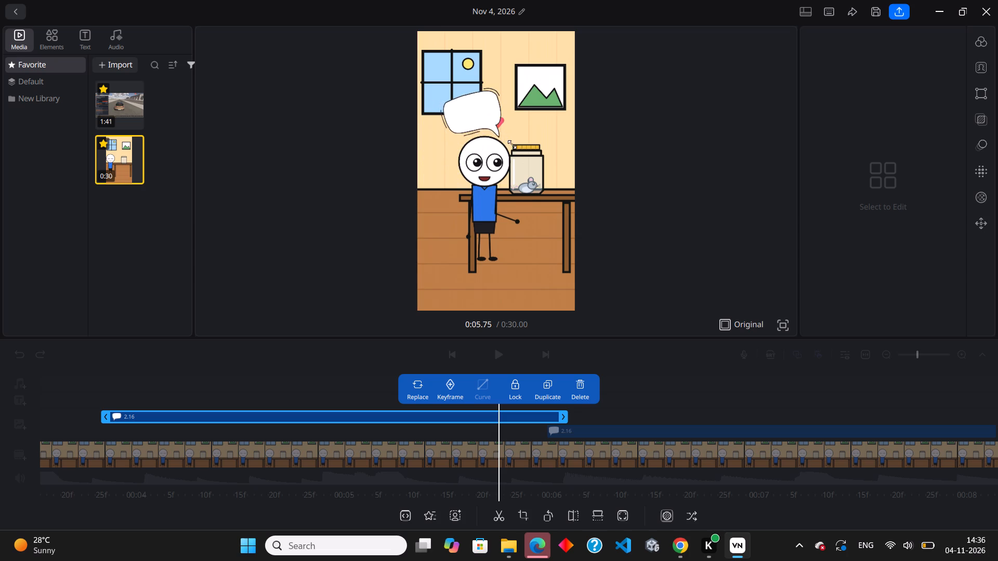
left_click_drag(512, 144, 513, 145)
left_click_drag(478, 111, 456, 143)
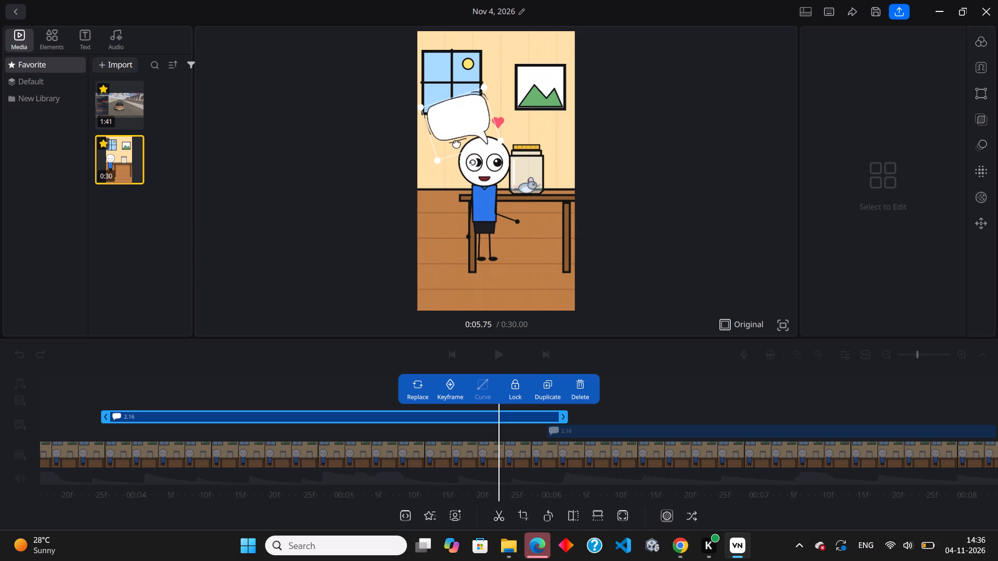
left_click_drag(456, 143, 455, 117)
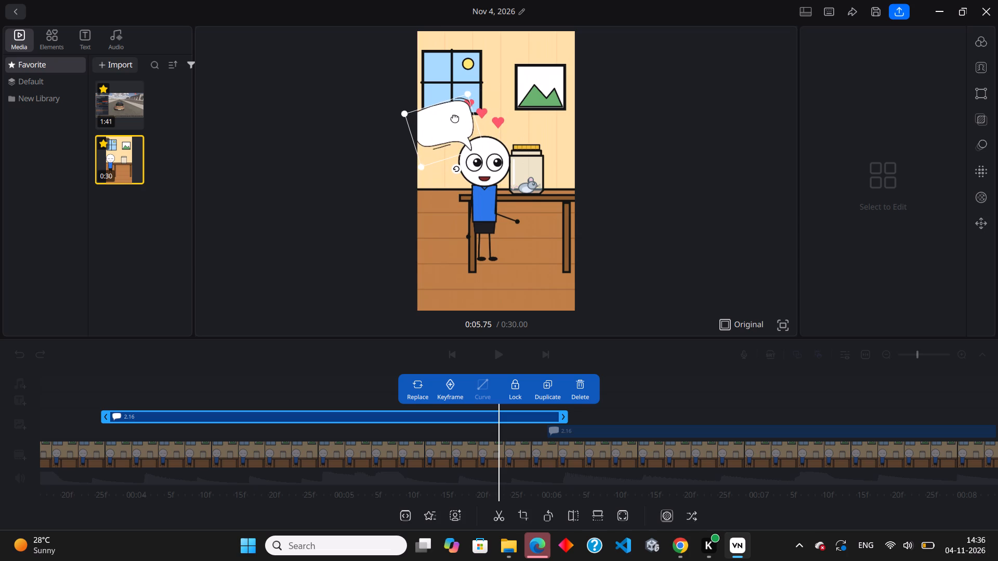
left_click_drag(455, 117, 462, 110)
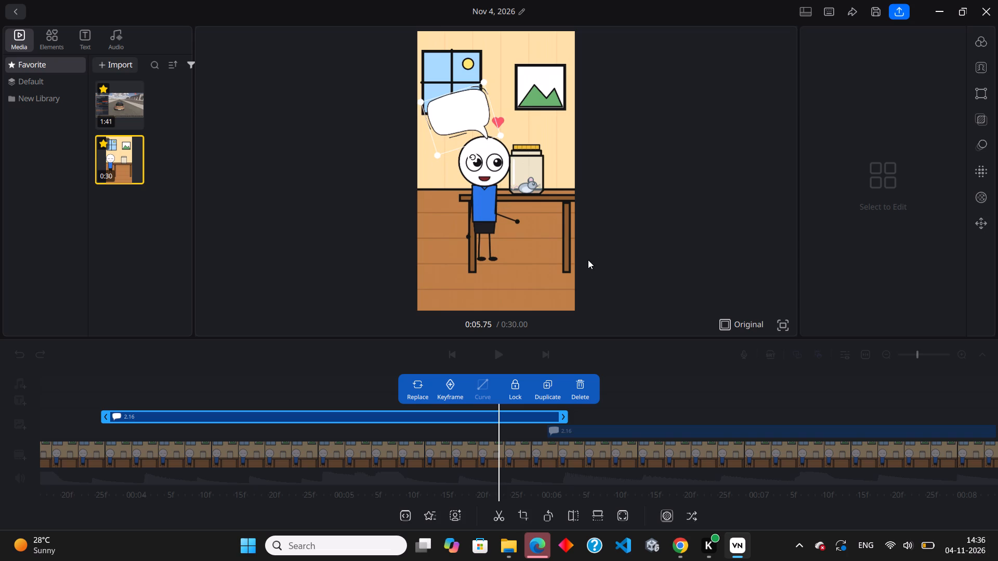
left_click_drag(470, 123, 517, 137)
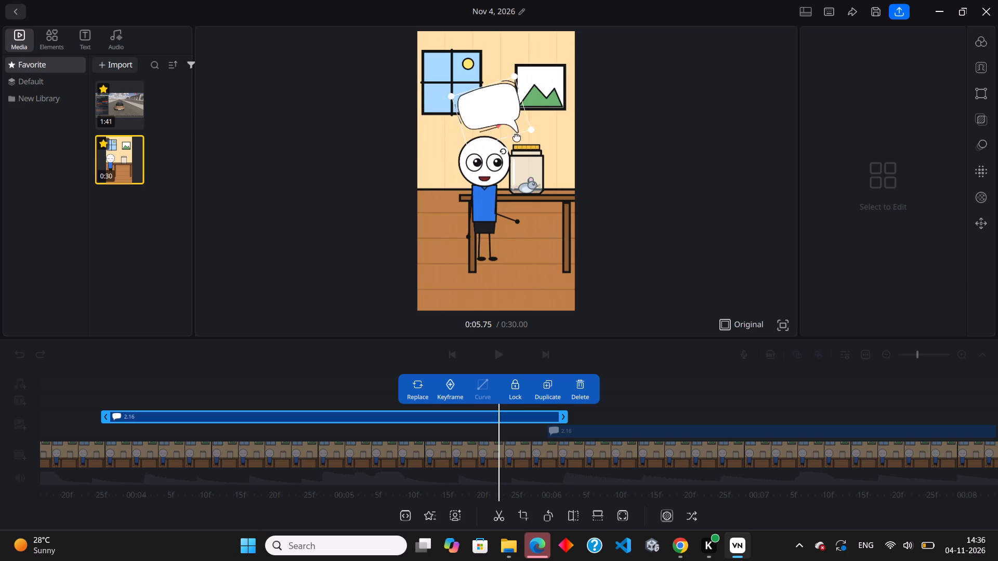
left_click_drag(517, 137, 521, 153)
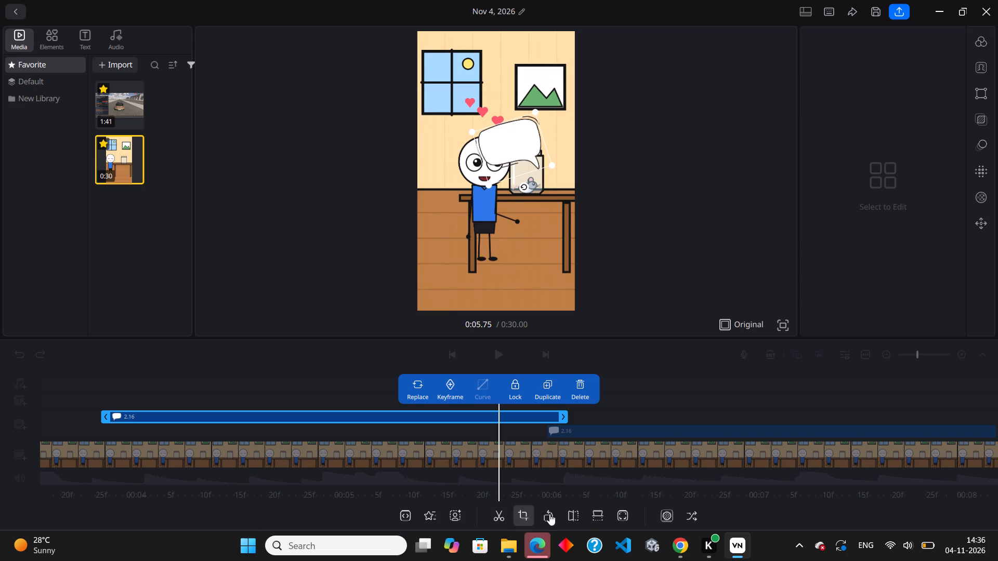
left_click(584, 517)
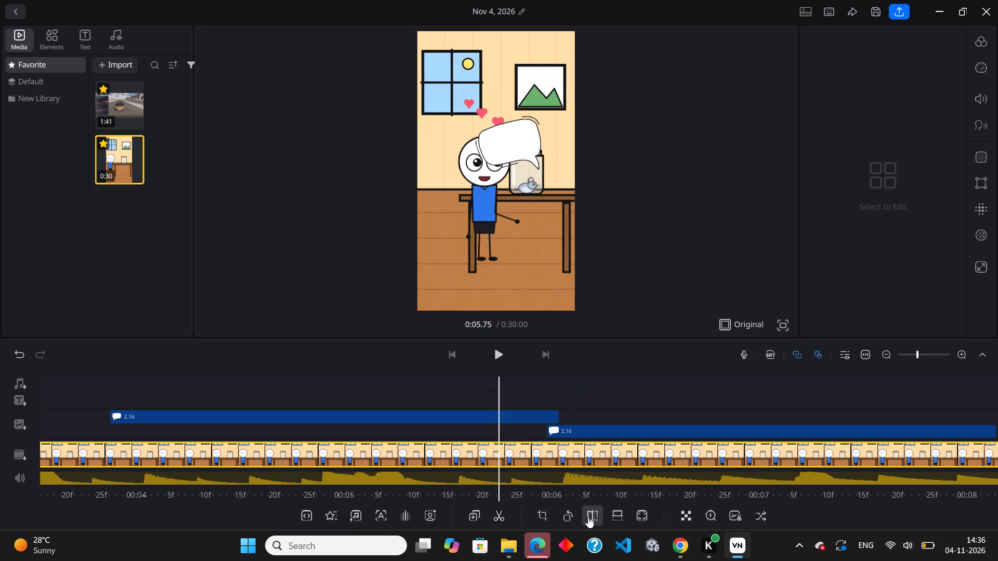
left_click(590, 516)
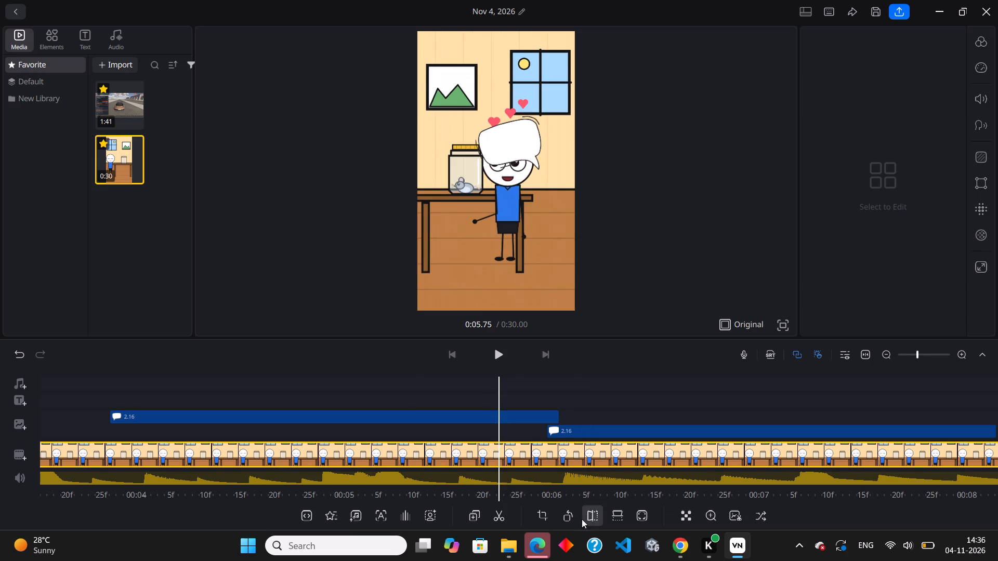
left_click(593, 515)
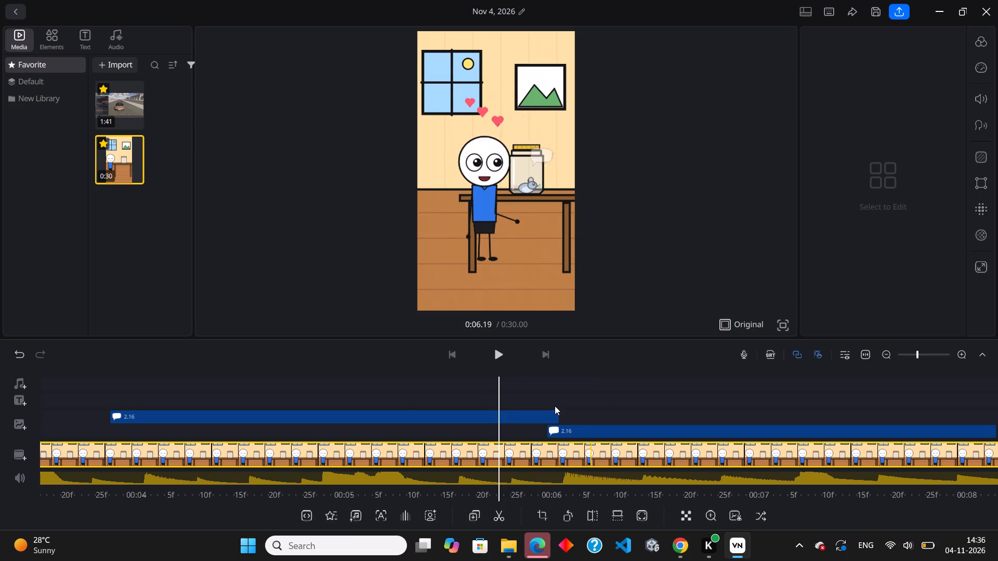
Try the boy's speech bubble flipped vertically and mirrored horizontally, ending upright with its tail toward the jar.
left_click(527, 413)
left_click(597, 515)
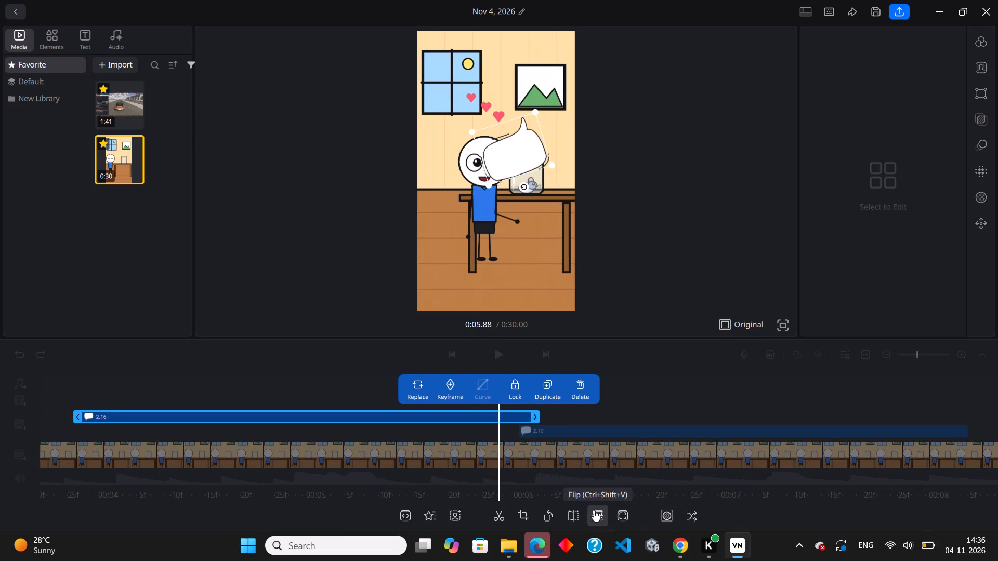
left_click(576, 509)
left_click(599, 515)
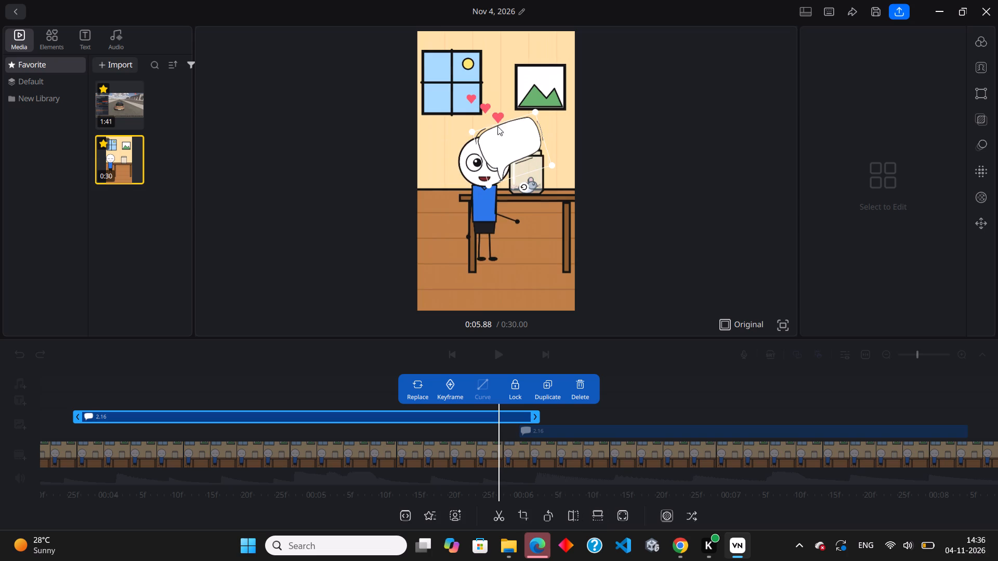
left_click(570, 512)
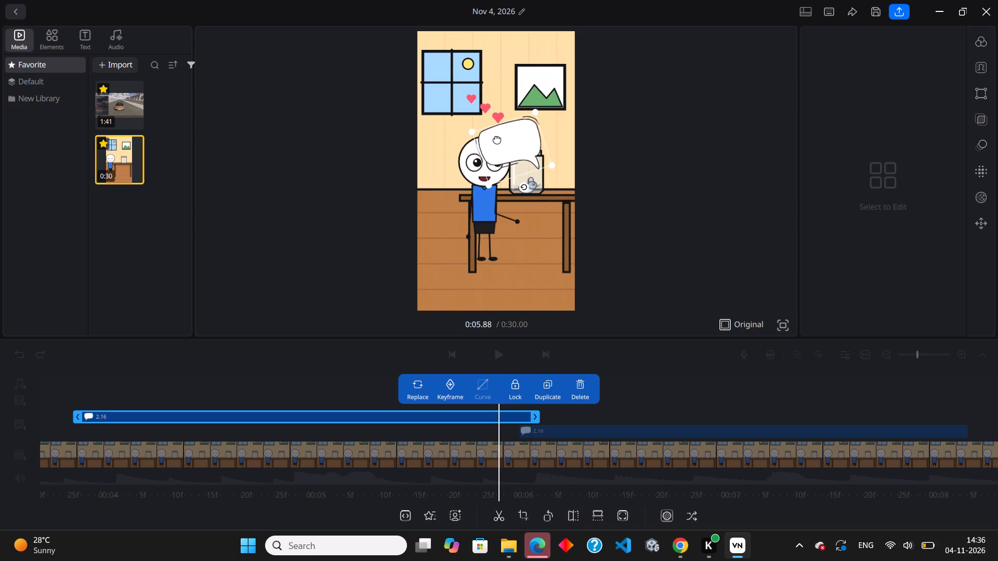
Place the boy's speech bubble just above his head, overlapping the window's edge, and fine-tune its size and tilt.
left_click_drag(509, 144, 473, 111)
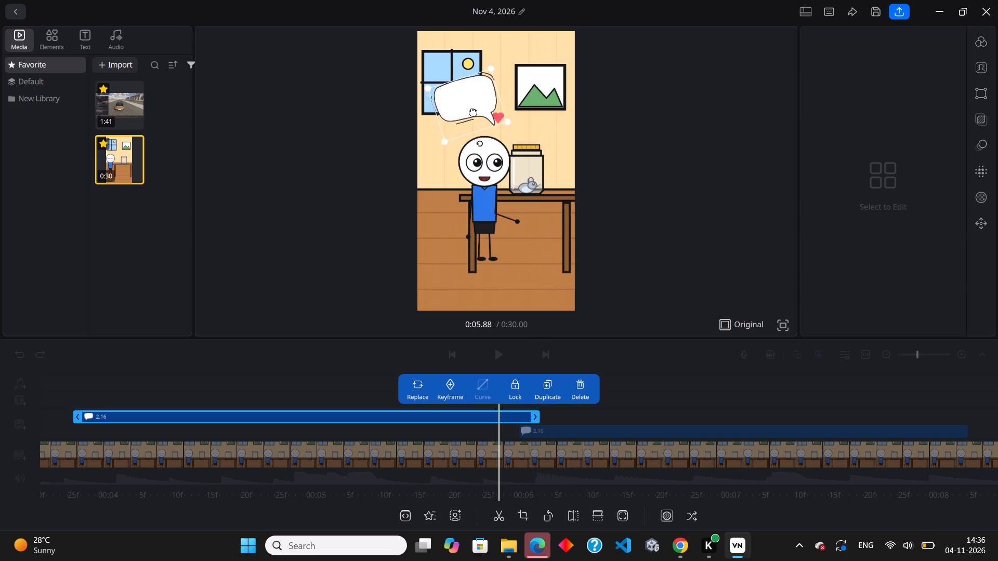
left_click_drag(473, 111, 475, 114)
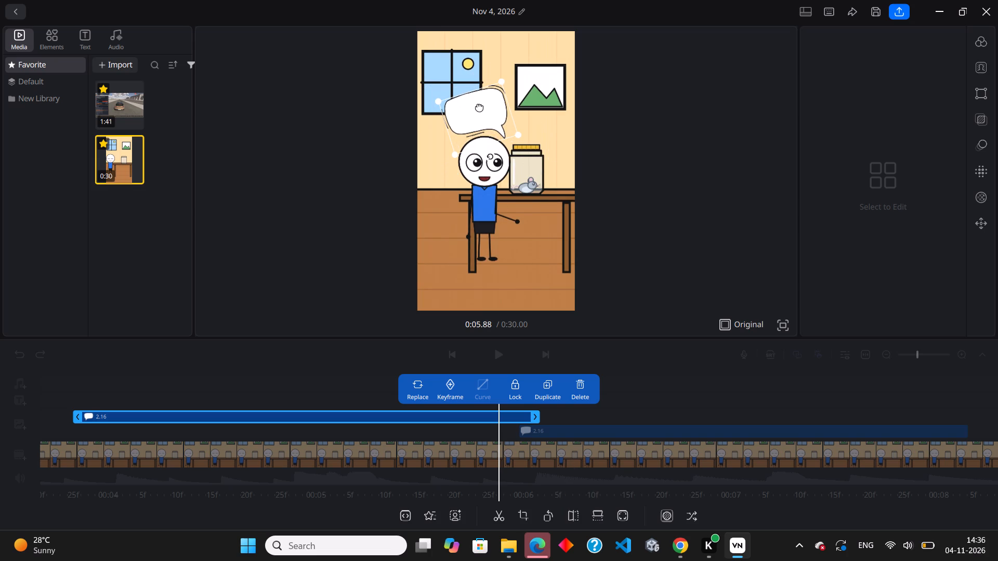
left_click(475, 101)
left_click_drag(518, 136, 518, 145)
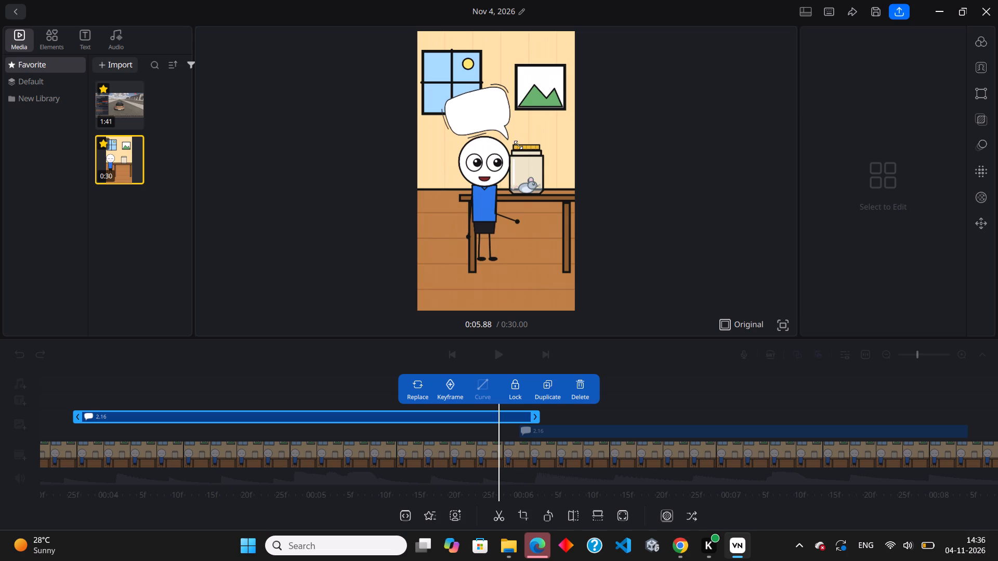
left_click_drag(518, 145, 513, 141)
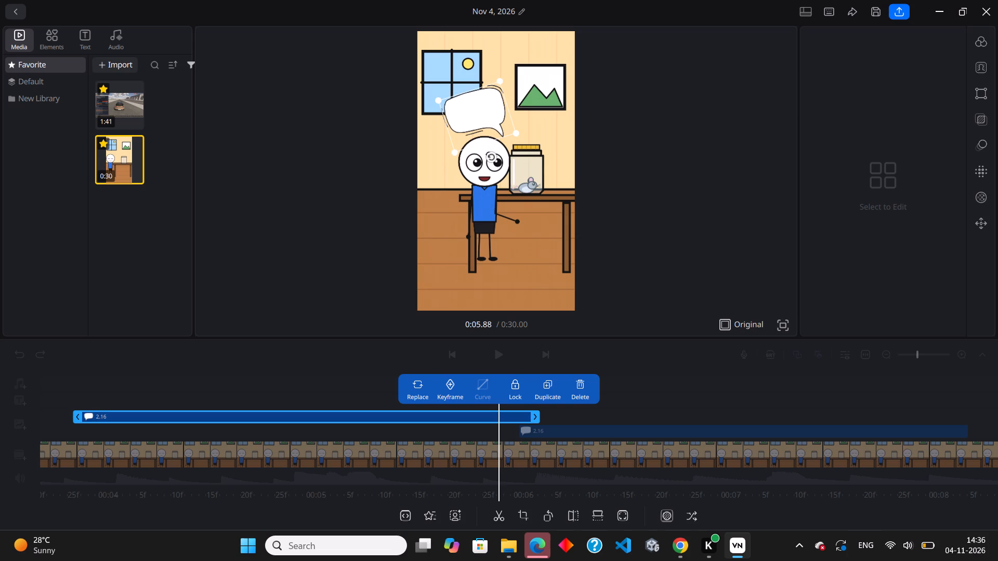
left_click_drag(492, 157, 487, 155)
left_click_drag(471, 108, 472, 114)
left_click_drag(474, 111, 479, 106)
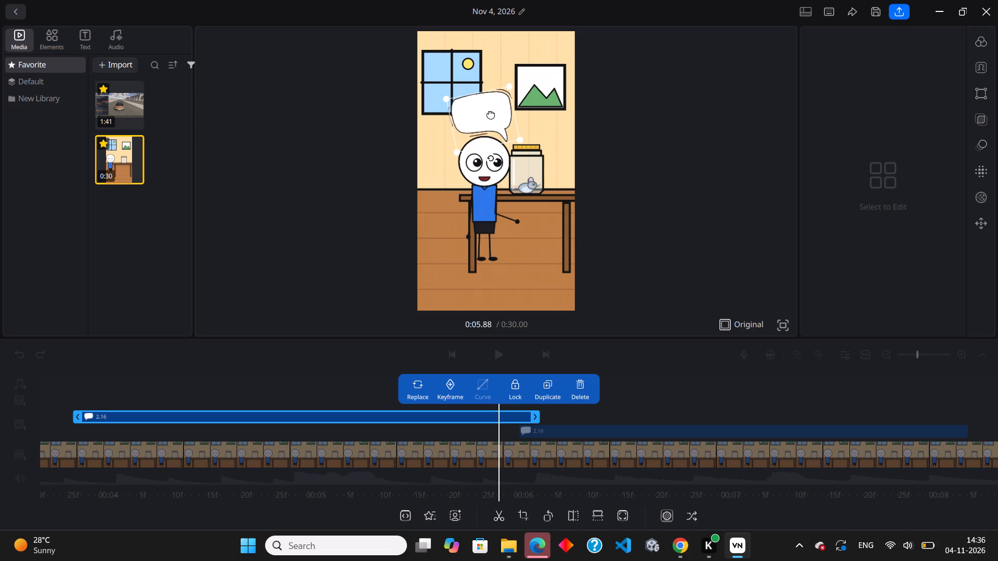
Delete the boy's speech bubble from the timeline.
key("Delete")
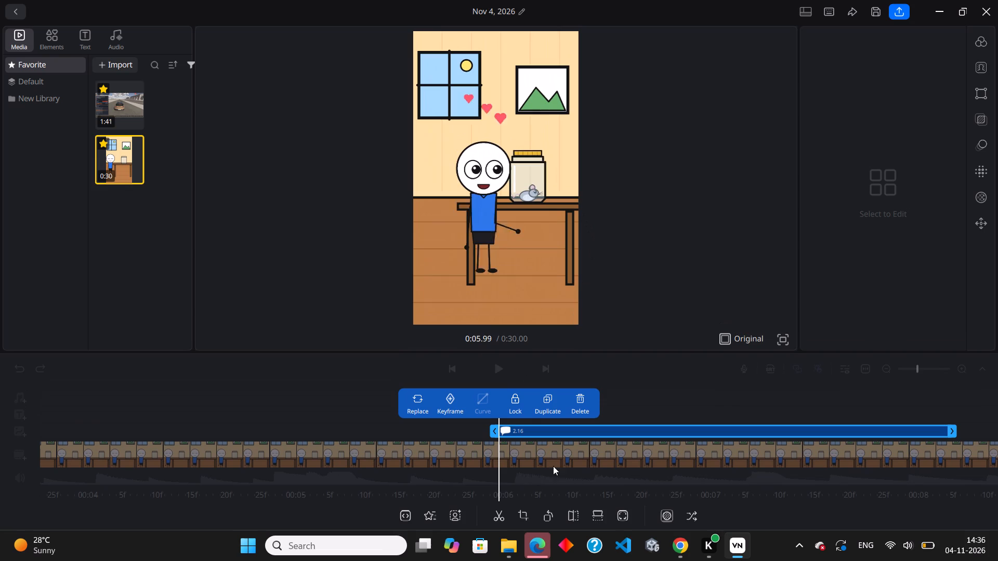
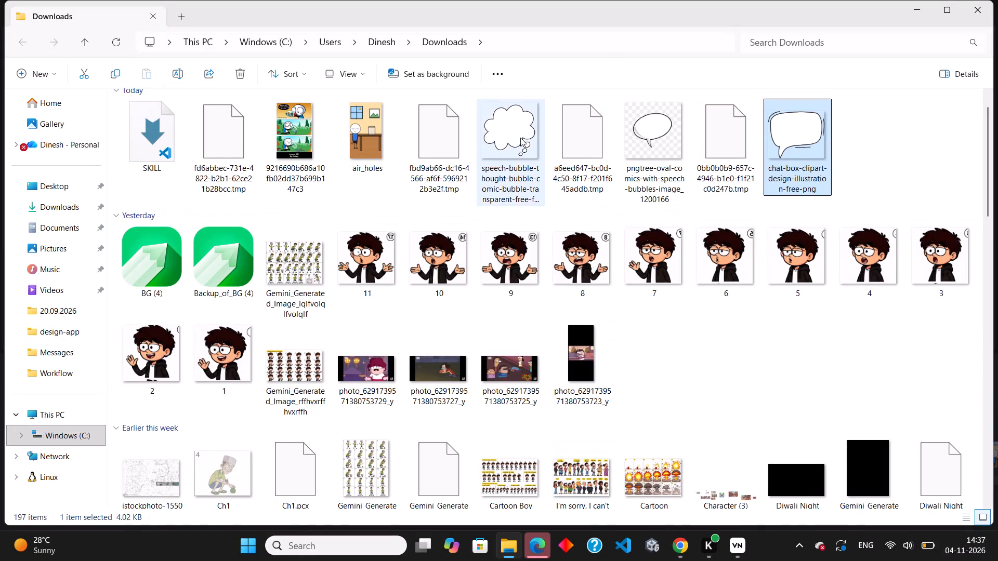
Add the cloud-shaped thought bubble image from Downloads to the VN timeline and shift its clip earlier, ending just after 0:06.
left_click_drag(516, 143, 728, 531)
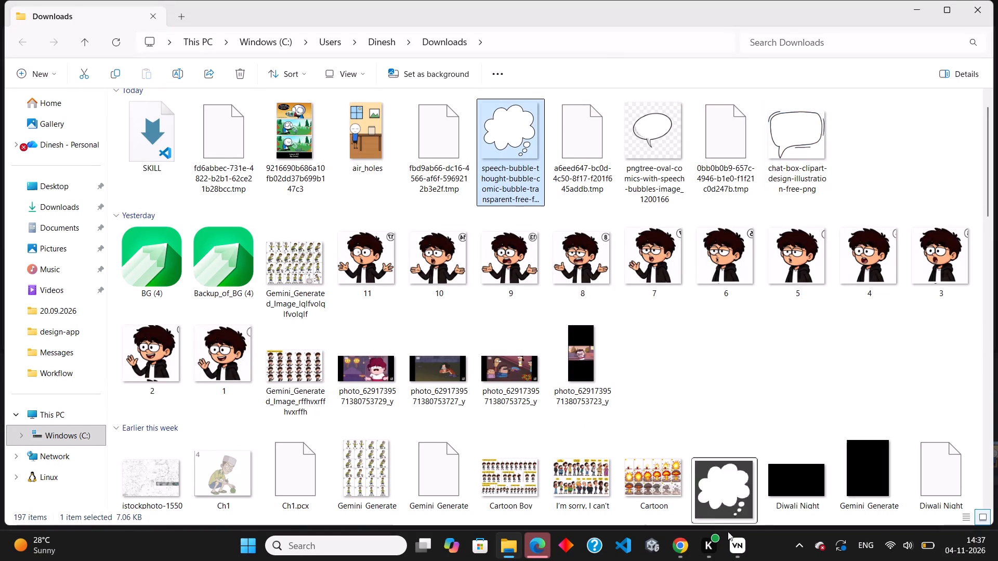
left_click_drag(728, 531, 382, 430)
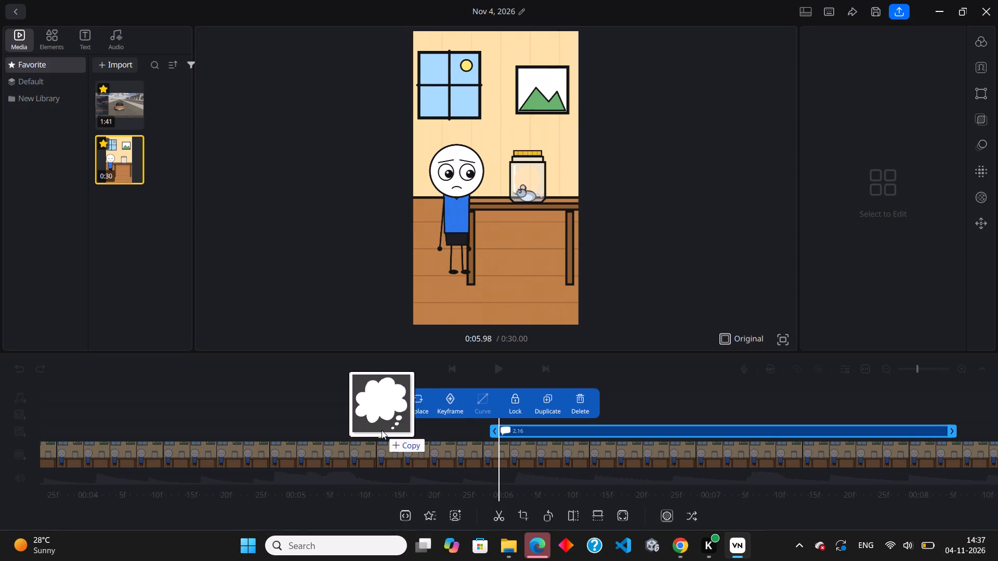
left_click_drag(382, 430, 382, 431)
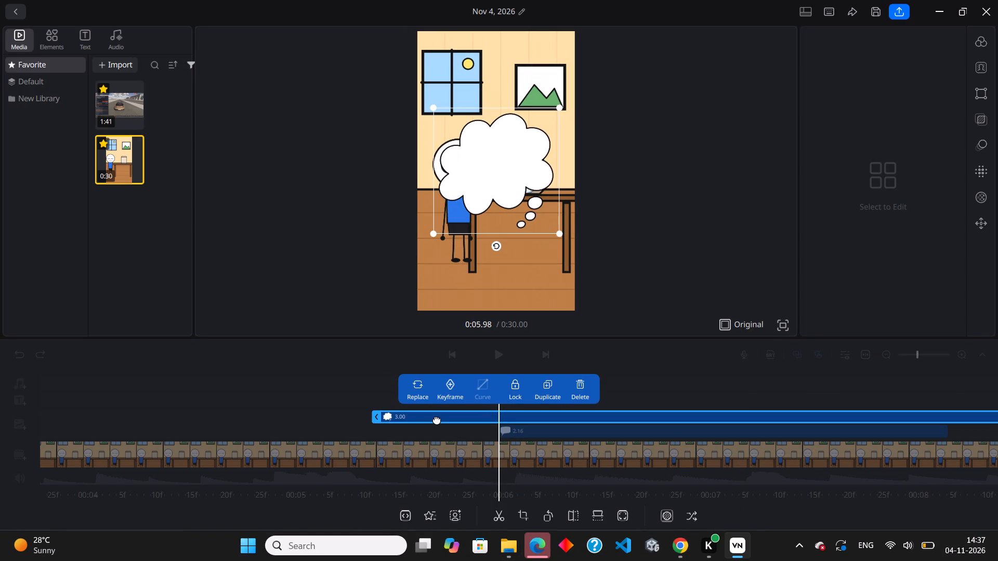
left_click_drag(437, 419, 107, 414)
left_click_drag(418, 406, 296, 410)
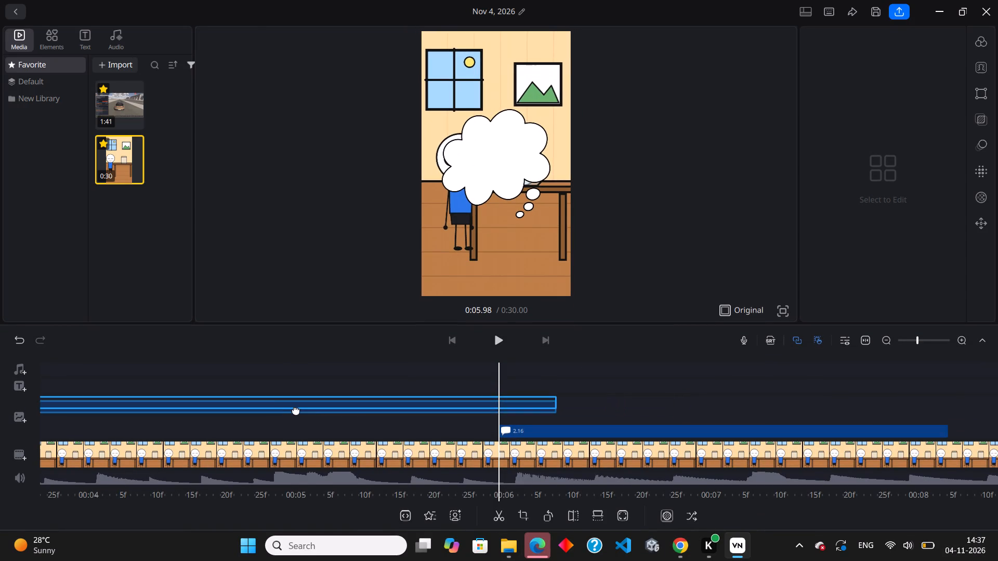
left_click_drag(296, 410, 270, 408)
left_click_drag(444, 405, 413, 405)
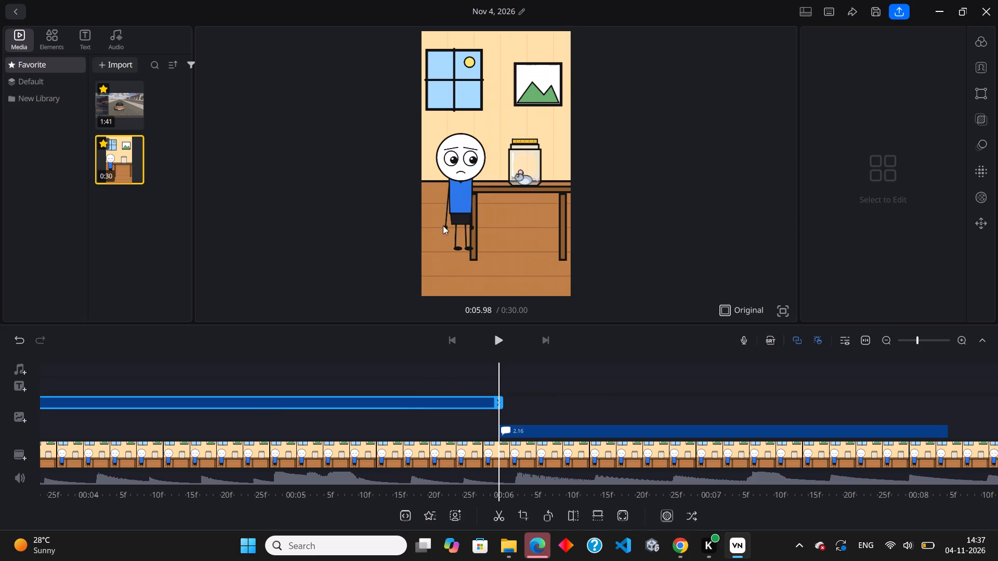
left_click_drag(440, 401, 469, 406)
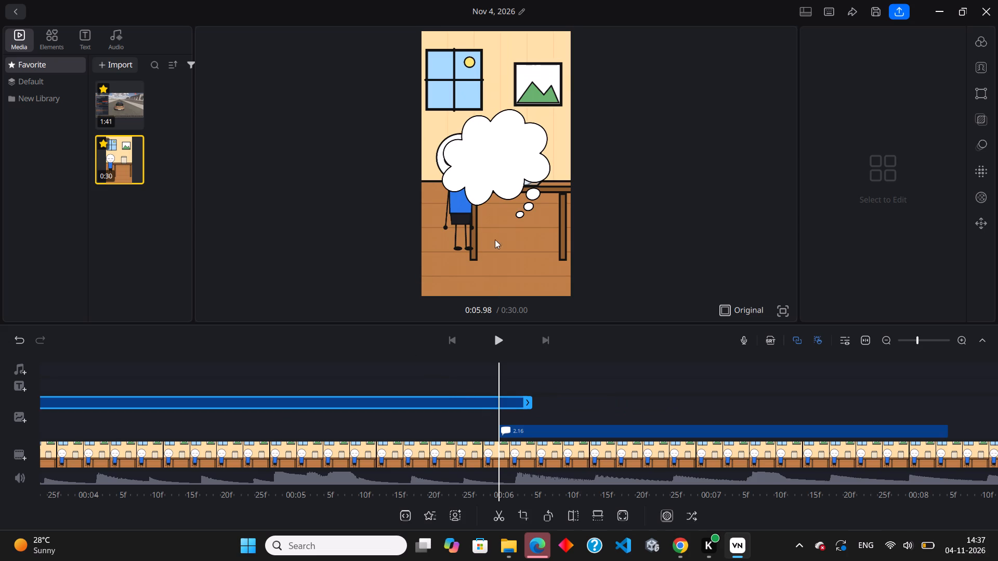
Shrink the thought bubble to about half size and place it just above the boy's head.
left_click(495, 169)
left_click_drag(555, 223, 541, 213)
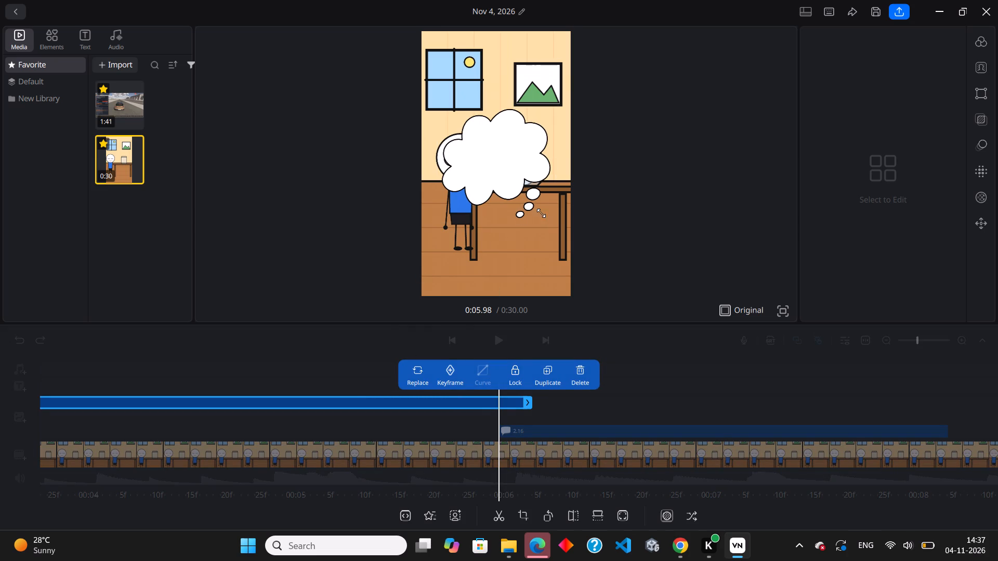
left_click_drag(541, 213, 483, 177)
left_click_drag(469, 141, 466, 135)
left_click(466, 126)
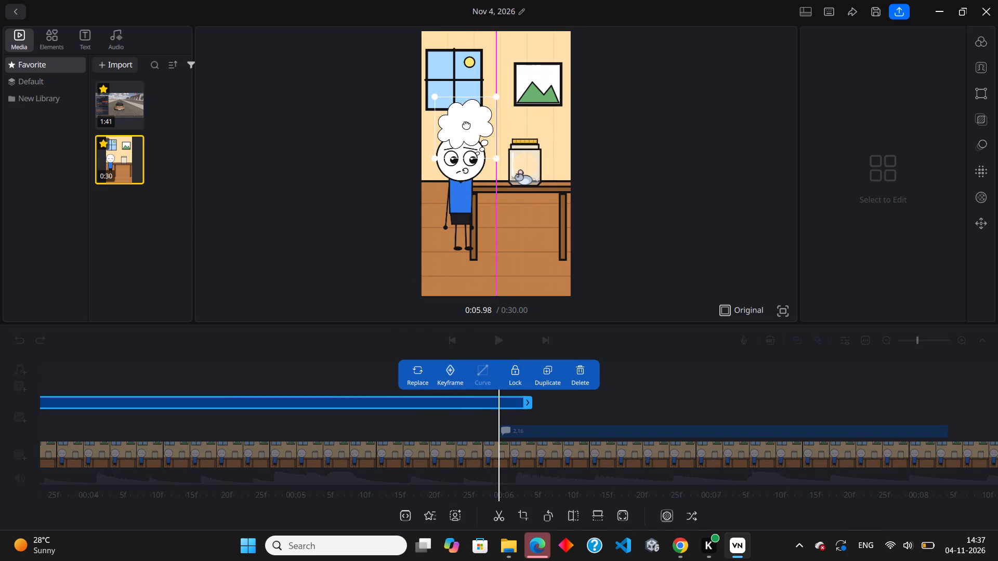
Align the thought bubble above the boy's head where he stands beside the jar, enlarging it slightly.
left_click_drag(420, 396, 698, 402)
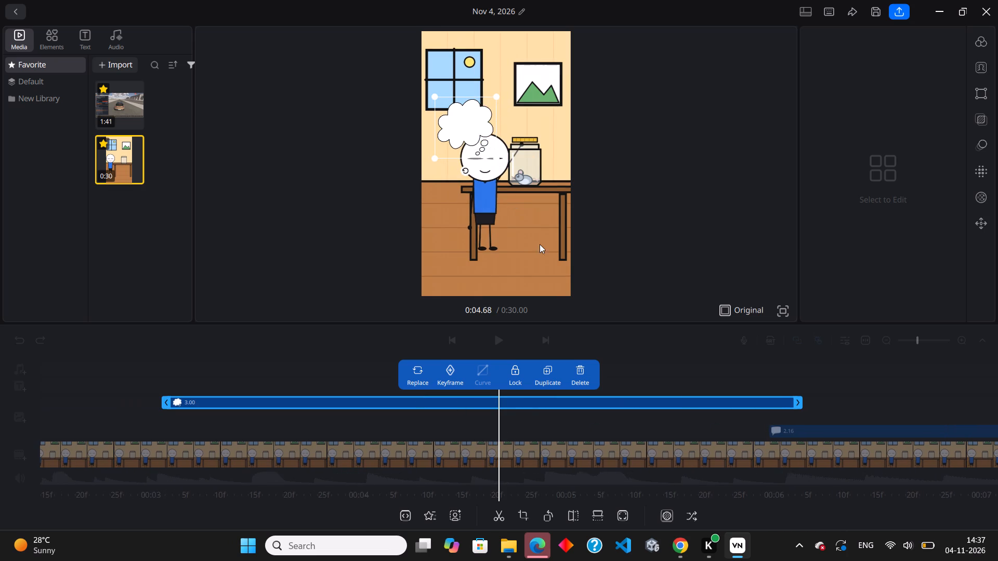
left_click_drag(472, 133, 485, 122)
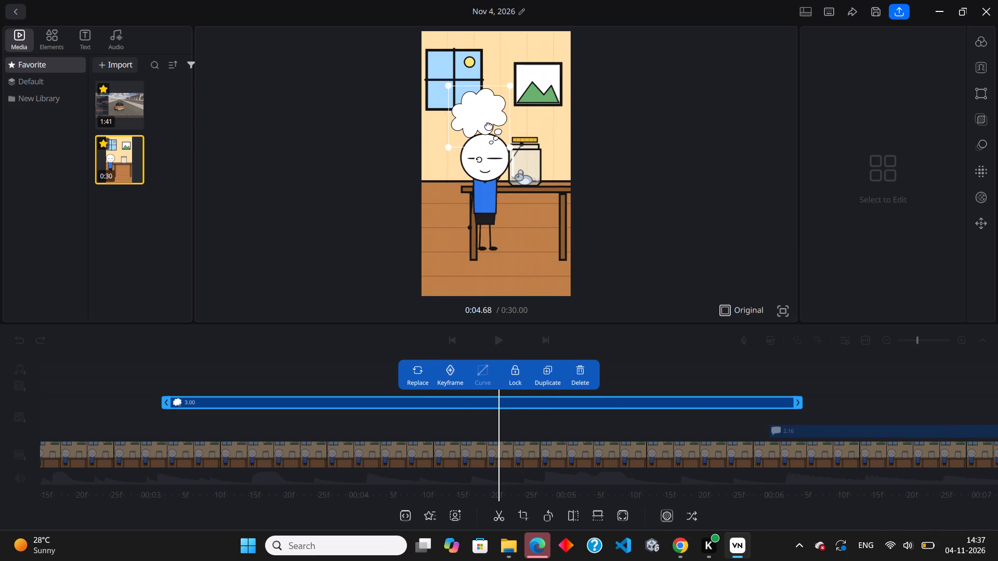
scroll(504, 104, "up", 3)
left_click_drag(511, 149, 516, 151)
left_click_drag(516, 151, 518, 152)
left_click(485, 121)
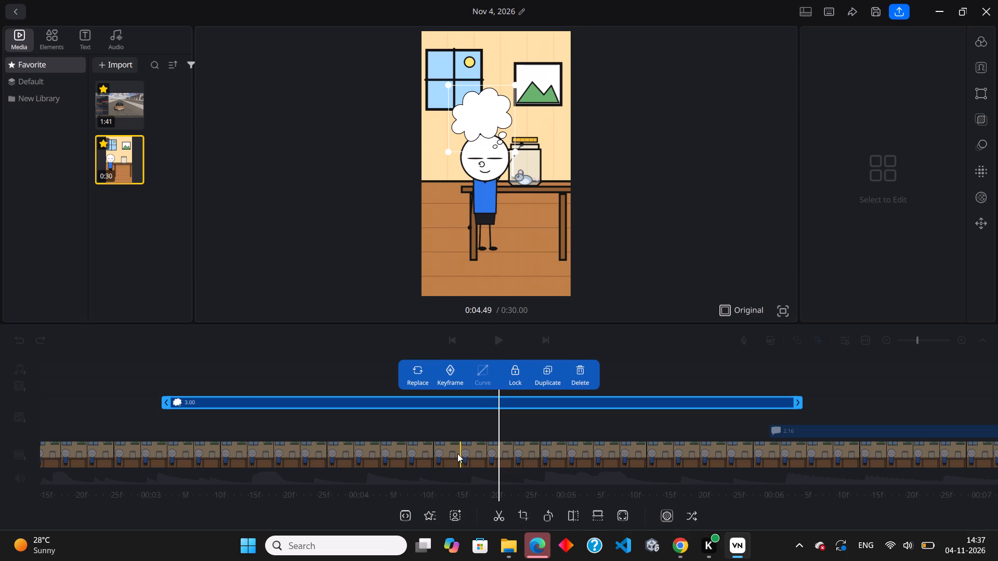
left_click_drag(444, 428, 782, 431)
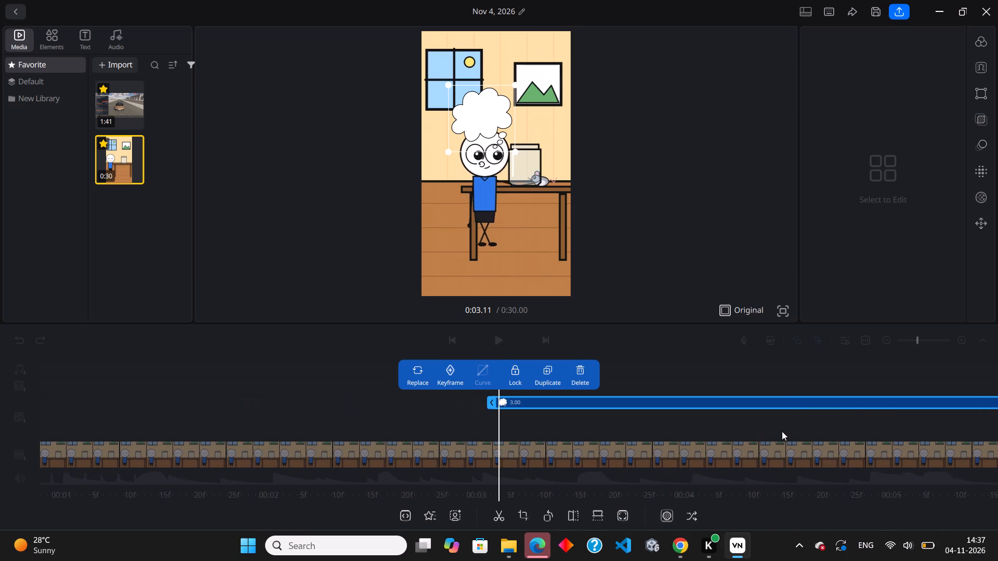
left_click_drag(782, 431, 746, 436)
left_click(481, 117)
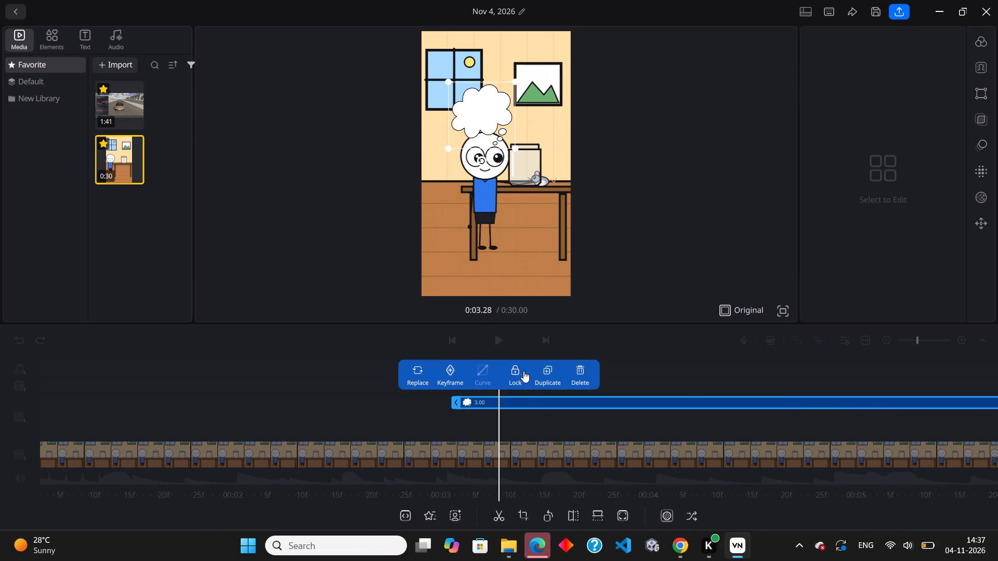
Move the thought bubble clip later so it starts at about 0:03.3, and check its timing against the boy's turn.
left_click_drag(532, 433, 612, 441)
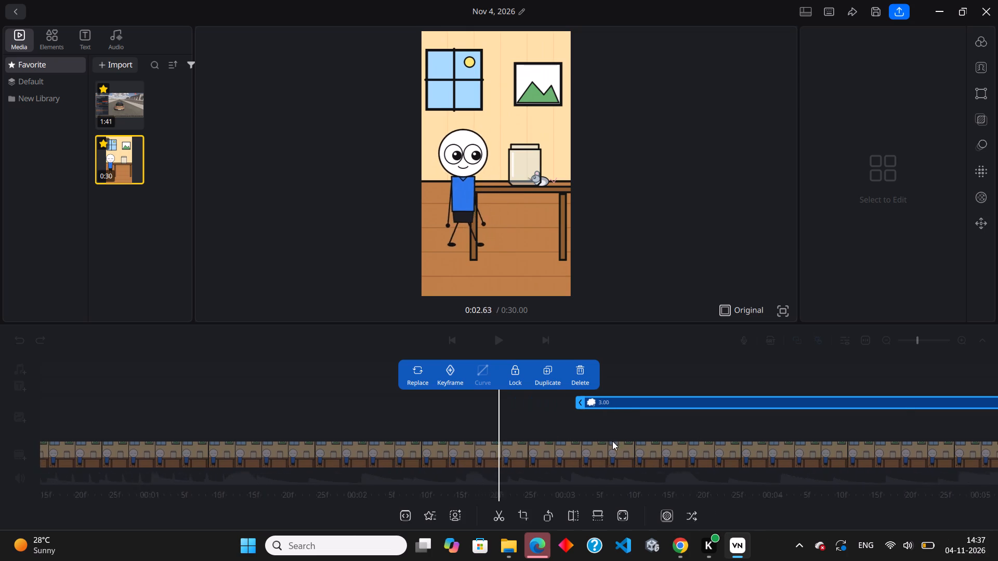
left_click_drag(612, 441, 467, 441)
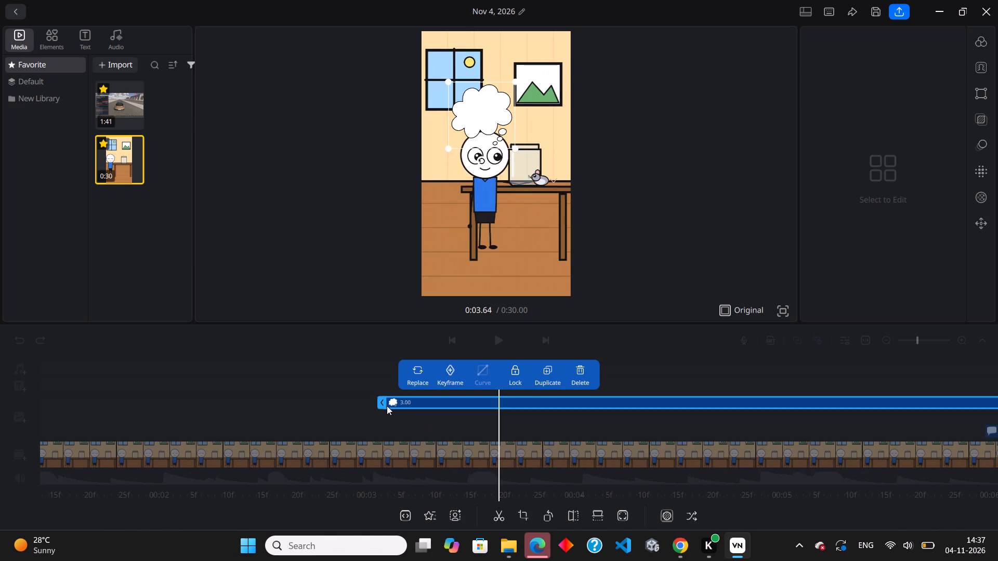
left_click_drag(387, 406, 441, 402)
left_click(542, 421)
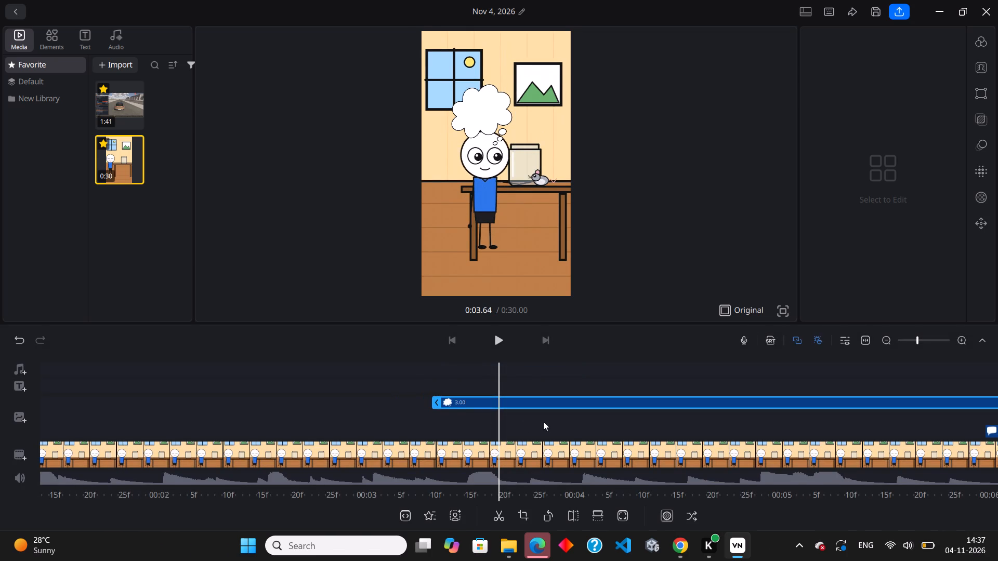
left_click_drag(538, 407, 576, 423)
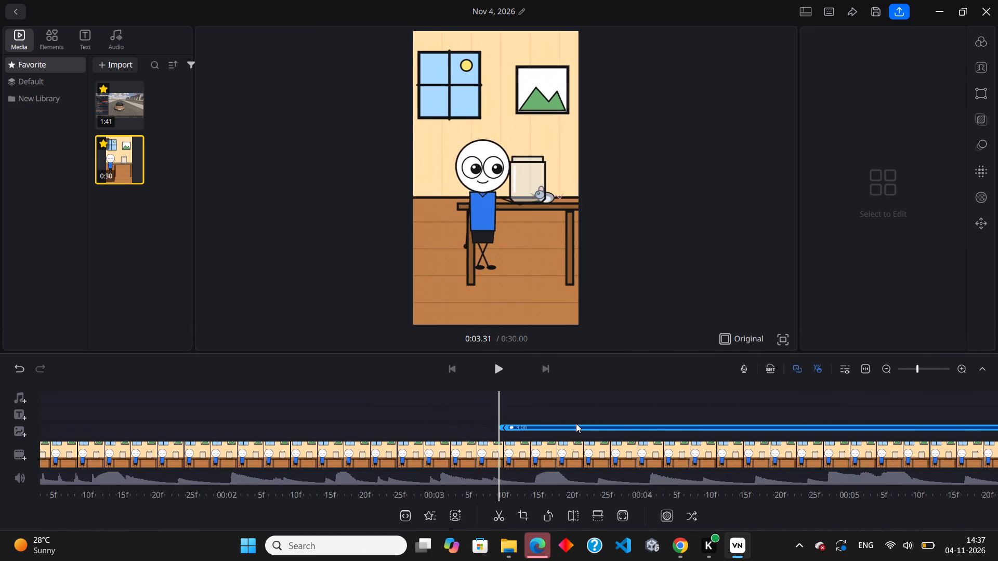
left_click_drag(576, 423, 185, 437)
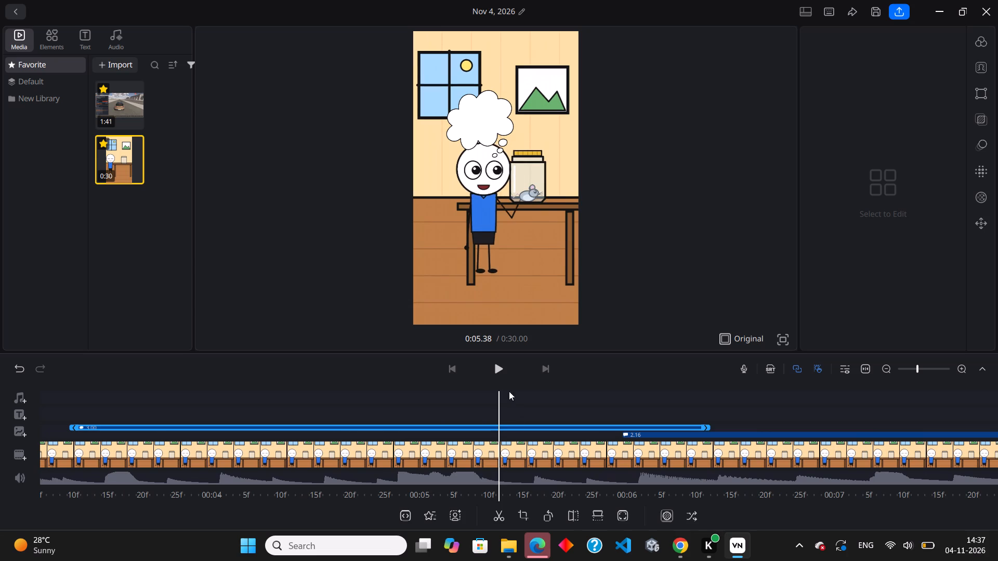
left_click_drag(543, 409, 460, 410)
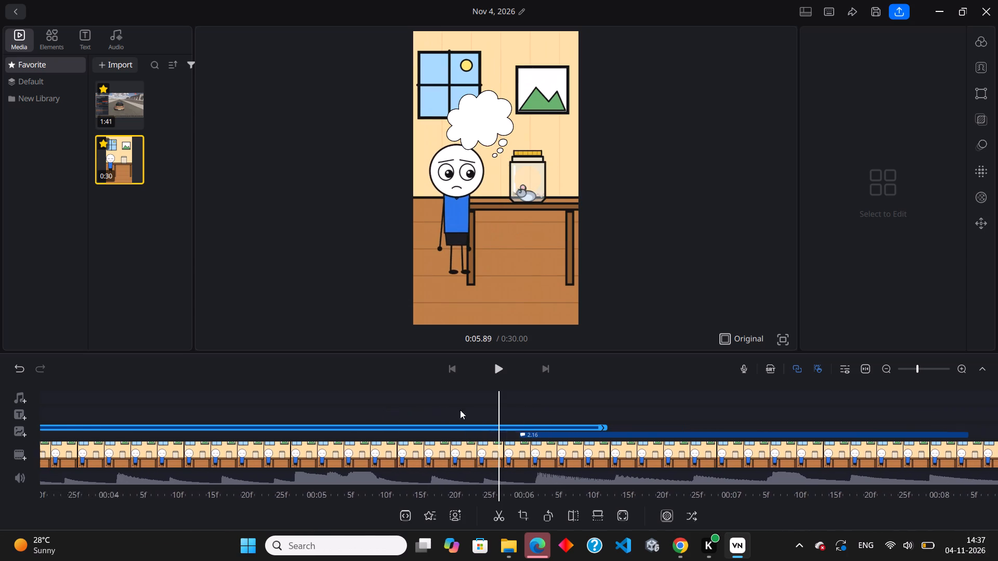
Enlarge the thought bubble slightly more on the frame where the boy speaks and nudge it above his head.
left_click_drag(460, 410, 523, 421)
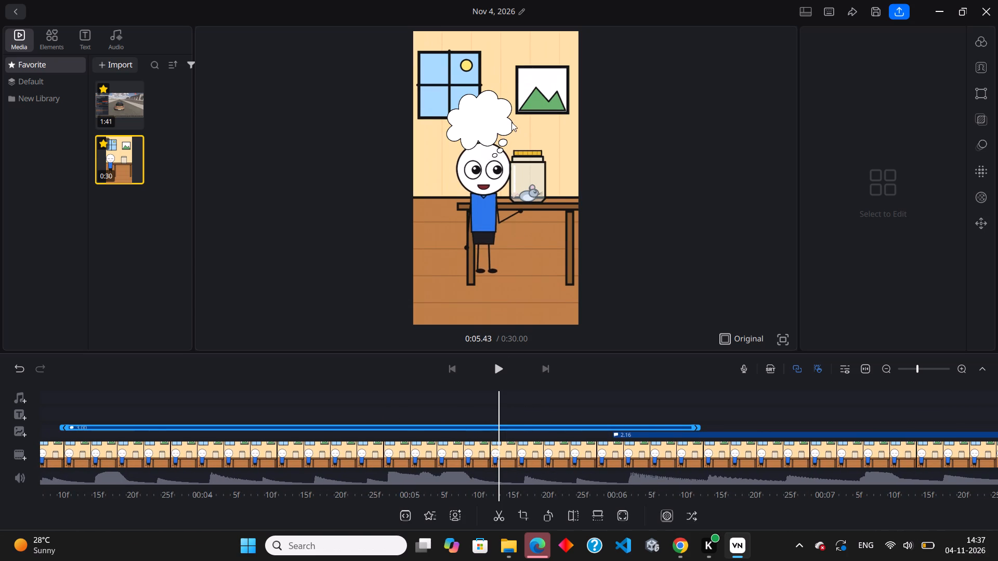
left_click(513, 113)
left_click_drag(514, 85, 515, 85)
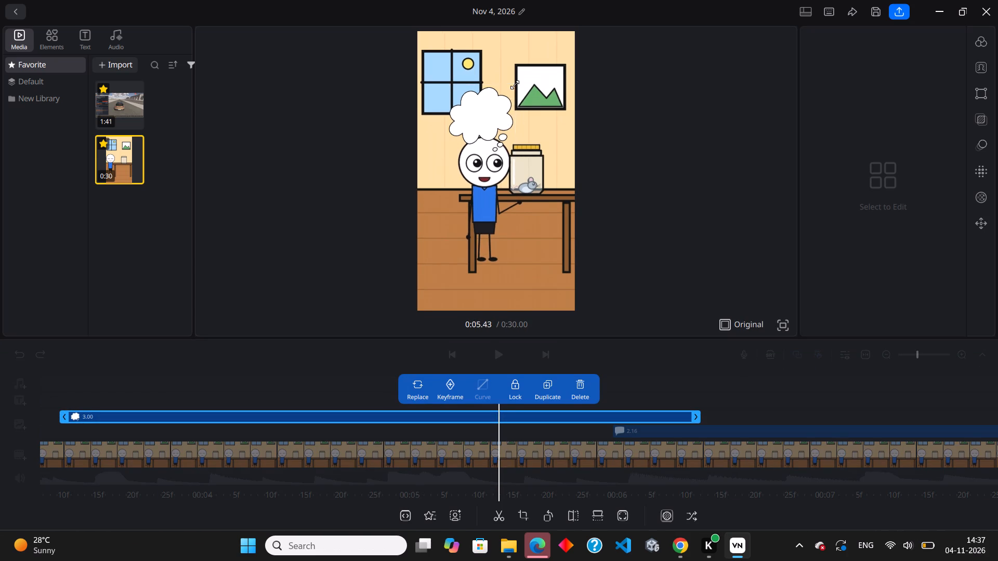
left_click_drag(515, 85, 522, 88)
scroll(496, 123, "up", 3)
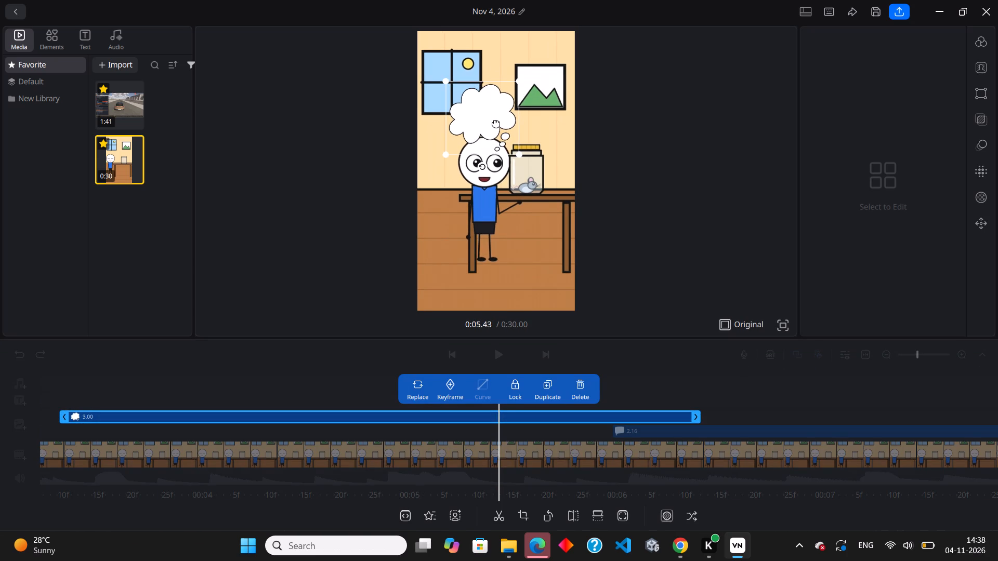
left_click(500, 125)
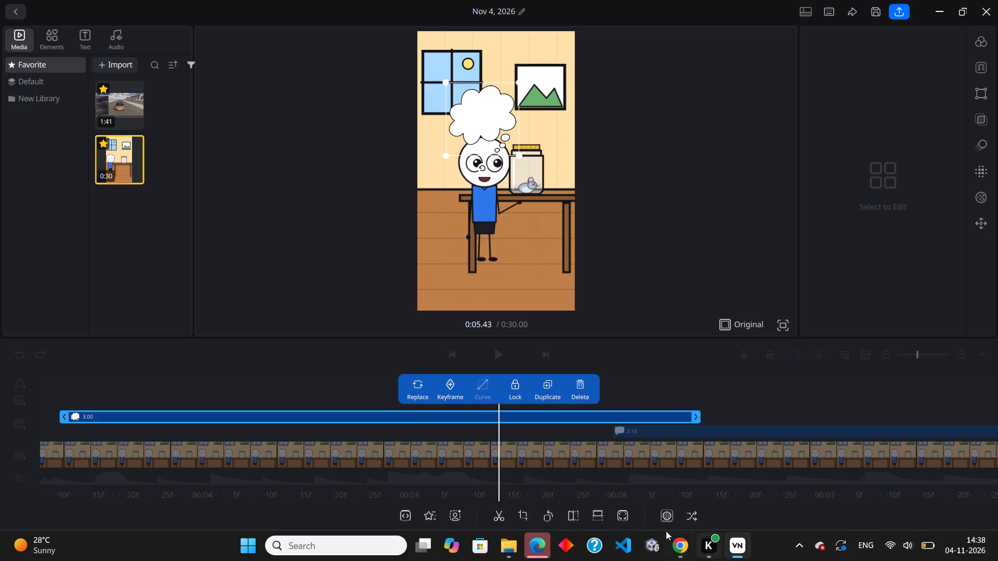
Mirror the thought bubble horizontally and tilt it counterclockwise so its trail of small circles leads to the boy's head.
left_click(577, 516)
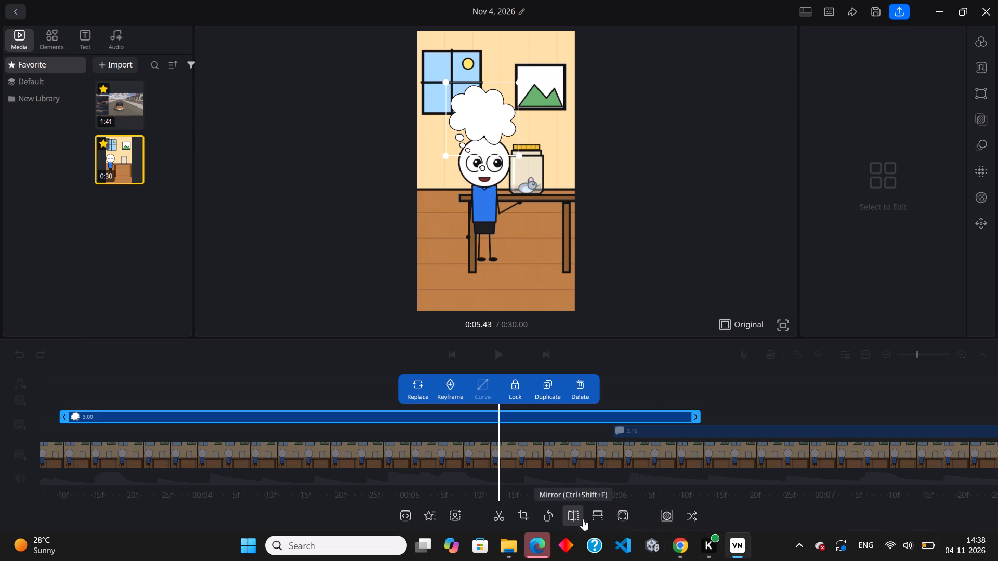
left_click(487, 130)
left_click_drag(482, 170, 502, 163)
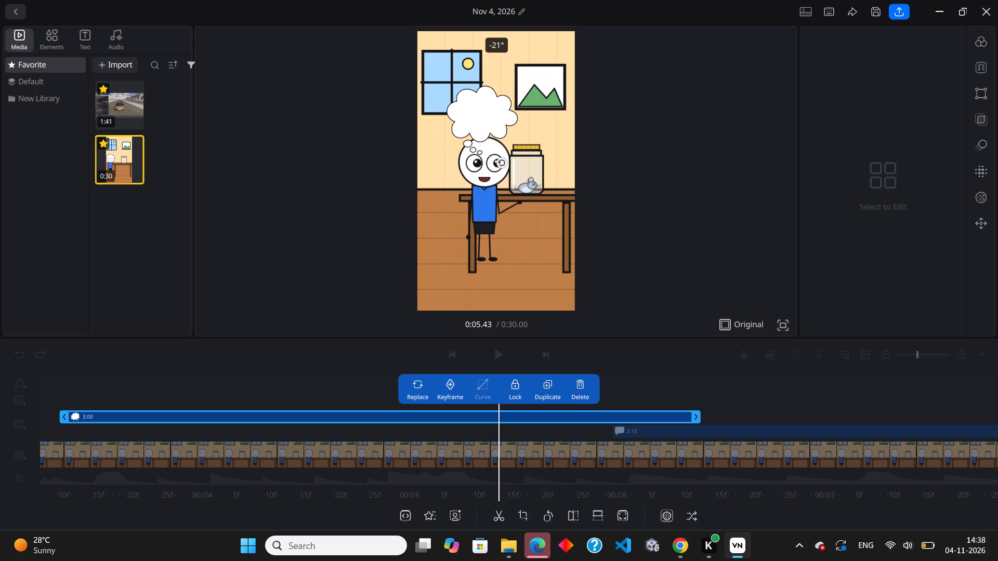
left_click_drag(502, 163, 505, 162)
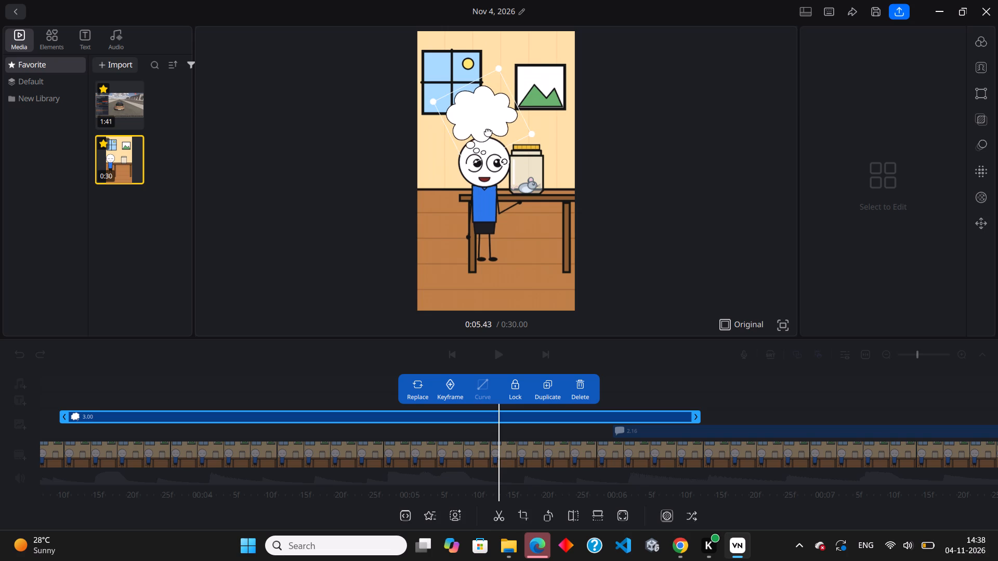
left_click(488, 131)
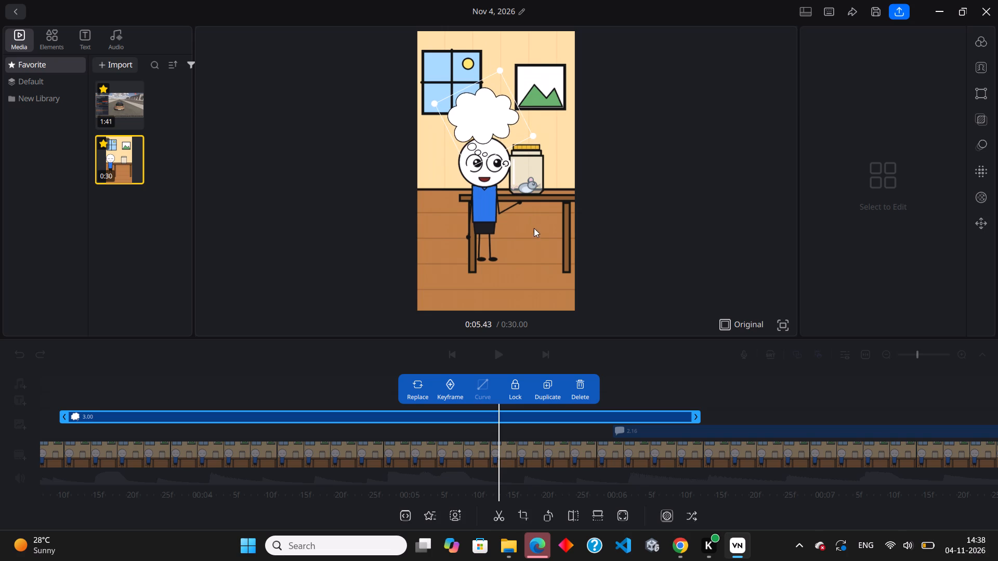
Trim the end of the thought bubble clip to about 0:05.8, before the mouse's speech bubble begins.
left_click_drag(504, 469, 791, 465)
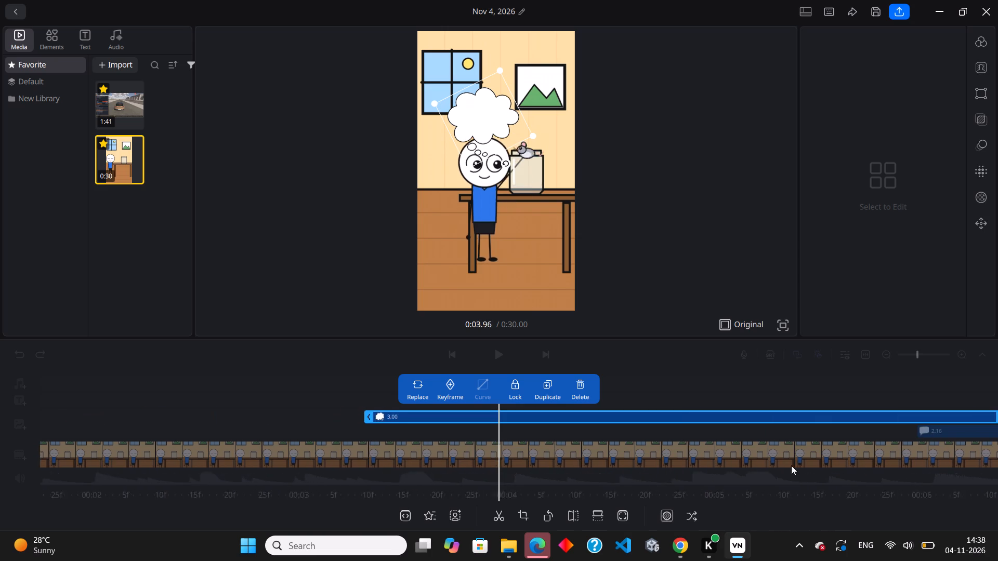
left_click_drag(791, 465, 219, 465)
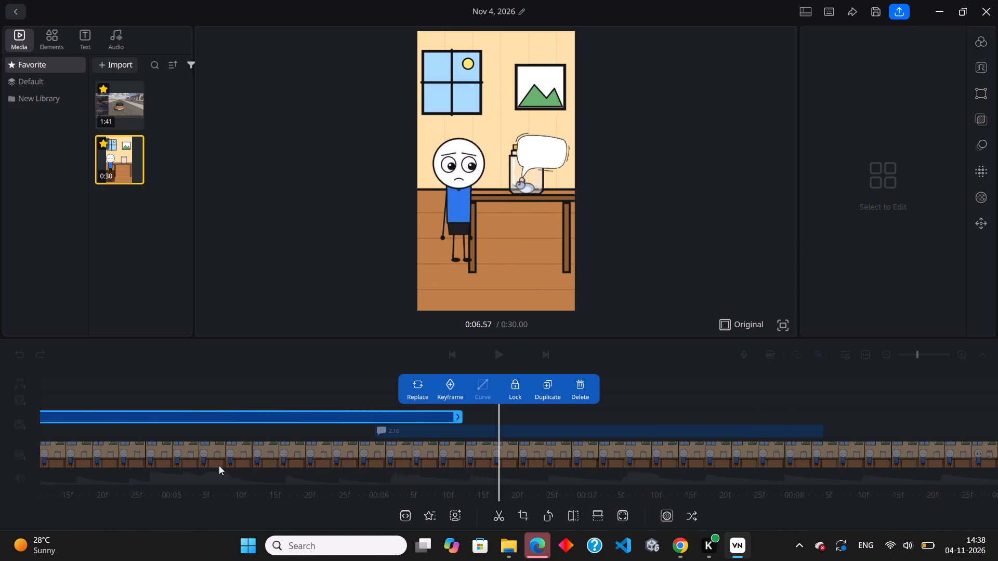
left_click_drag(219, 465, 363, 458)
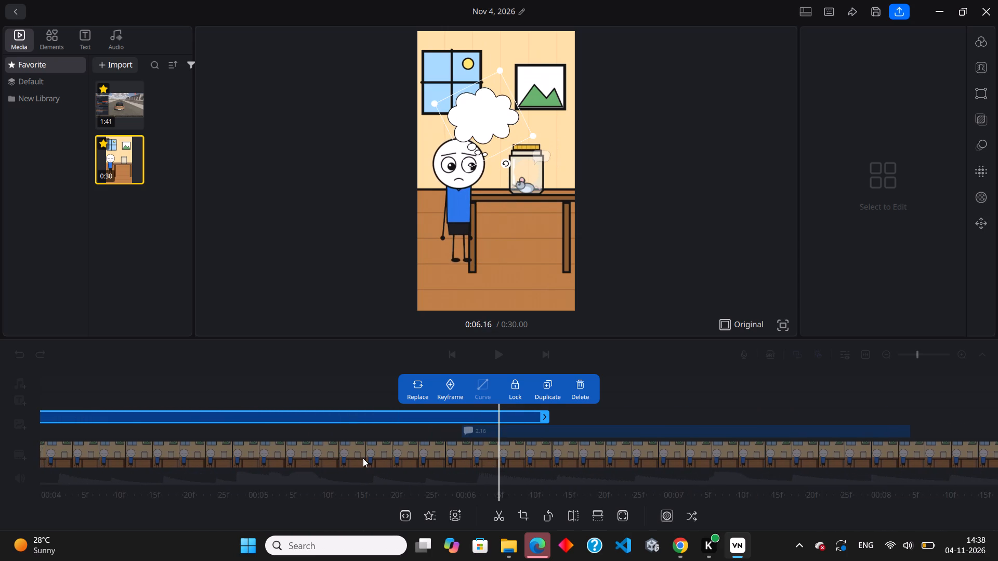
left_click_drag(363, 458, 387, 458)
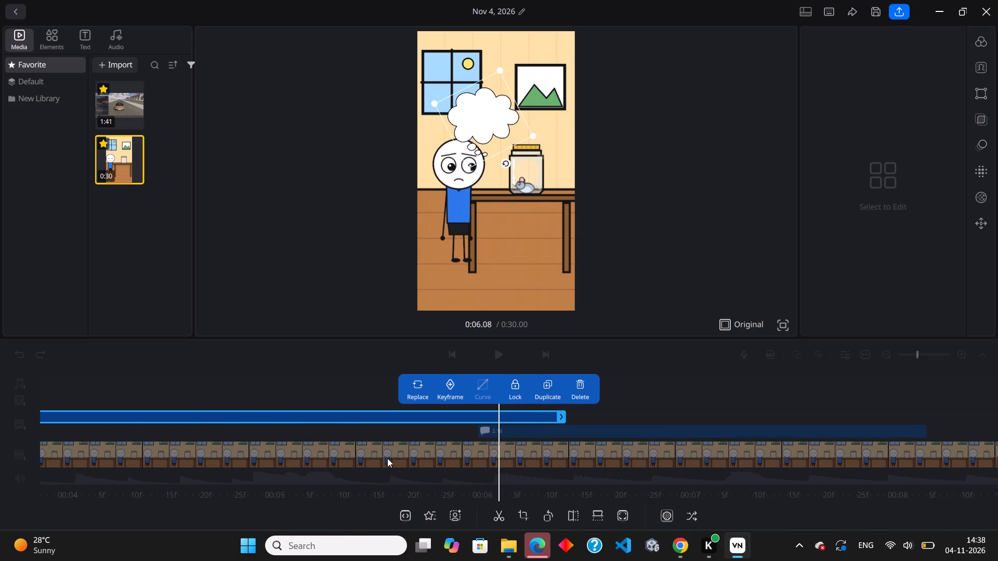
left_click_drag(387, 458, 436, 462)
left_click(502, 419)
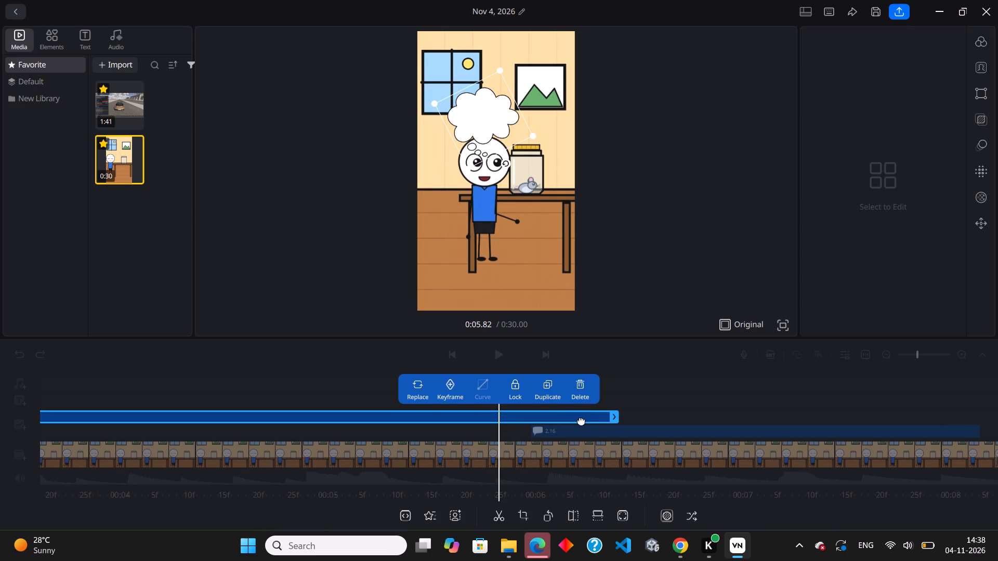
left_click_drag(616, 419, 531, 416)
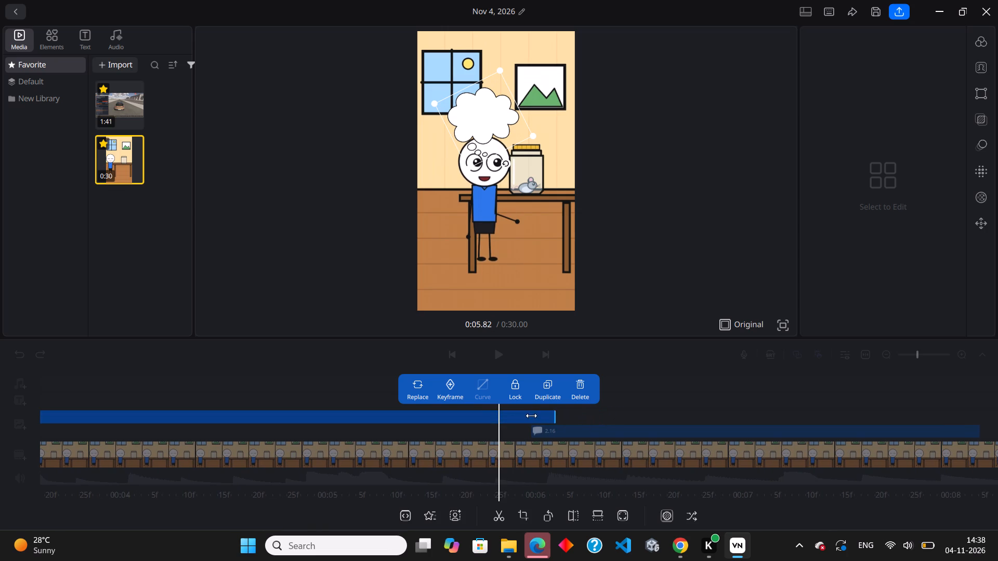
left_click_drag(531, 416, 511, 419)
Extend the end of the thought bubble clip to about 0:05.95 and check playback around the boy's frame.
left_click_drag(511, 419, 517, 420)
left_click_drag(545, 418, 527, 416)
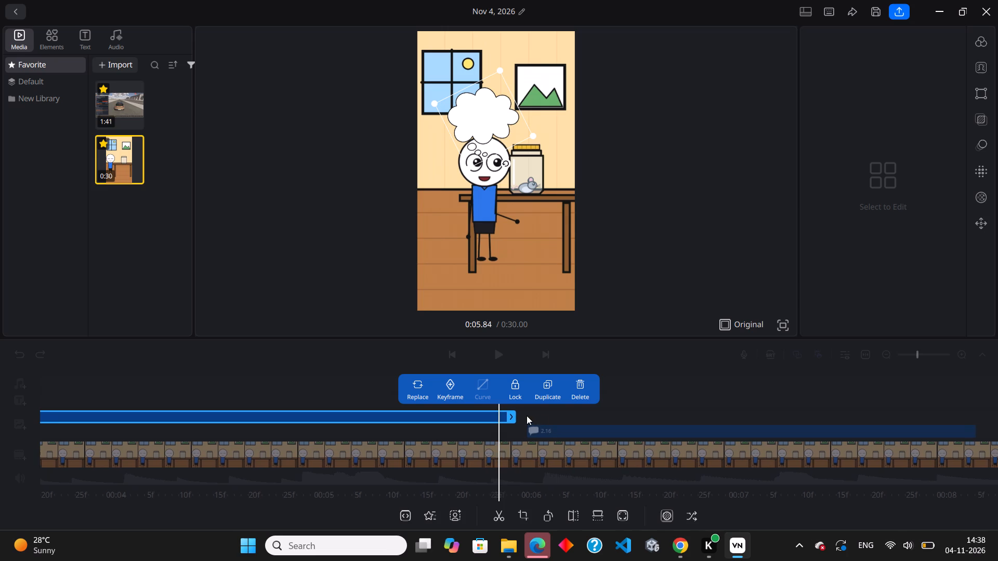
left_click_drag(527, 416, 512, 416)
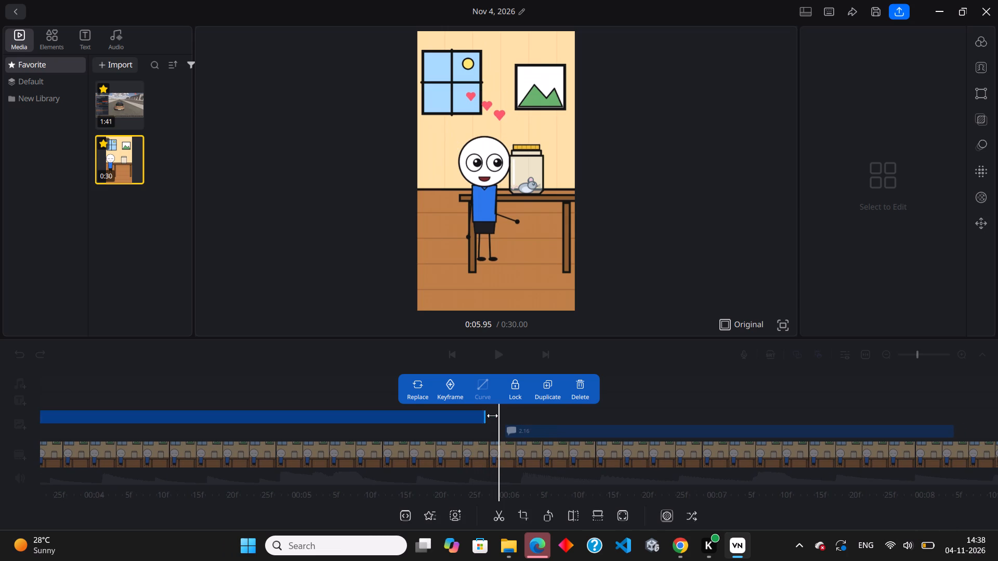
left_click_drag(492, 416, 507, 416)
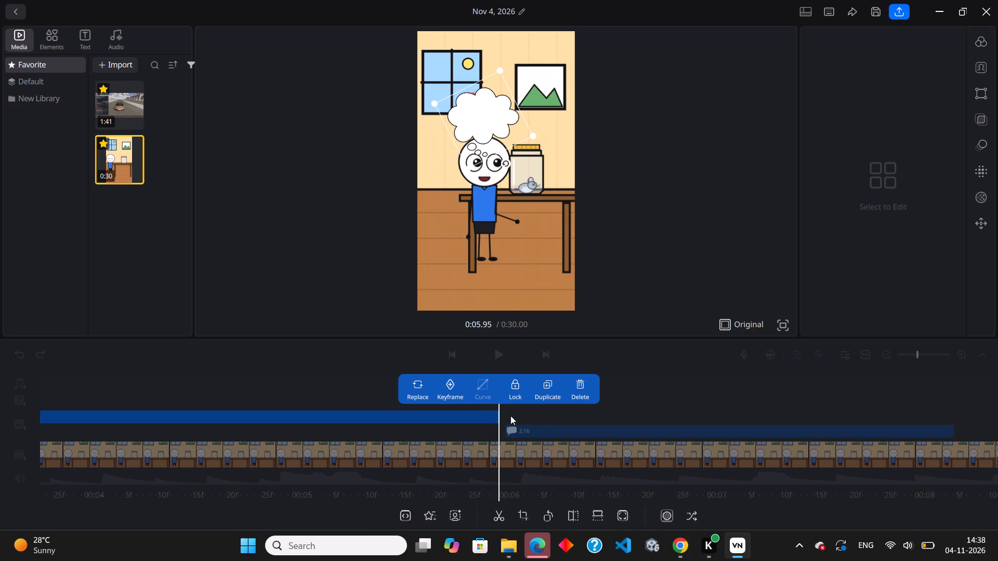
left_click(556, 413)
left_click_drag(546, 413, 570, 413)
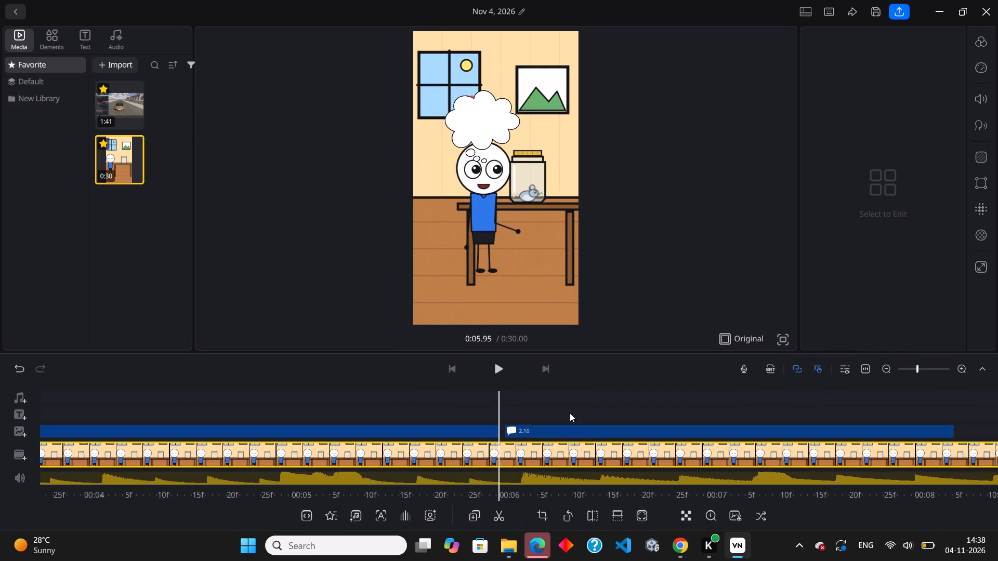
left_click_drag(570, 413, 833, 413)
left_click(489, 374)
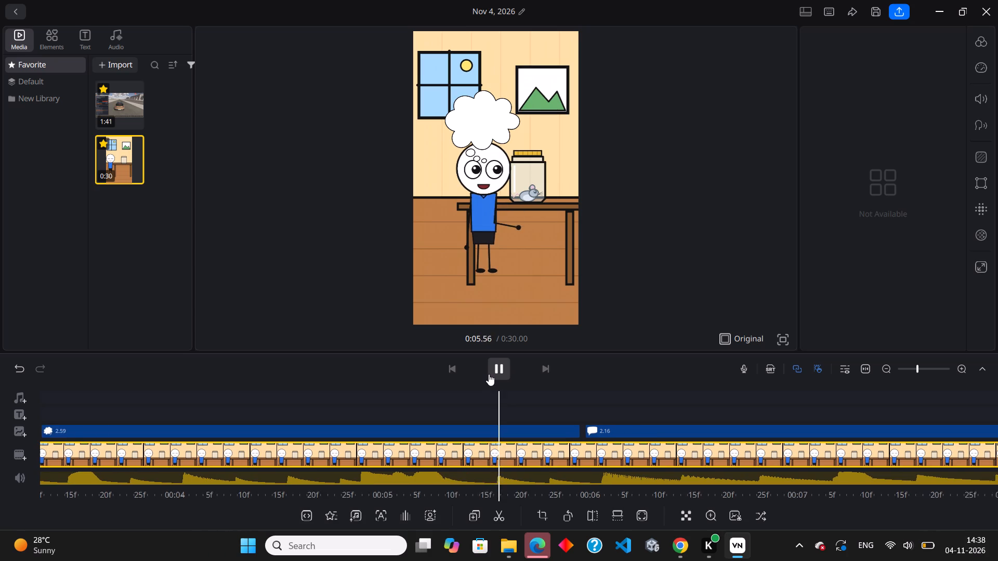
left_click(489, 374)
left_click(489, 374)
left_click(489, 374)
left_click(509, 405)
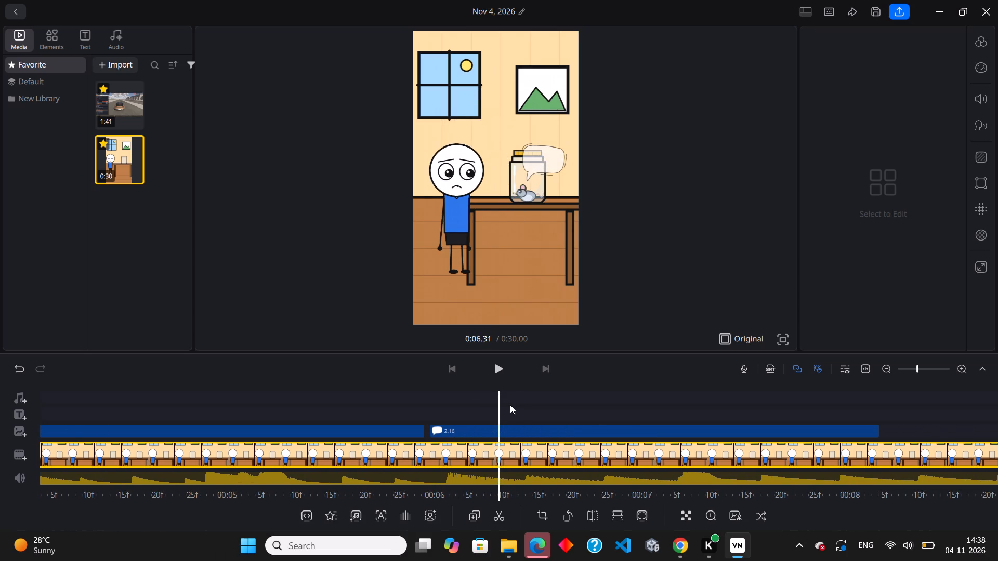
Split the main video at about 0:05.91, just before the shot changes to the sad boy.
left_click(415, 449)
left_click(415, 449)
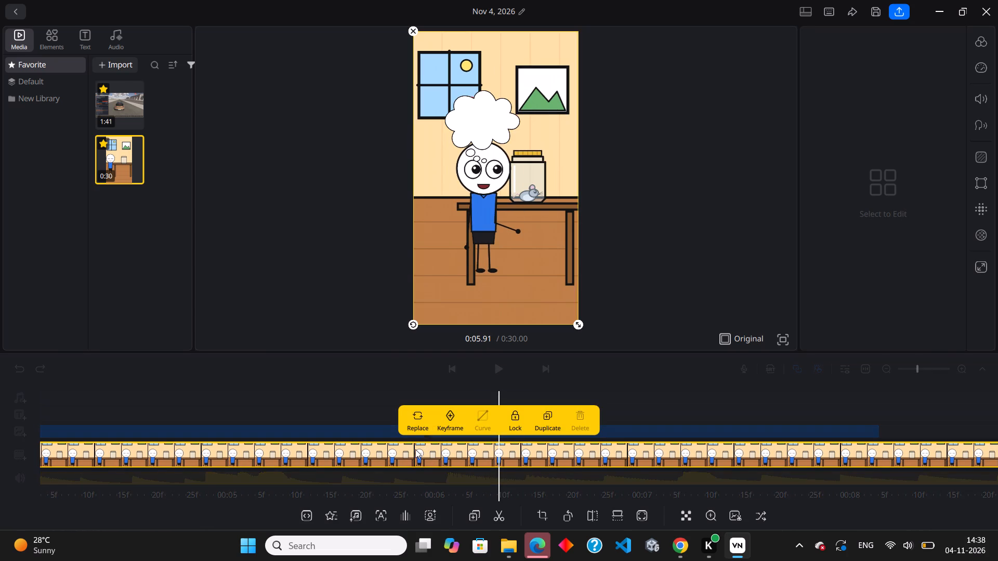
left_click(501, 516)
left_click(515, 458)
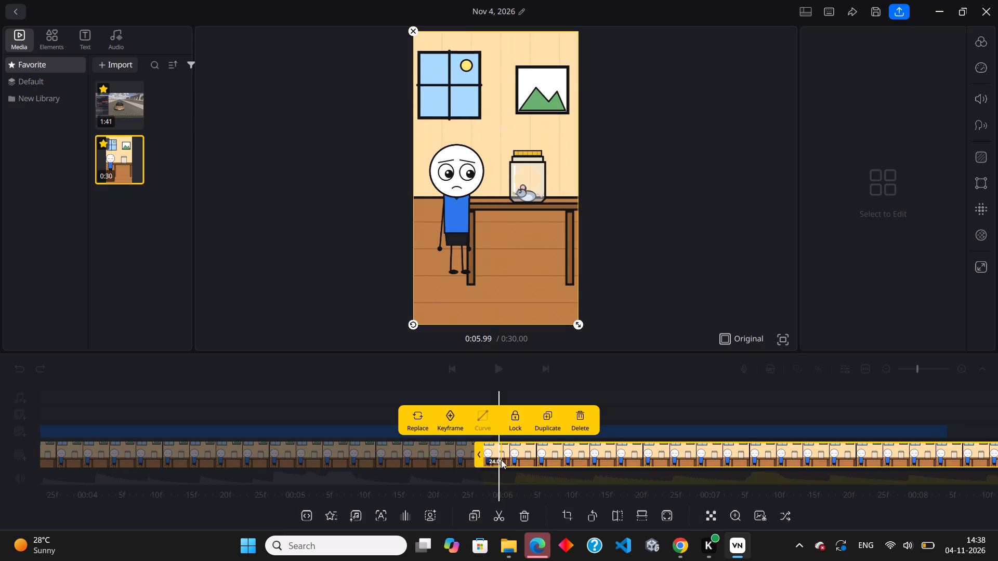
left_click_drag(496, 460, 504, 461)
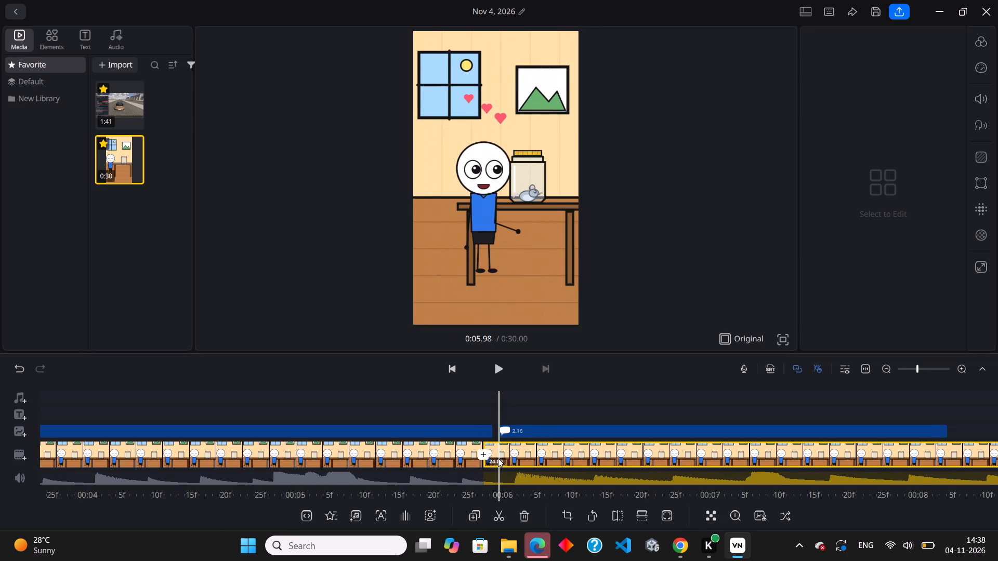
Split the main video again at 0:06.00 and delete the short piece between the two cuts.
left_click_drag(479, 393, 552, 387)
left_click(494, 371)
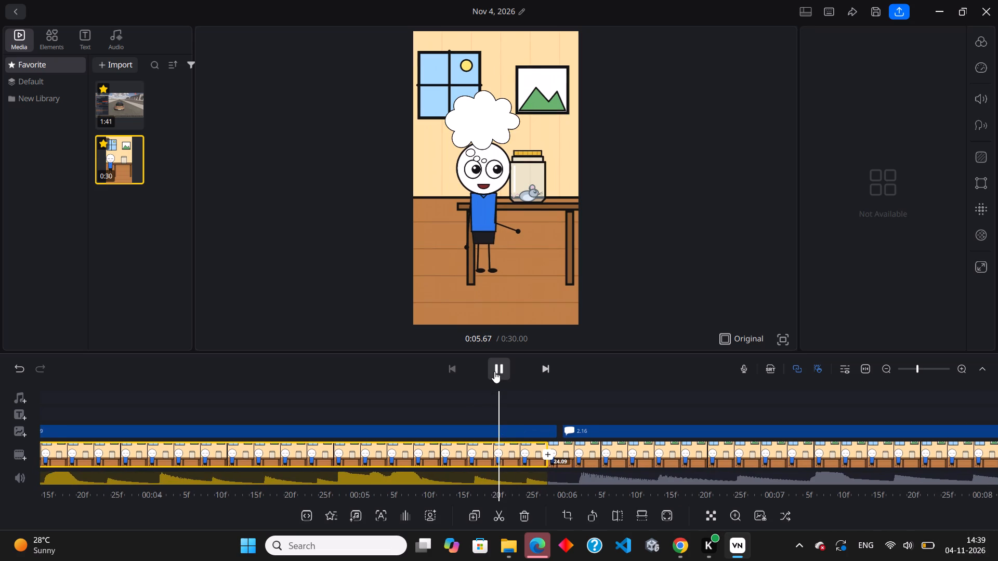
left_click(495, 372)
left_click_drag(536, 398, 575, 399)
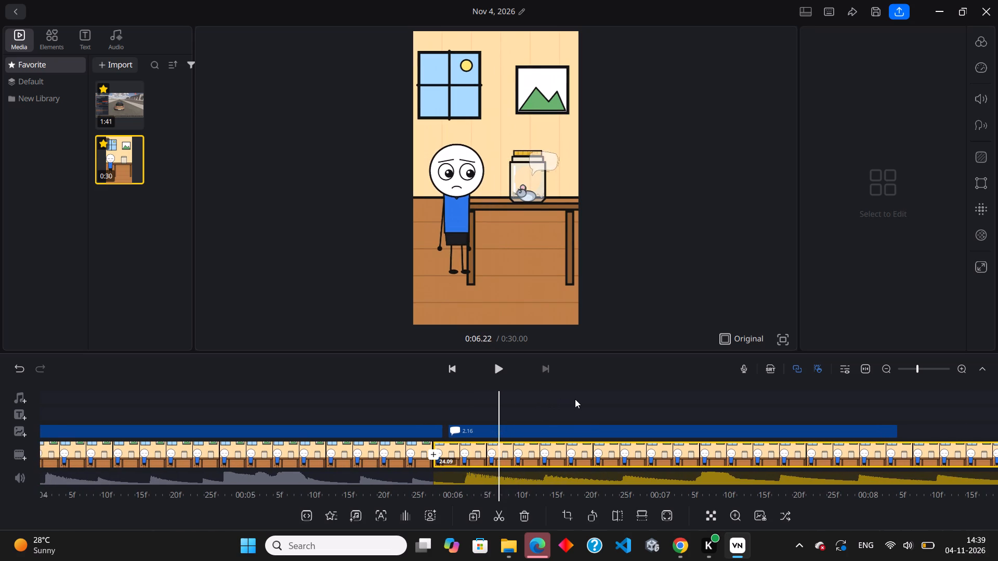
left_click_drag(575, 399, 619, 409)
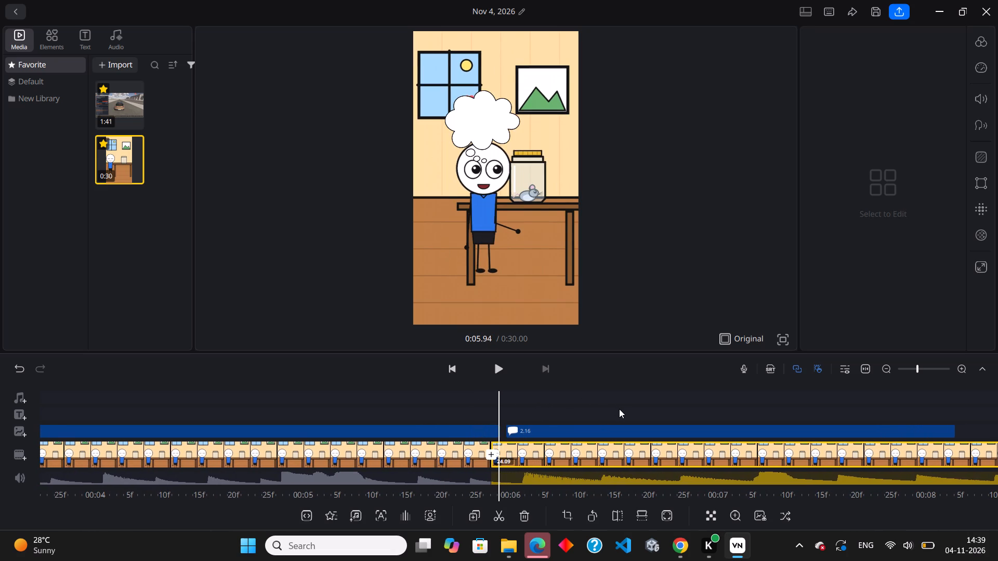
left_click_drag(619, 409, 605, 411)
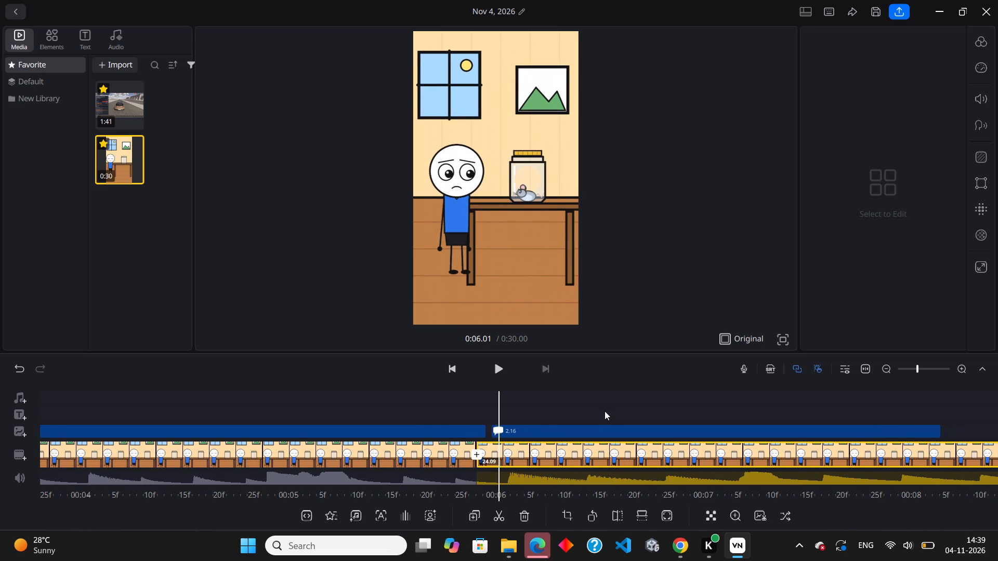
left_click_drag(605, 411, 607, 413)
left_click(502, 519)
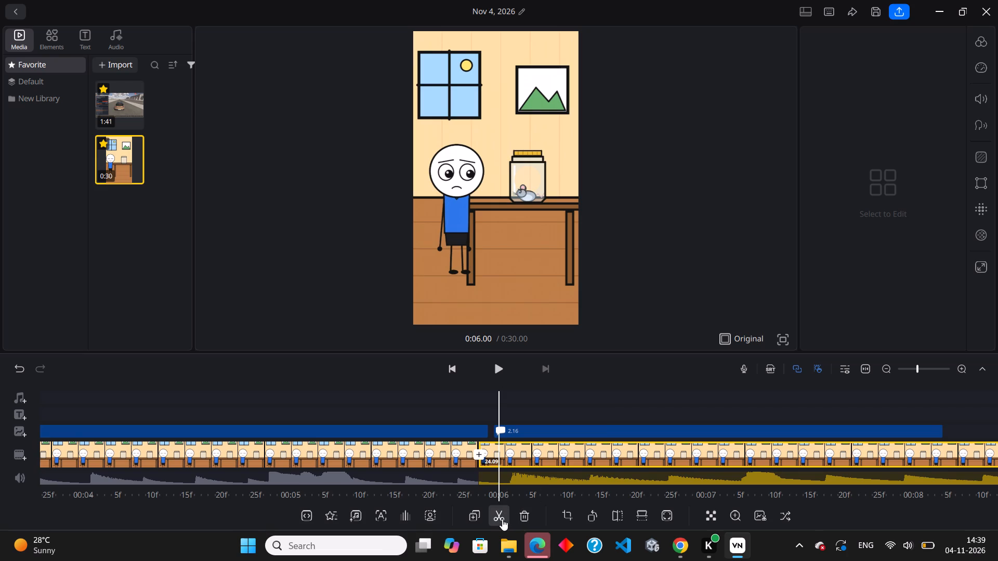
left_click(487, 461)
left_click(522, 518)
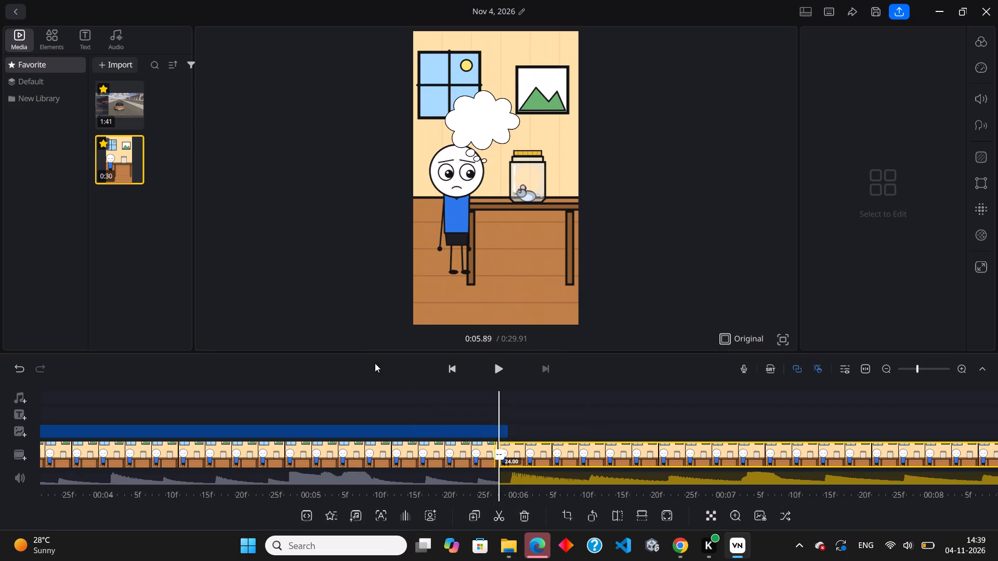
left_click(337, 362)
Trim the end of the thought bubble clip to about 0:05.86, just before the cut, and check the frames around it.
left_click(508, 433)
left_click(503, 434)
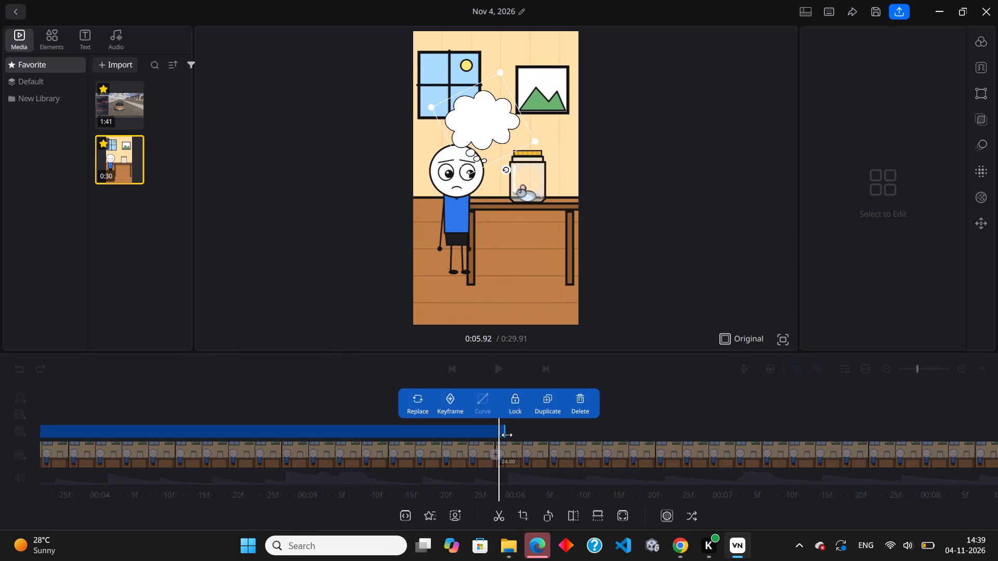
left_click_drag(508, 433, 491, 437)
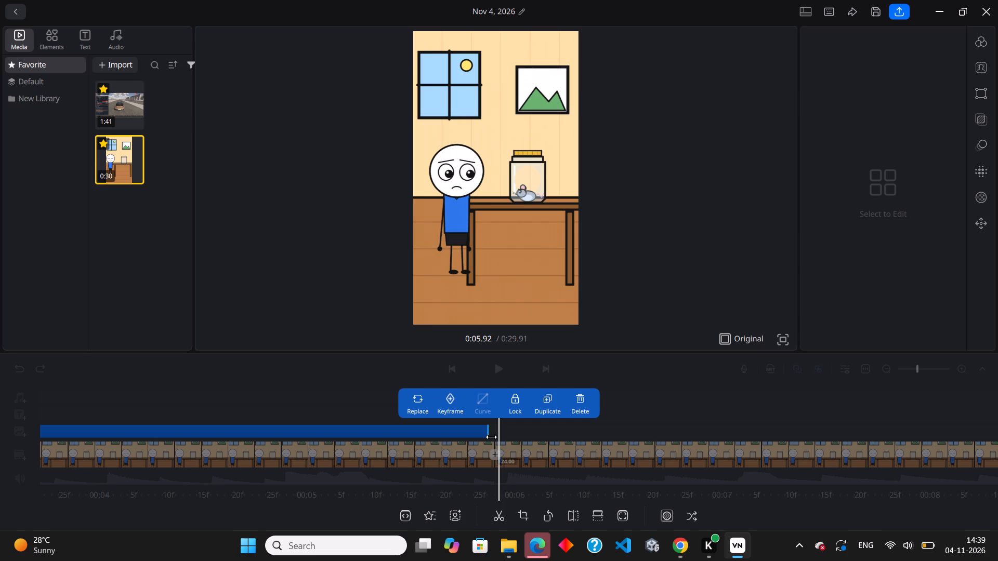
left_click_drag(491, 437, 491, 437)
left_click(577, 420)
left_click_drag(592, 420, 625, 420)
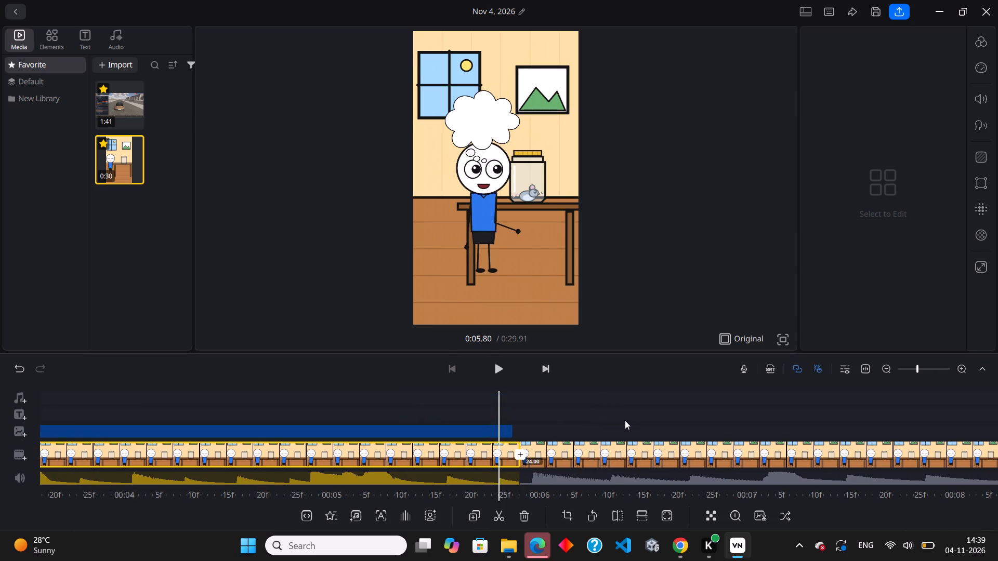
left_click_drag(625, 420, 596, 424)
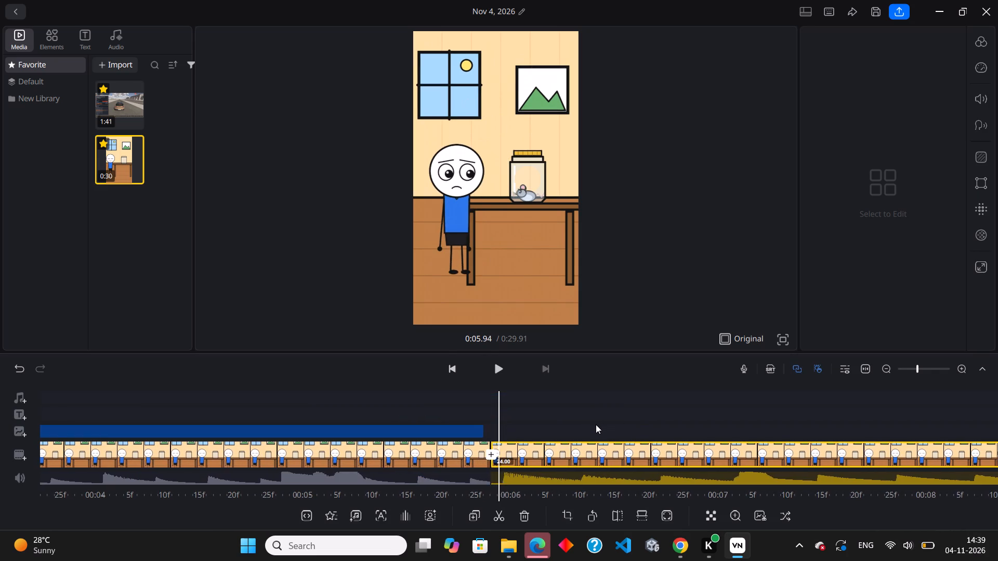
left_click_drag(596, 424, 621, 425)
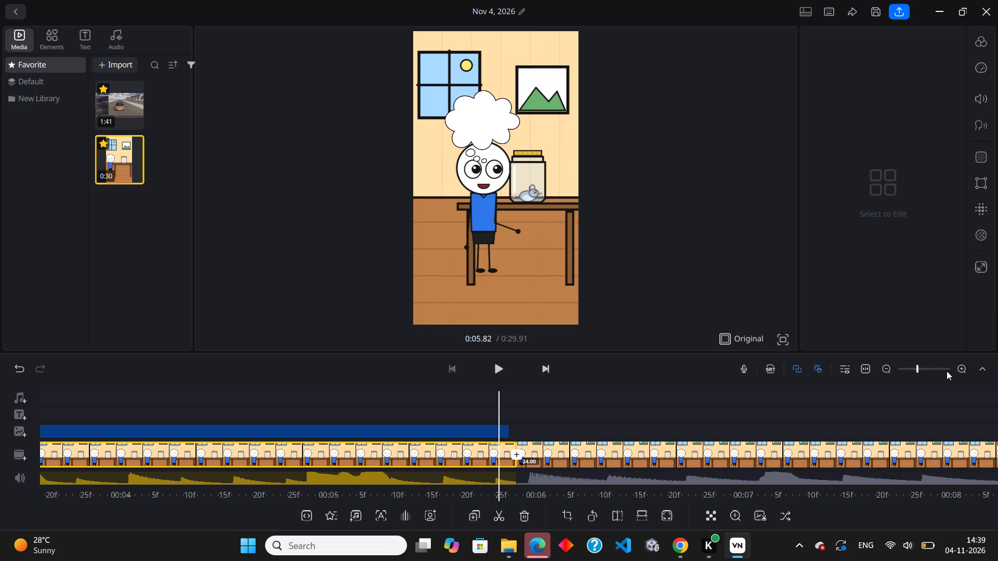
Slow the first segment of the main video to a regular speed of 0.1x.
left_click_drag(942, 369, 989, 367)
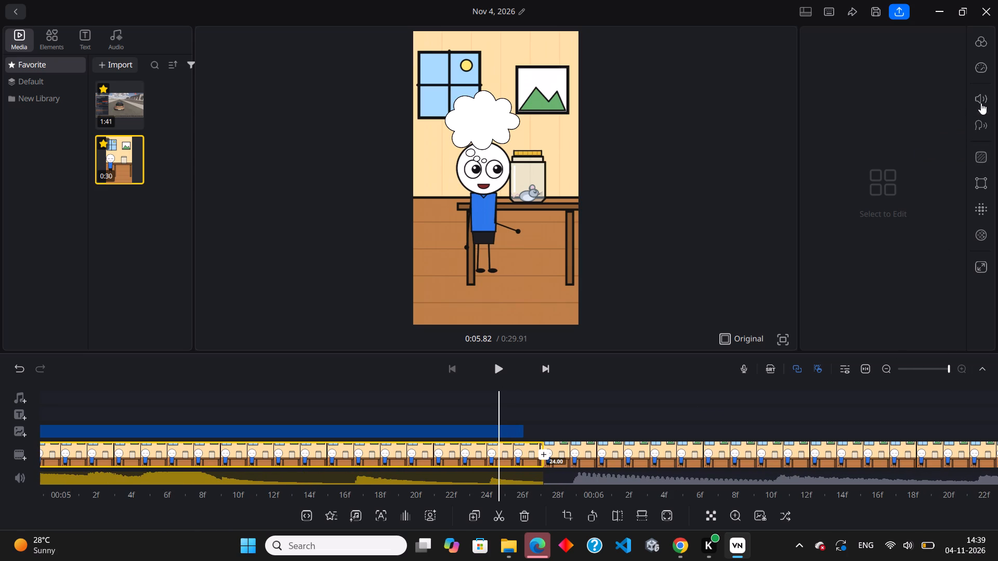
left_click(407, 463)
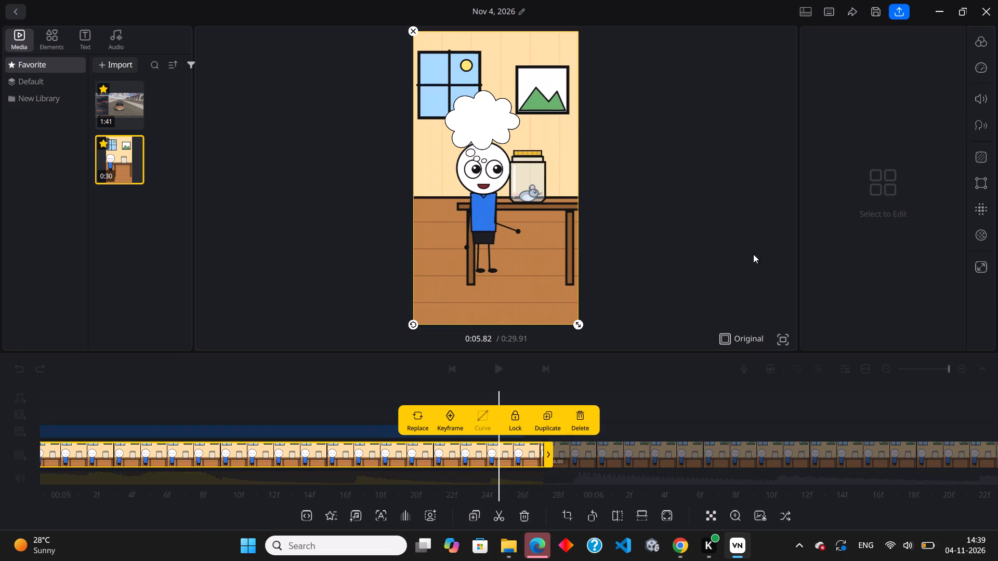
left_click(981, 99)
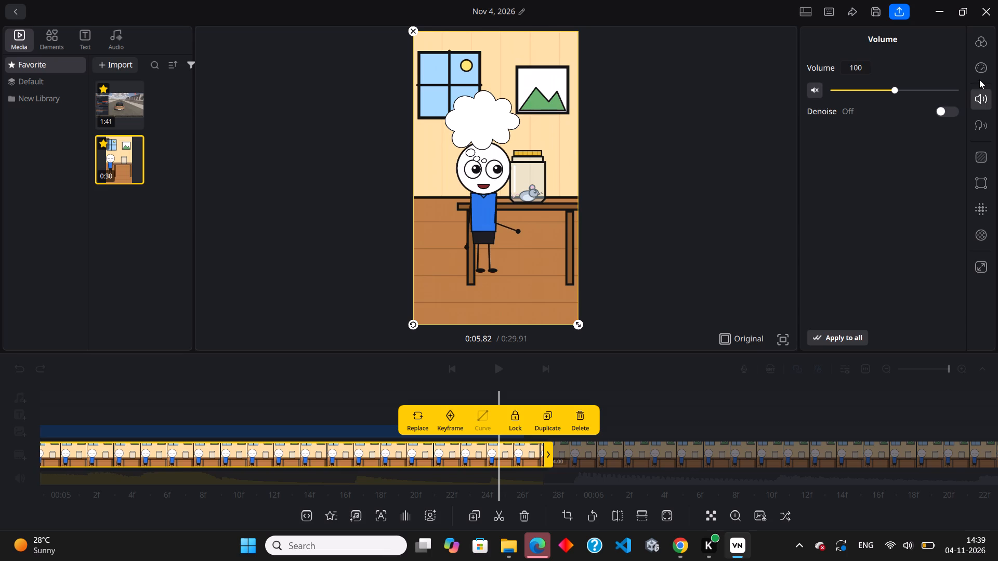
left_click(979, 72)
left_click(912, 37)
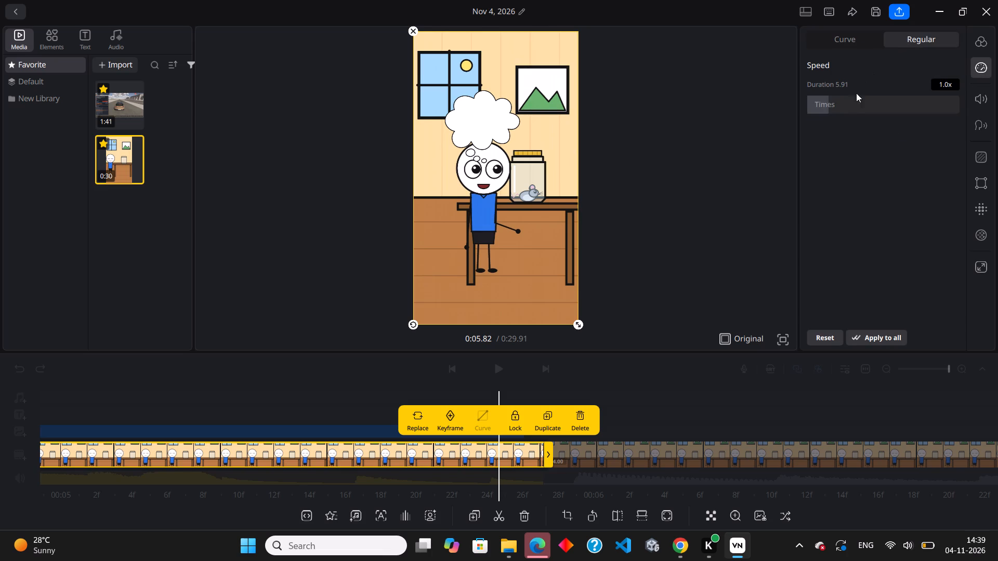
left_click_drag(845, 103, 680, 145)
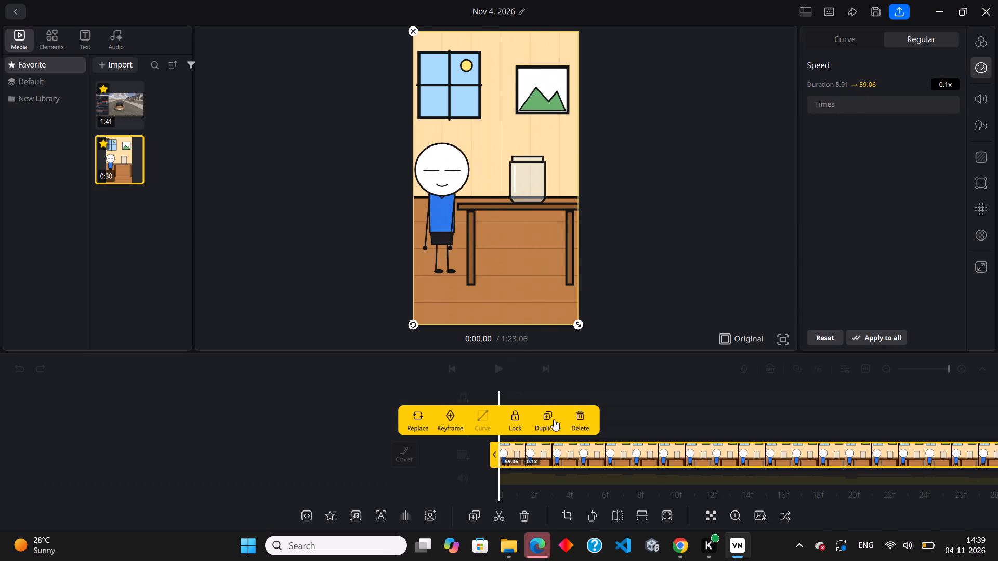
Look through the start of the slowed segment and delete the thought bubble clip above it at about 0:03.2.
left_click_drag(677, 446, 269, 456)
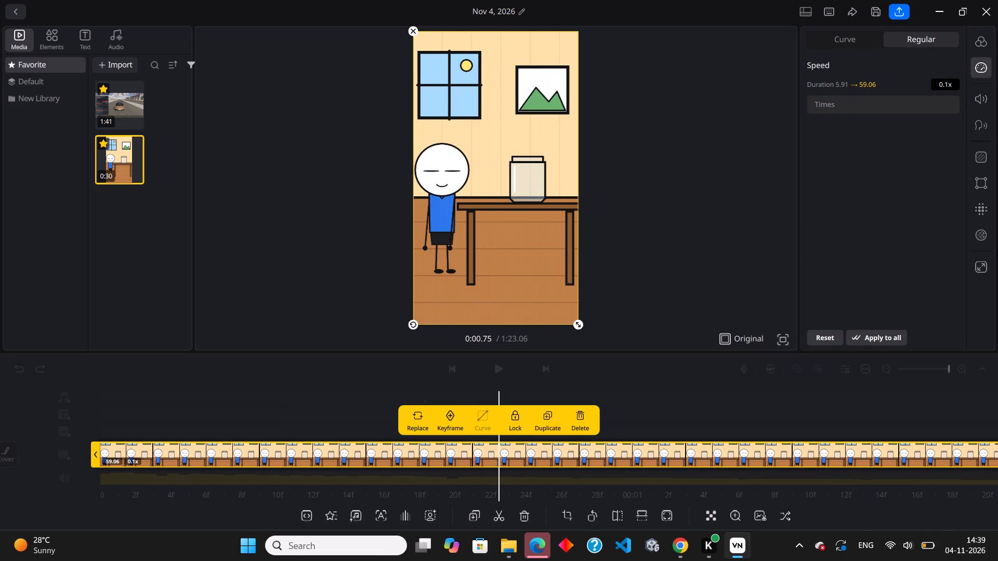
left_click(922, 368)
left_click(925, 369)
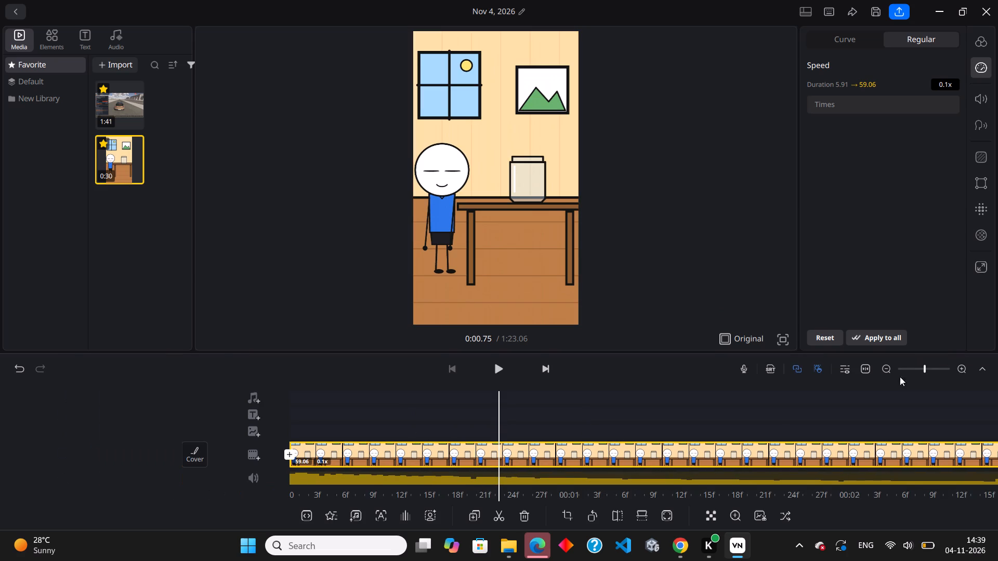
left_click_drag(616, 451, 197, 466)
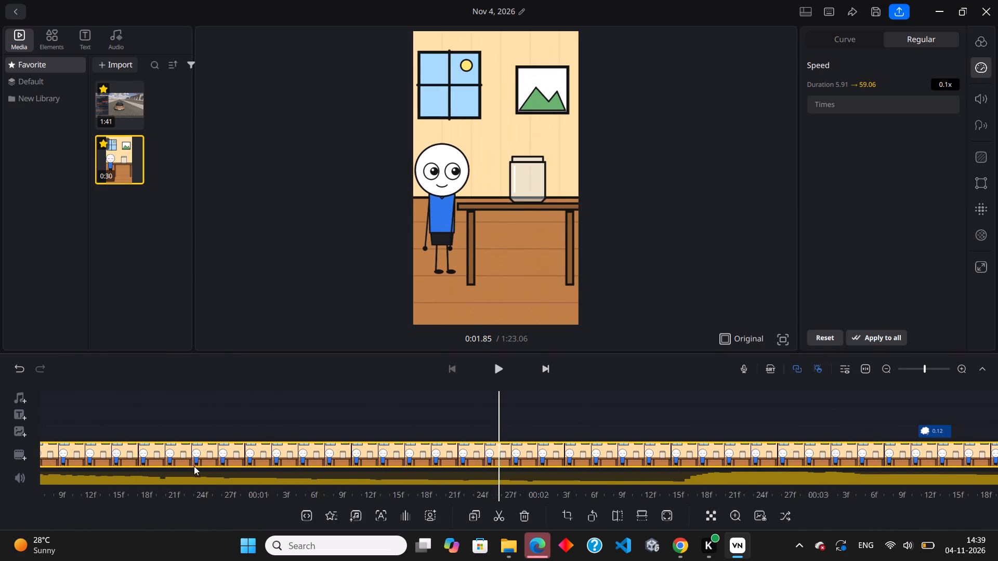
left_click_drag(610, 453, 162, 453)
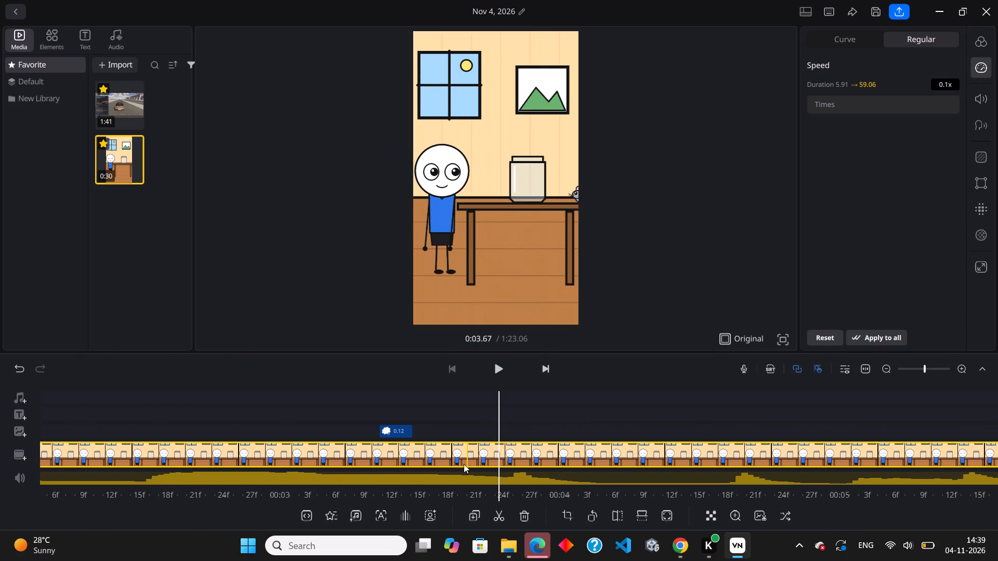
left_click_drag(447, 458, 0, 455)
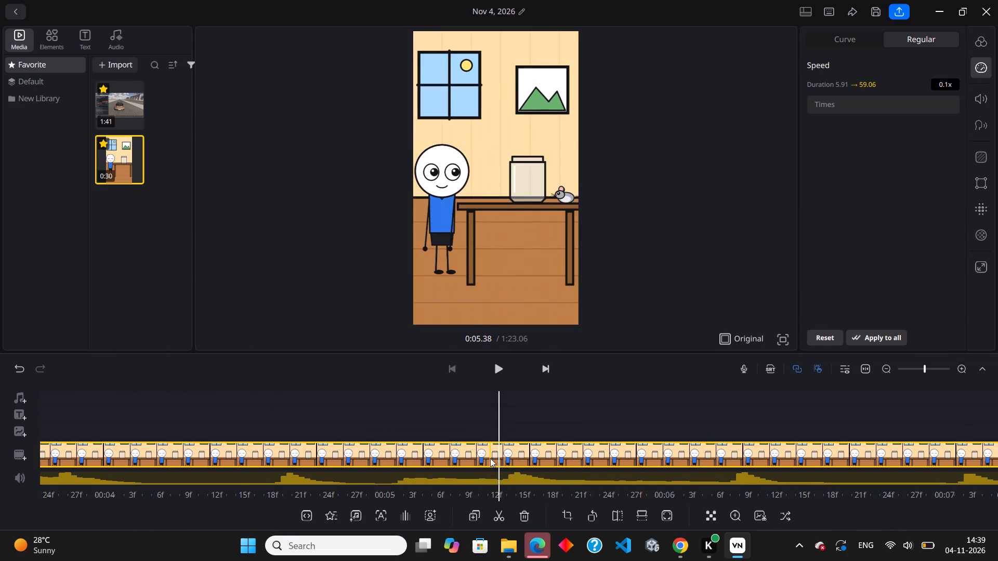
left_click_drag(490, 458, 922, 463)
left_click(354, 431)
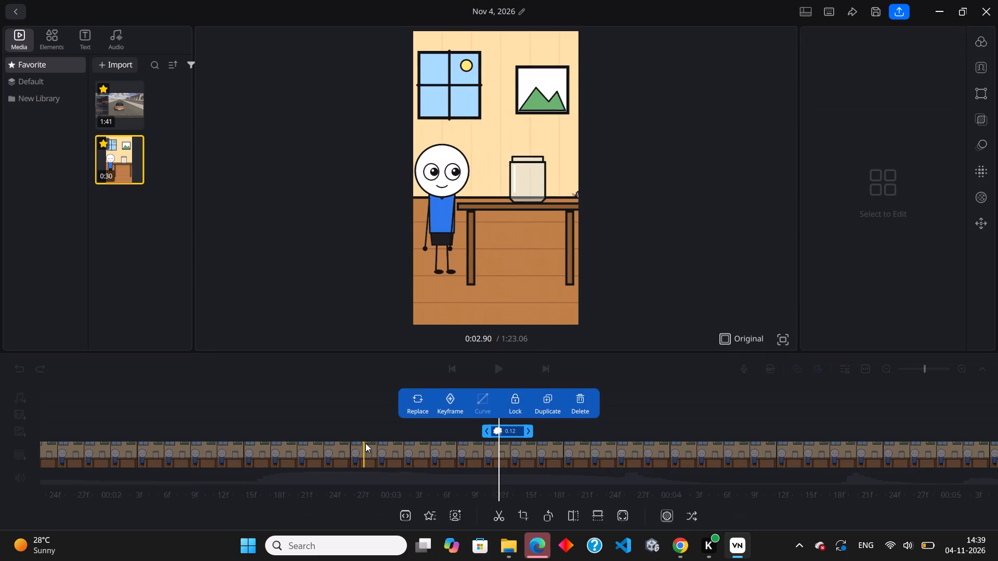
key("Delete")
Look through the slowed first segment of the main video from about 0:03 to just past its end near 0:59.
left_click_drag(570, 444, 100, 425)
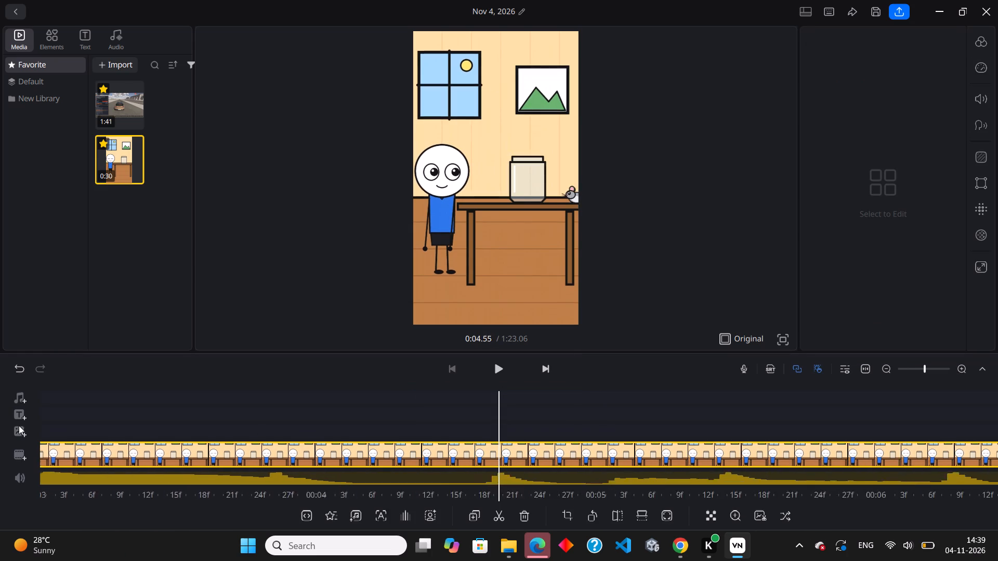
left_click_drag(759, 450, 93, 453)
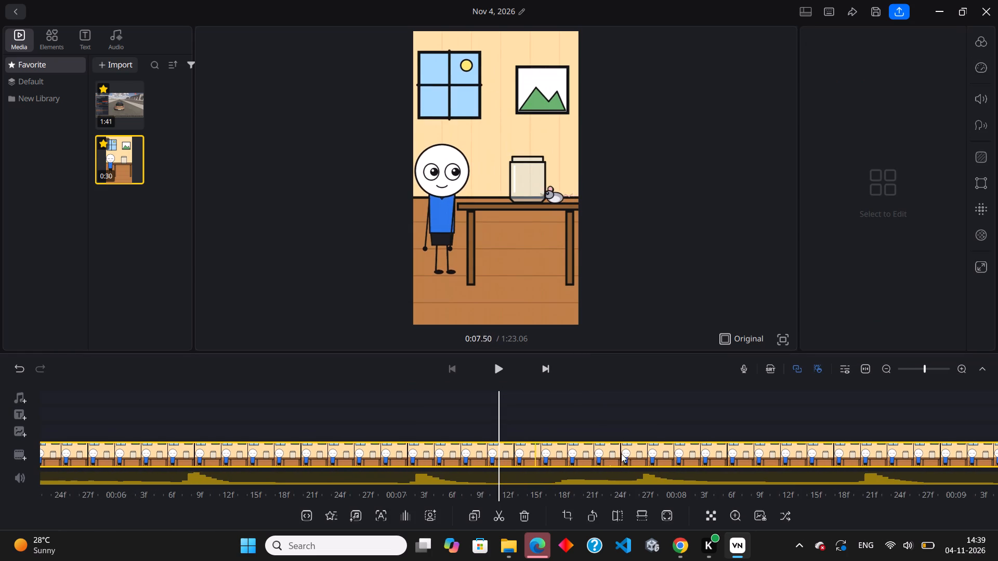
left_click_drag(638, 452, 195, 440)
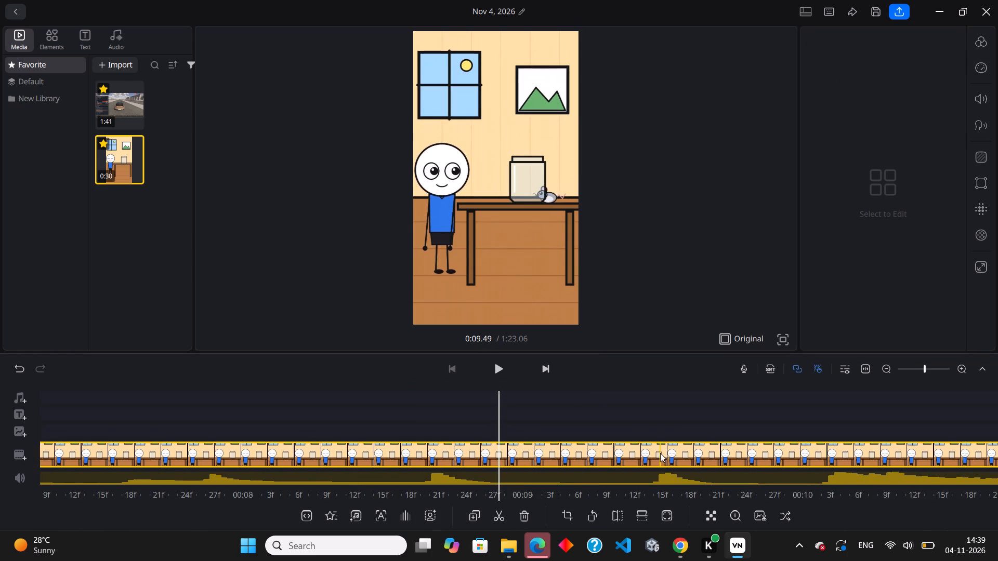
left_click_drag(661, 453, 14, 392)
left_click_drag(638, 460, 240, 461)
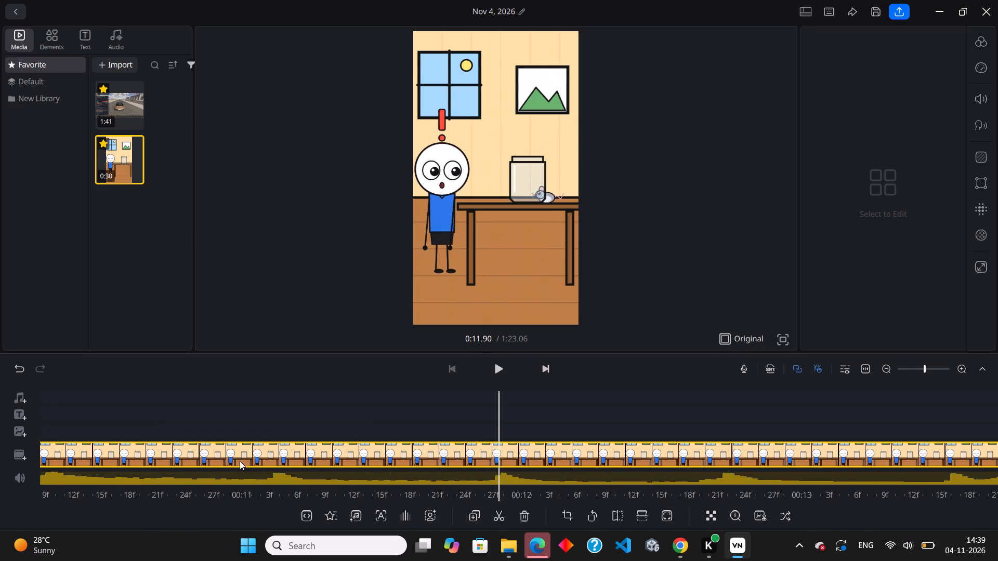
left_click_drag(240, 461, 179, 461)
left_click_drag(563, 460, 193, 455)
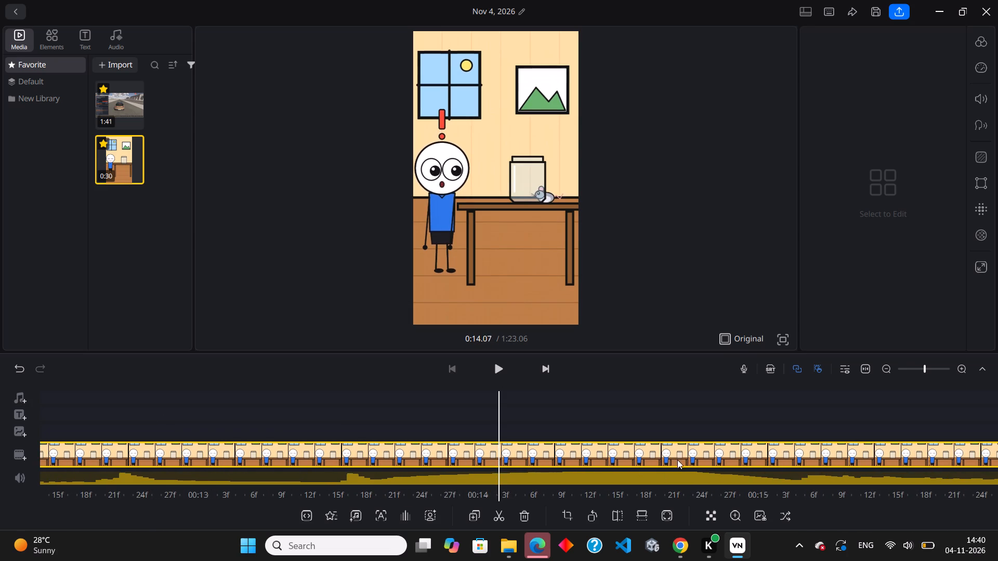
left_click_drag(678, 459, 83, 456)
left_click_drag(709, 457, 106, 449)
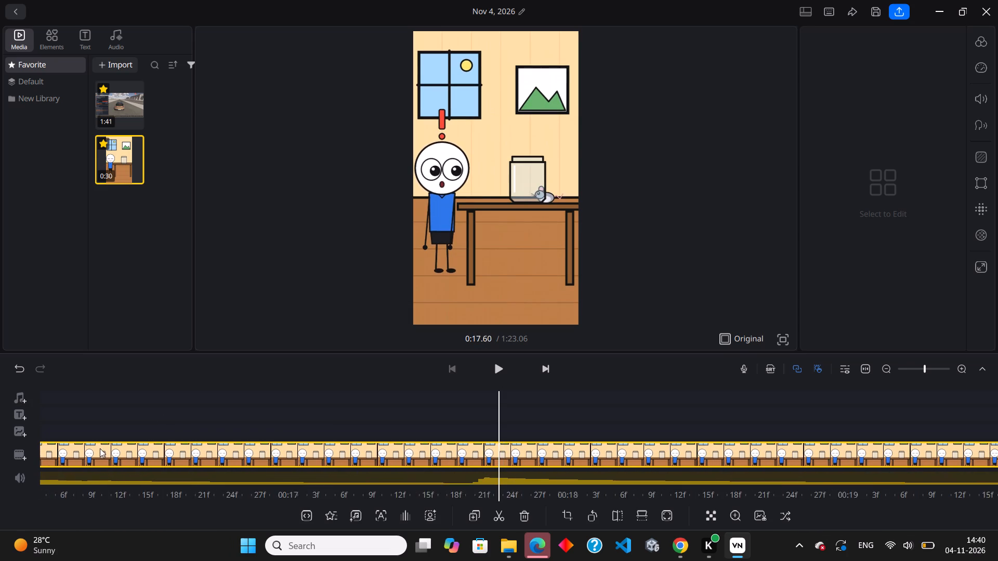
left_click_drag(623, 453, 1, 449)
left_click_drag(639, 465, 580, 462)
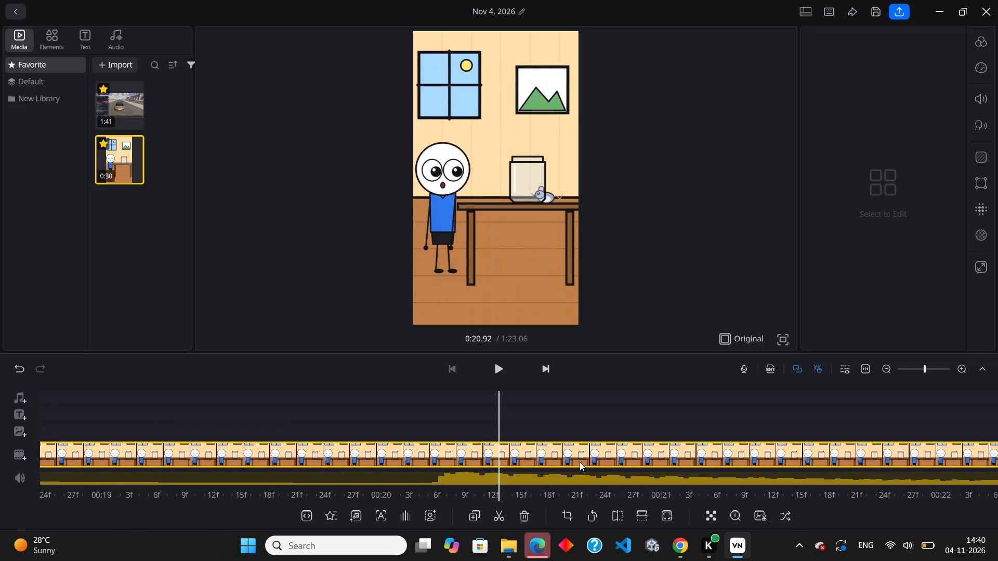
left_click_drag(580, 462, 67, 462)
left_click(903, 368)
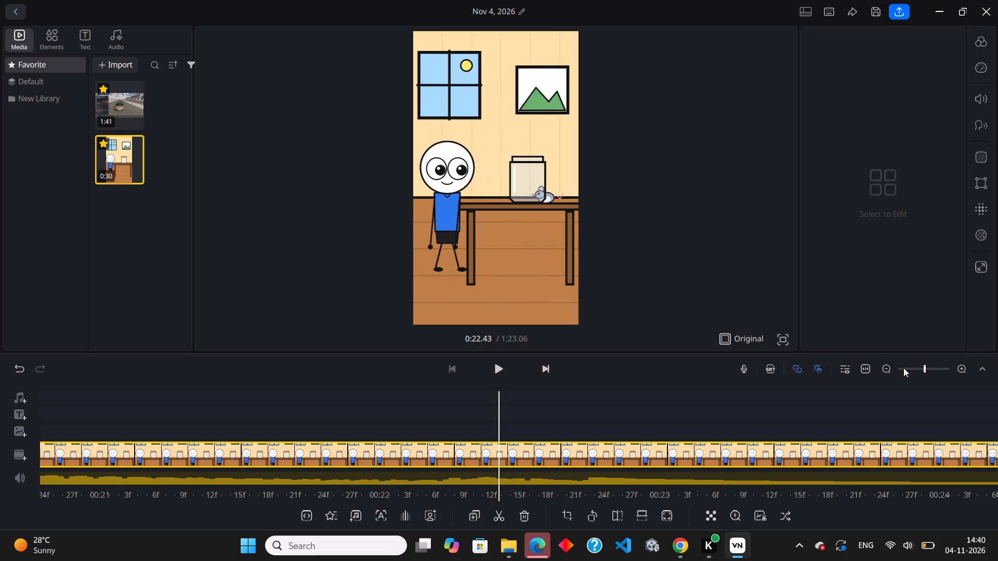
left_click_drag(827, 461, 256, 480)
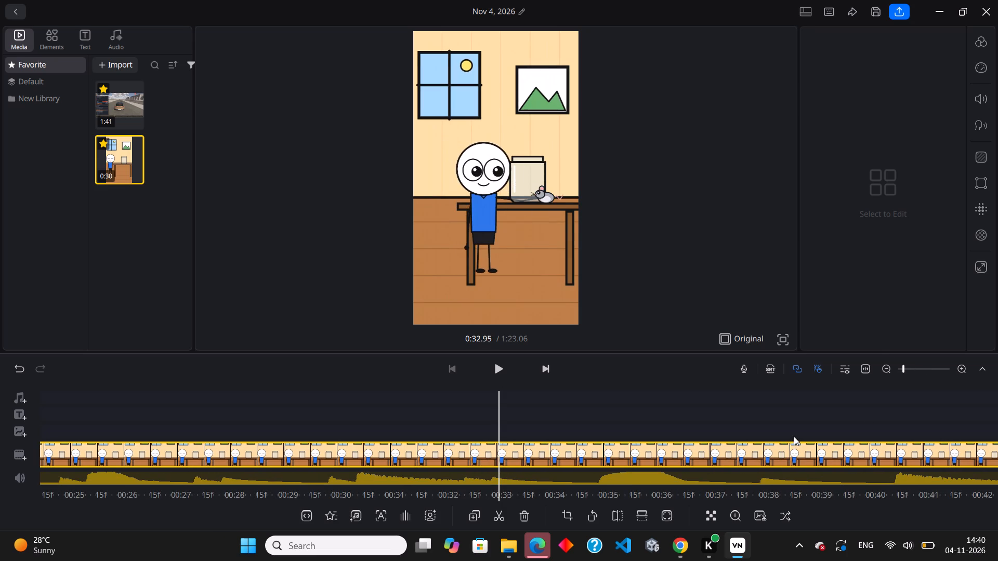
left_click_drag(701, 473, 221, 472)
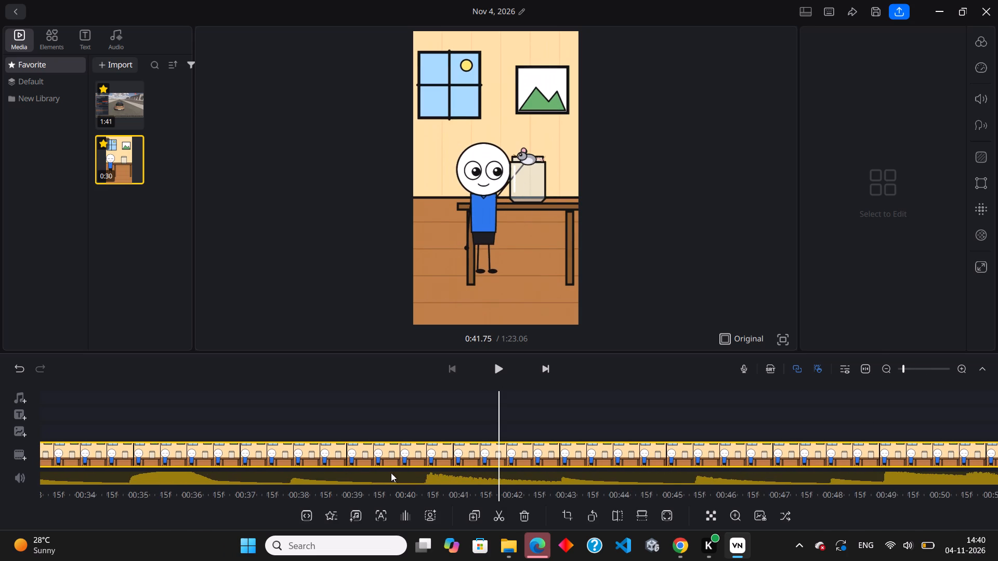
left_click_drag(524, 459, 321, 476)
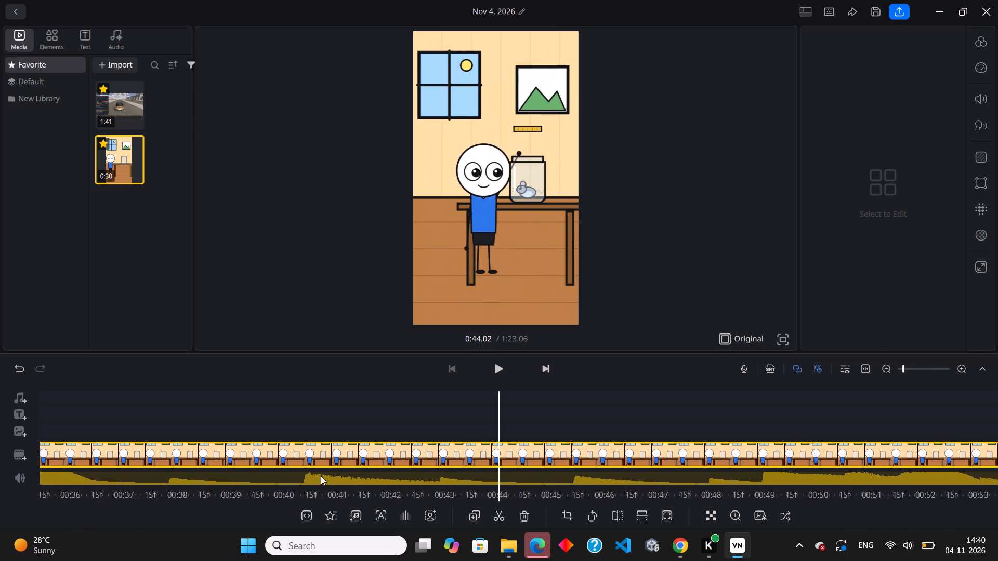
left_click_drag(321, 476, 104, 456)
left_click_drag(460, 455, 356, 458)
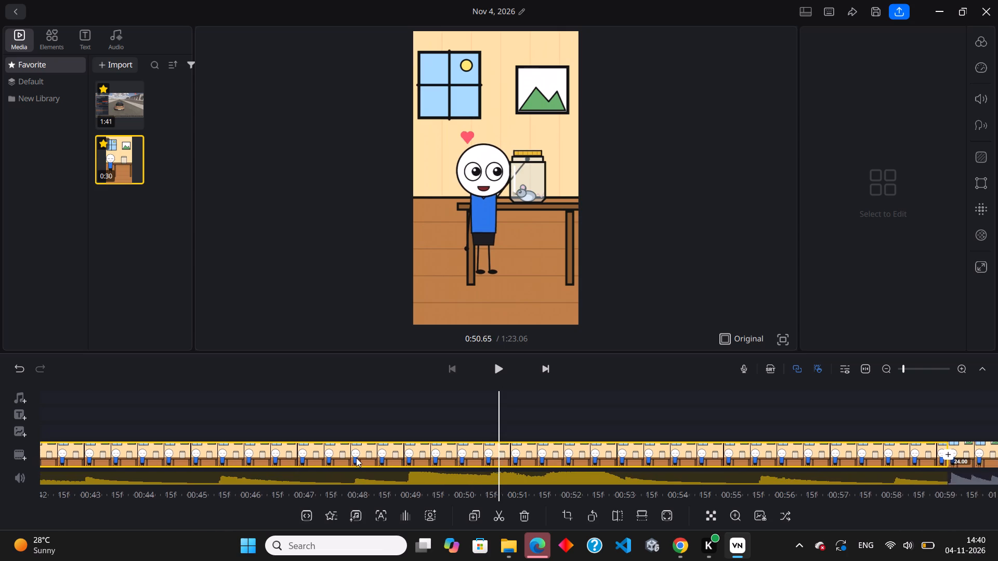
left_click_drag(356, 458, 99, 454)
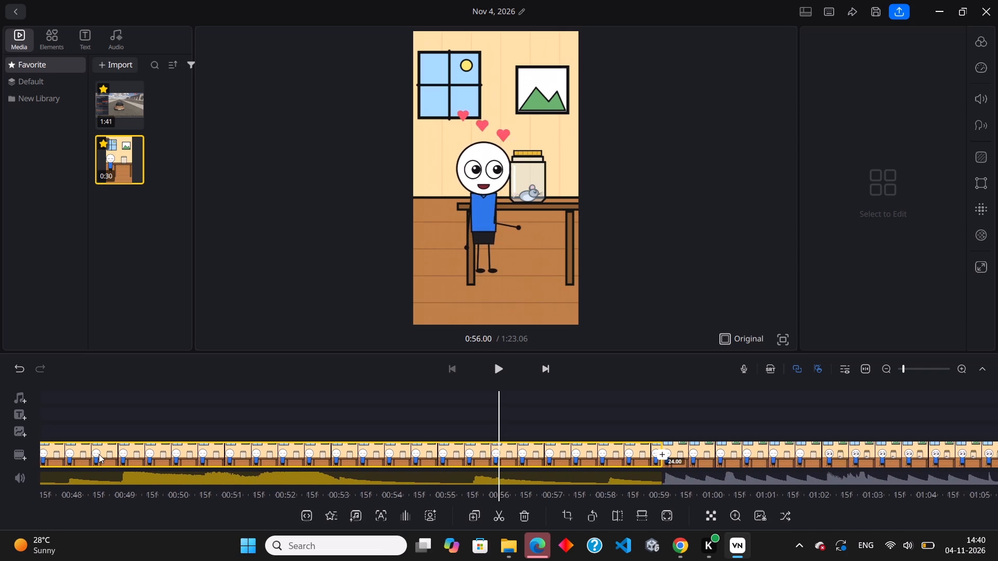
left_click_drag(99, 454, 100, 454)
left_click_drag(476, 459, 126, 459)
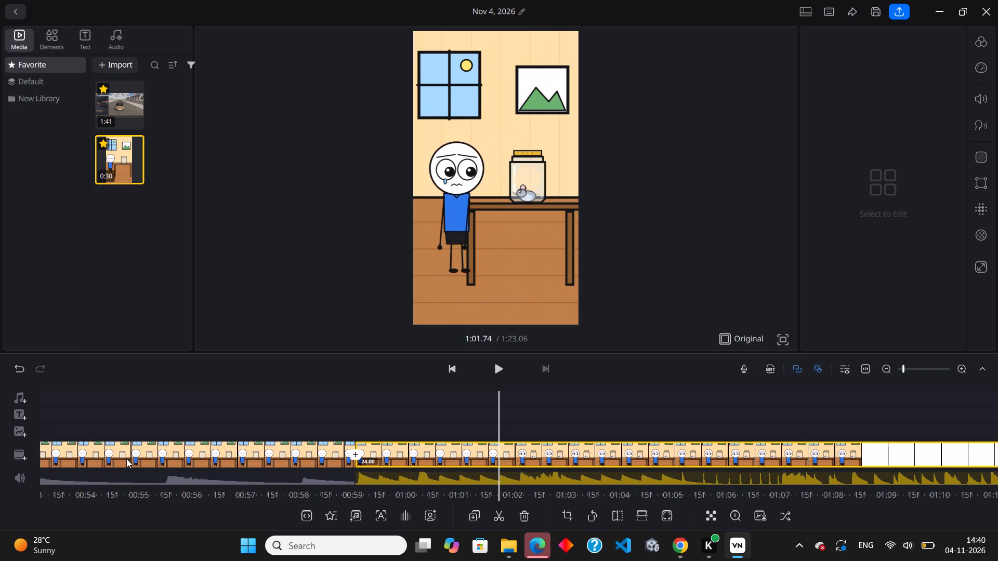
left_click_drag(126, 459, 399, 462)
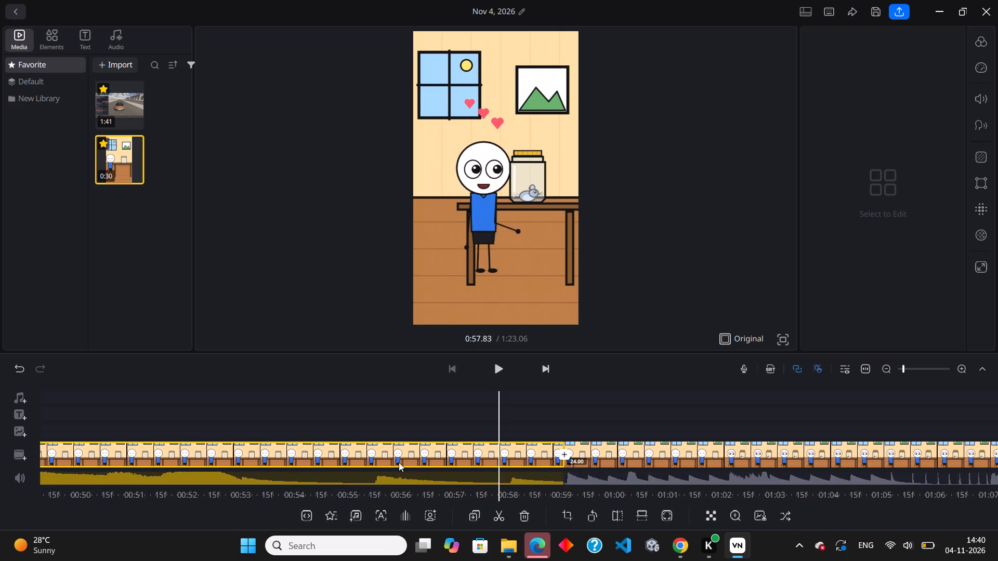
left_click_drag(399, 462, 543, 466)
Examine the frames between about 0:47 and 0:58, where the boy closes the jar and the hearts appear.
left_click(583, 466)
left_click(470, 444)
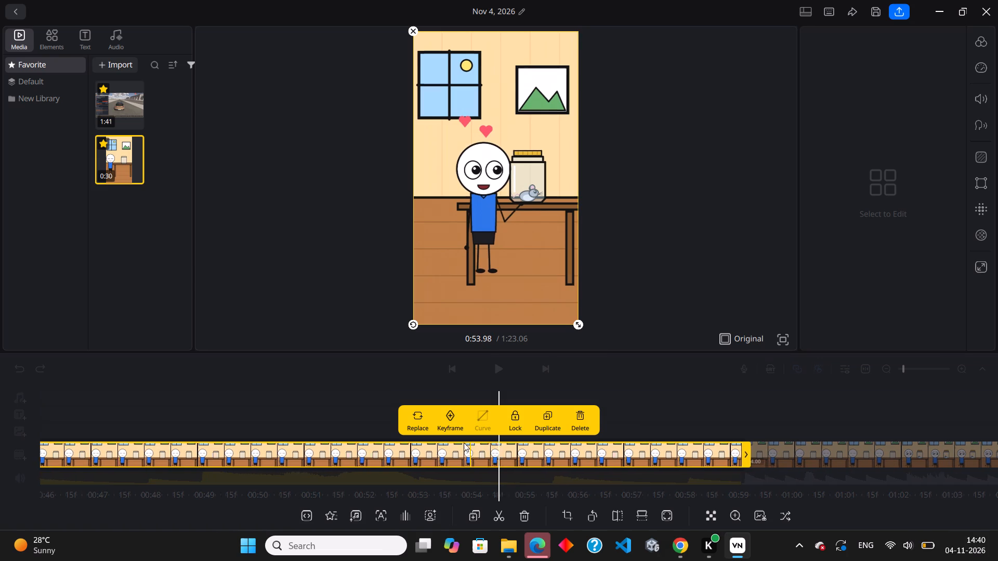
left_click_drag(421, 445, 561, 451)
left_click(358, 396)
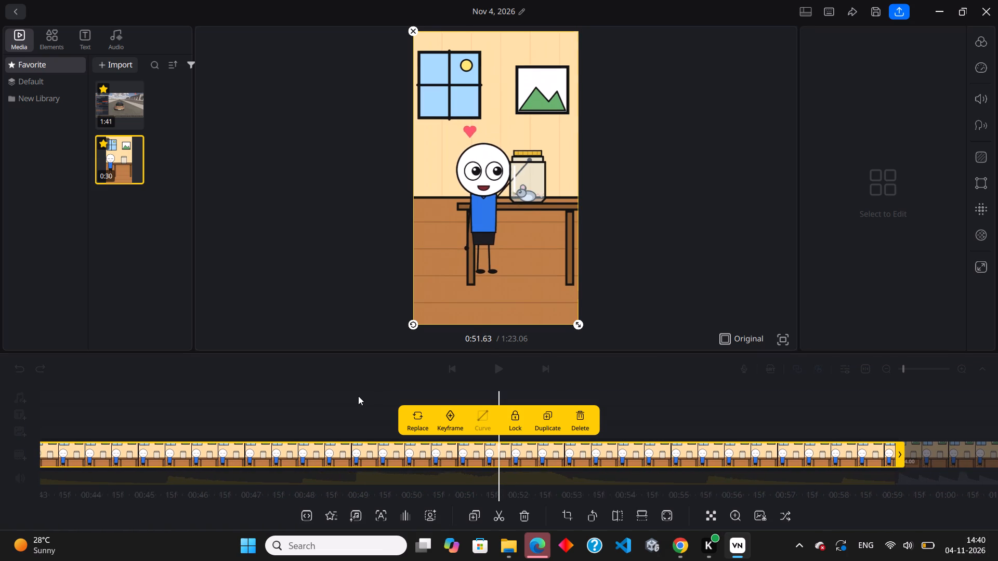
left_click(438, 447)
left_click(338, 415)
left_click_drag(320, 393, 348, 398)
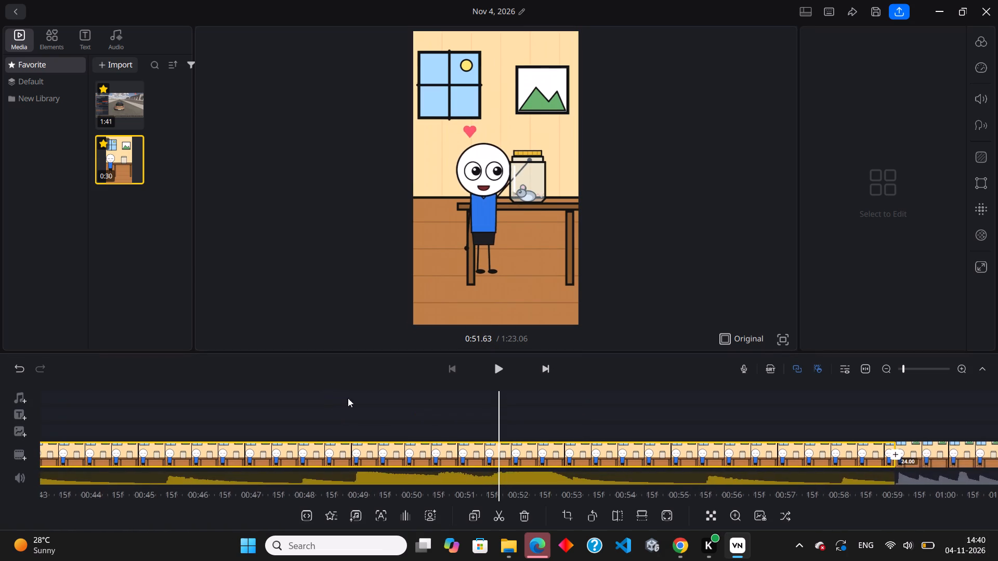
left_click_drag(348, 398, 516, 414)
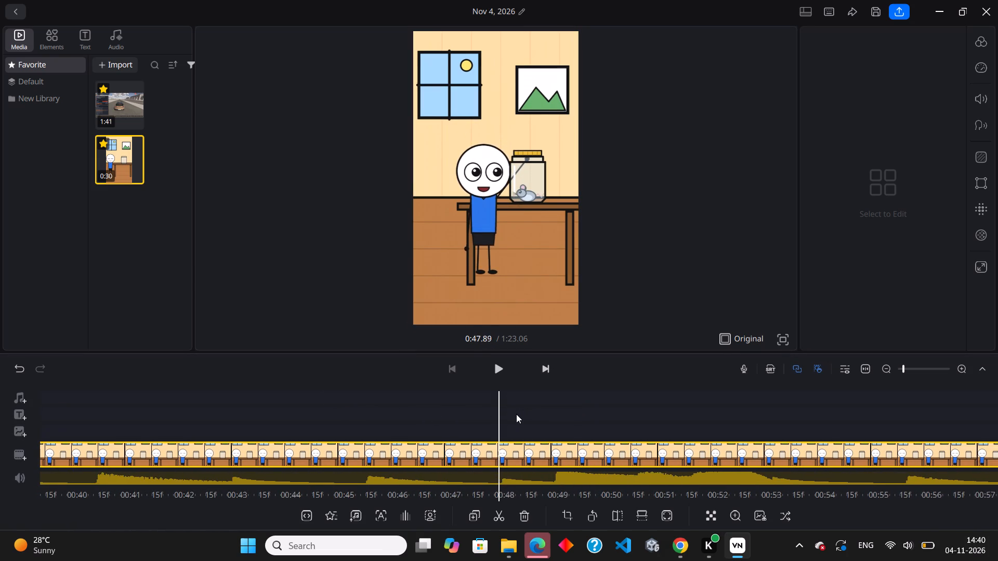
left_click_drag(516, 414, 355, 412)
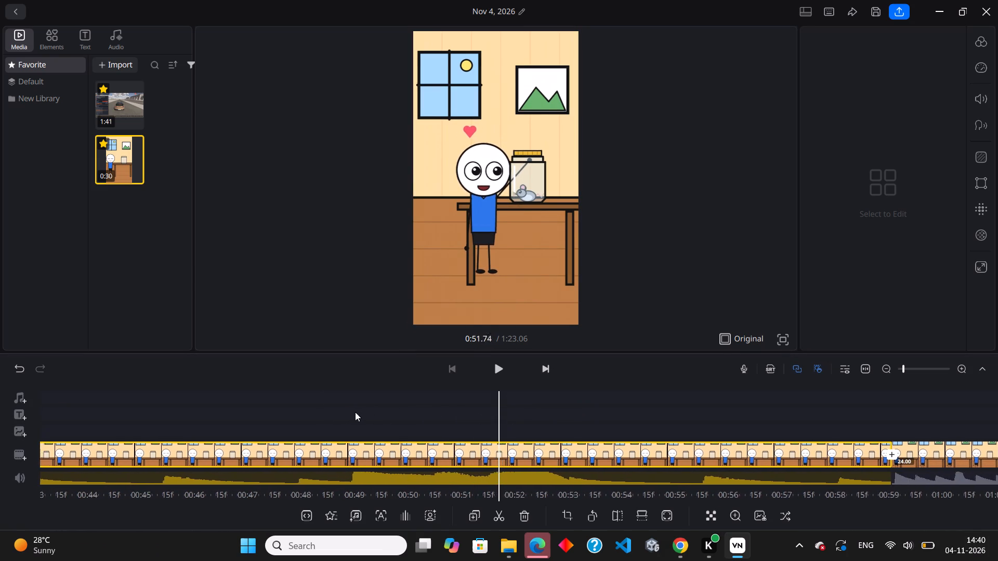
left_click_drag(355, 412, 484, 414)
left_click_drag(484, 414, 518, 429)
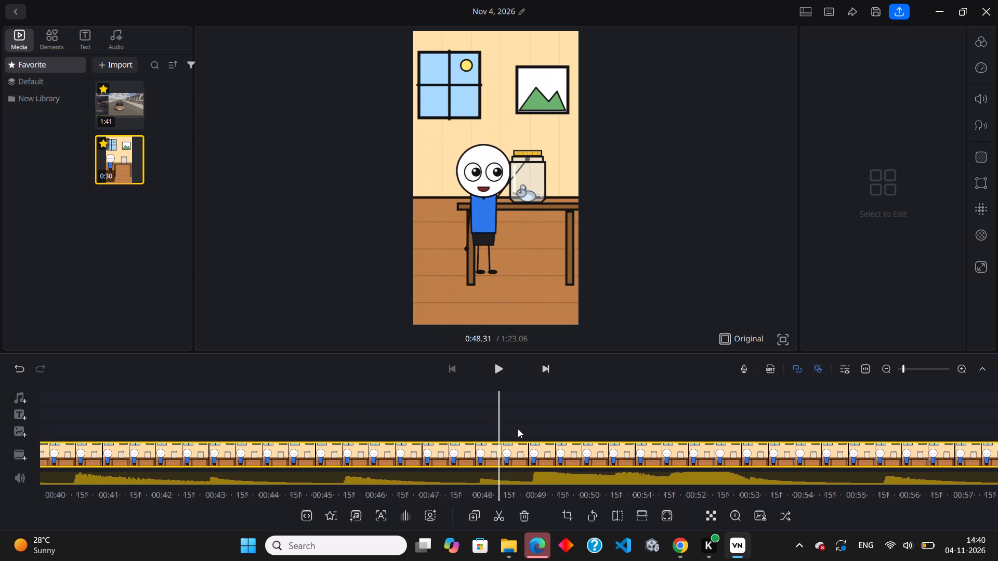
left_click_drag(518, 429, 519, 430)
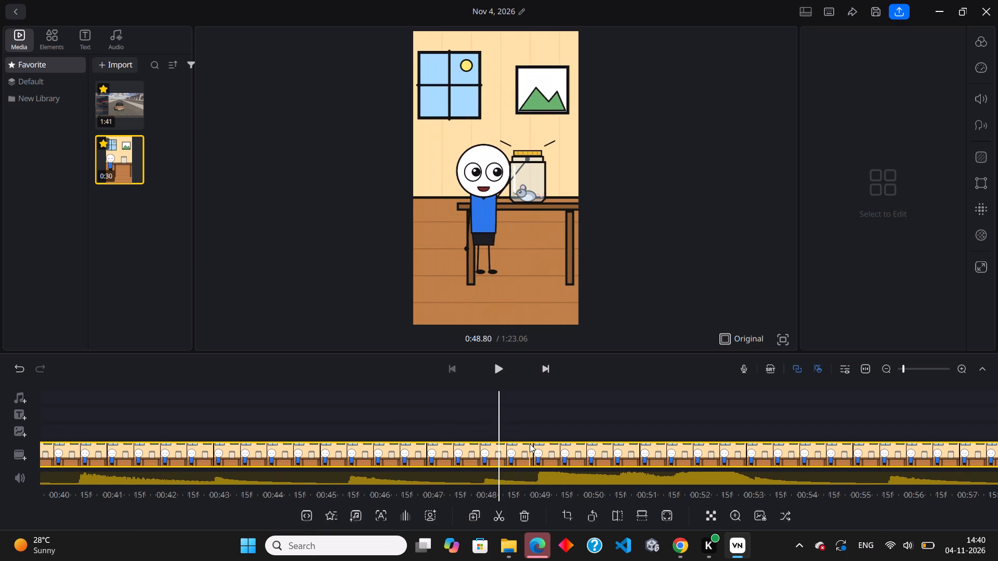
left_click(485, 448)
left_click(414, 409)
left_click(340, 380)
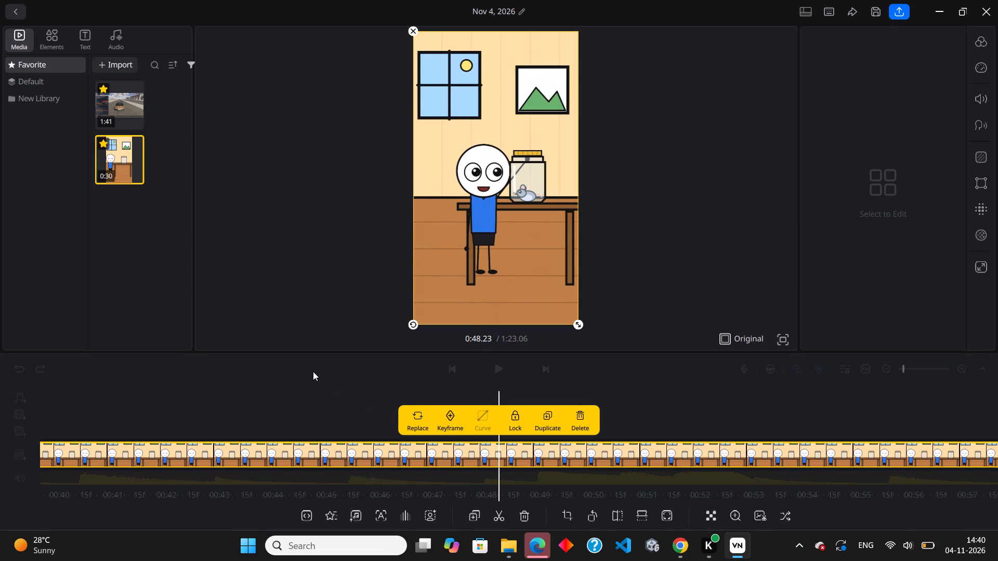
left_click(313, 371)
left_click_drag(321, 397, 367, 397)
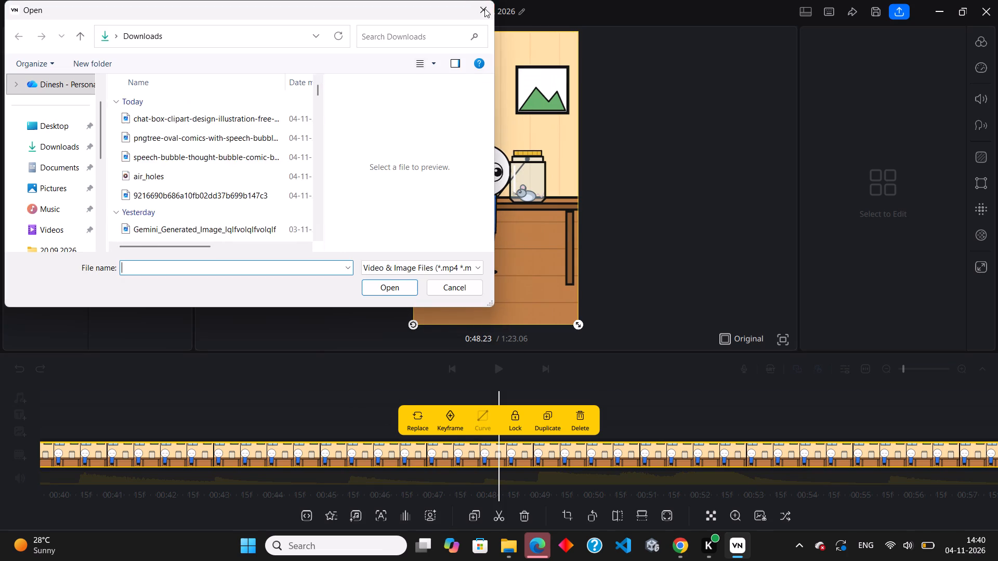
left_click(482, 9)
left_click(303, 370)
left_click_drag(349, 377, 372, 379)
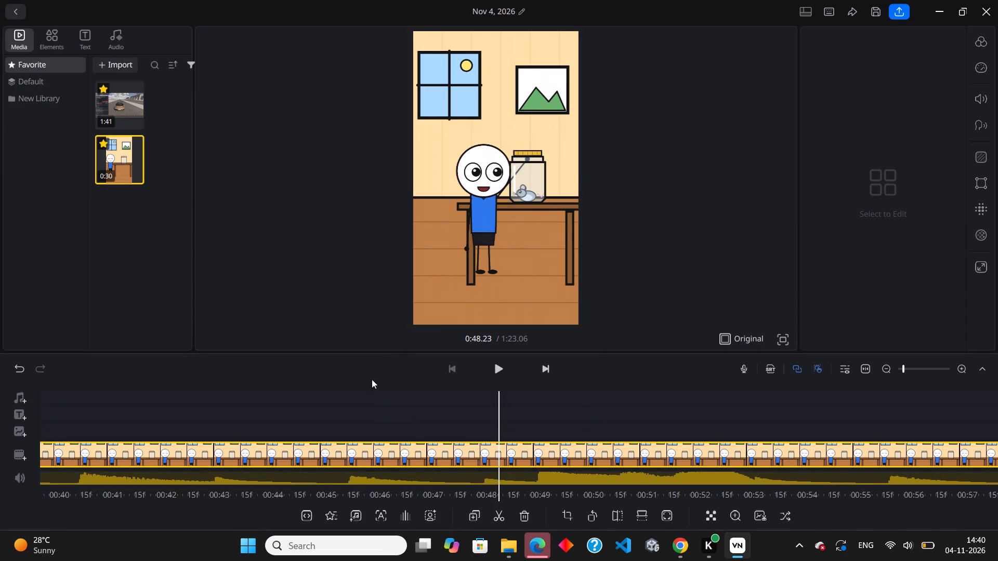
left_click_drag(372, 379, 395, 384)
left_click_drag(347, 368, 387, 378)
Add the speech-bubble-thought-bubble image from Downloads as an overlay at 0:45.20, while the lid hovers above the jar.
left_click_drag(410, 462, 435, 462)
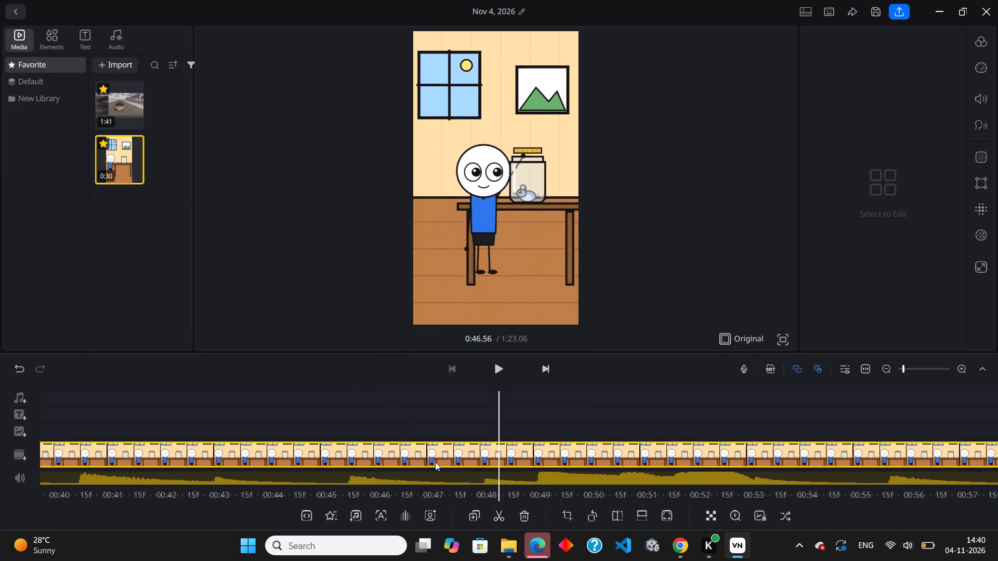
left_click_drag(435, 462, 581, 475)
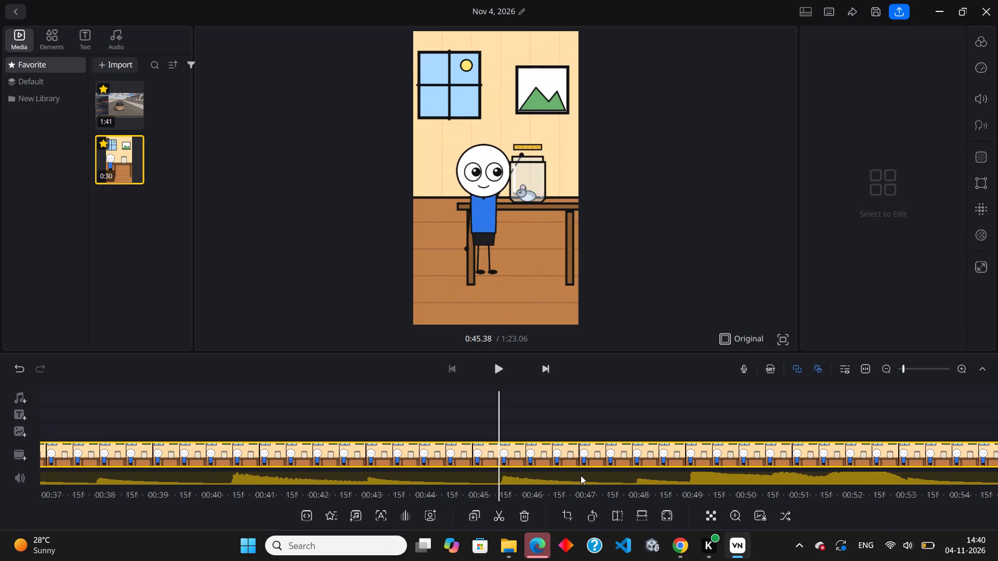
left_click_drag(581, 475, 581, 475)
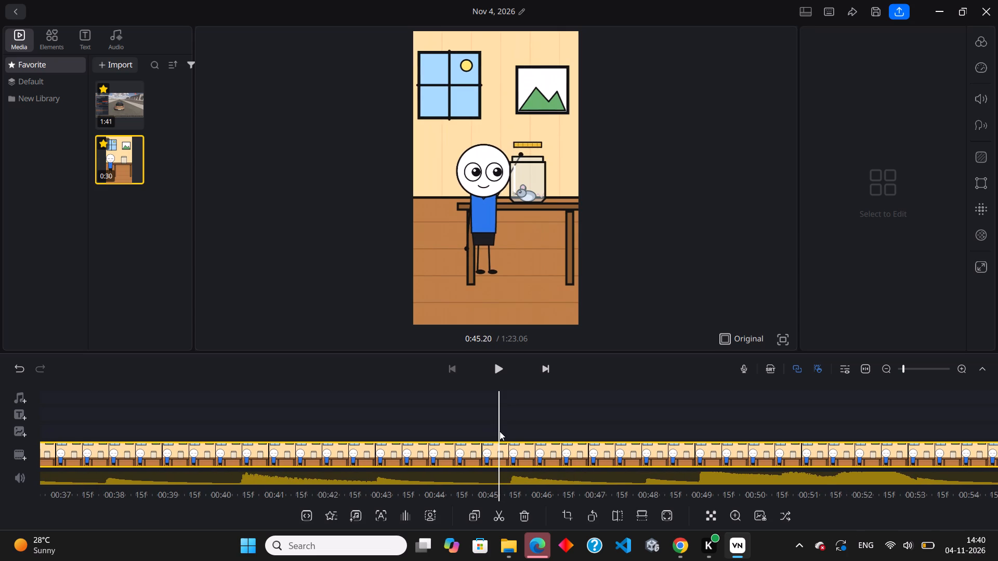
left_click(500, 432)
left_click(499, 433)
left_click(20, 432)
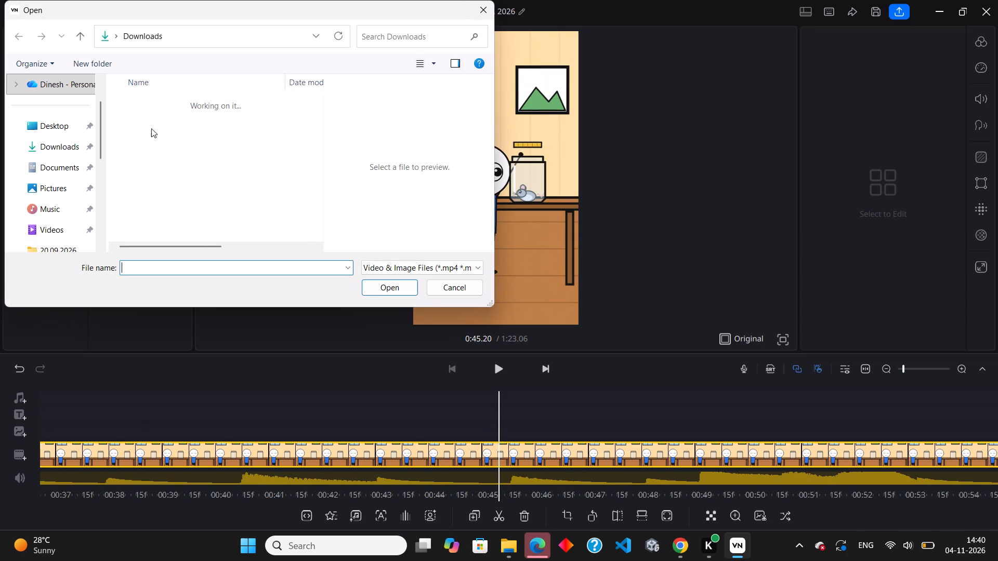
left_click(201, 141)
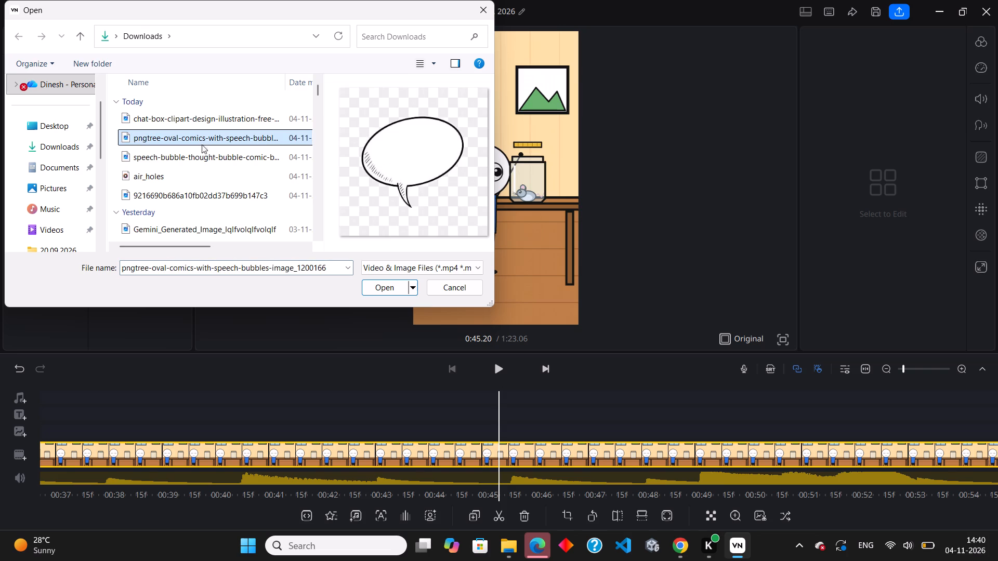
left_click(202, 161)
left_click(390, 288)
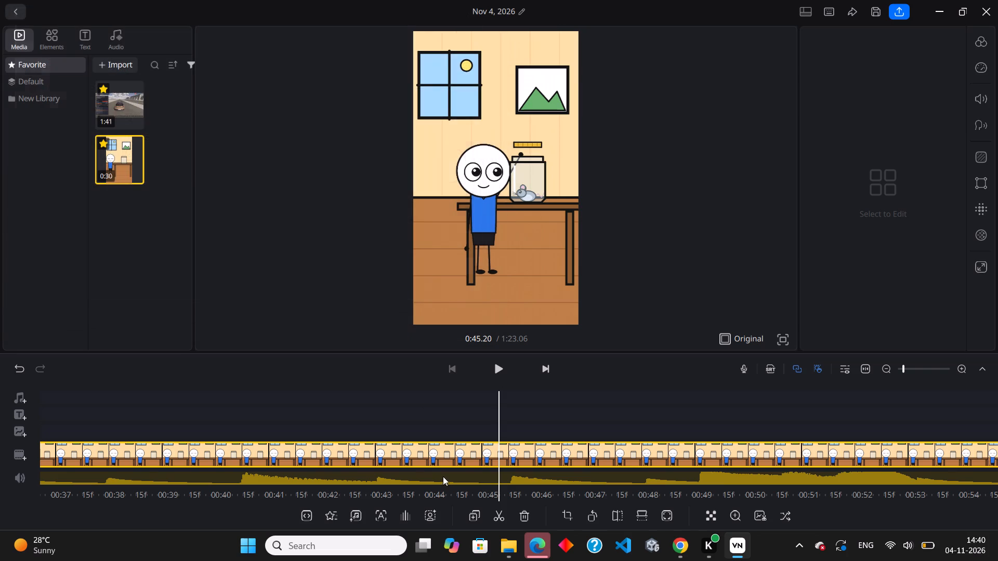
Move the thought bubble up beside the boy's head, shrink it to about two thirds, and tilt it clockwise past 15°.
left_click_drag(483, 207, 469, 181)
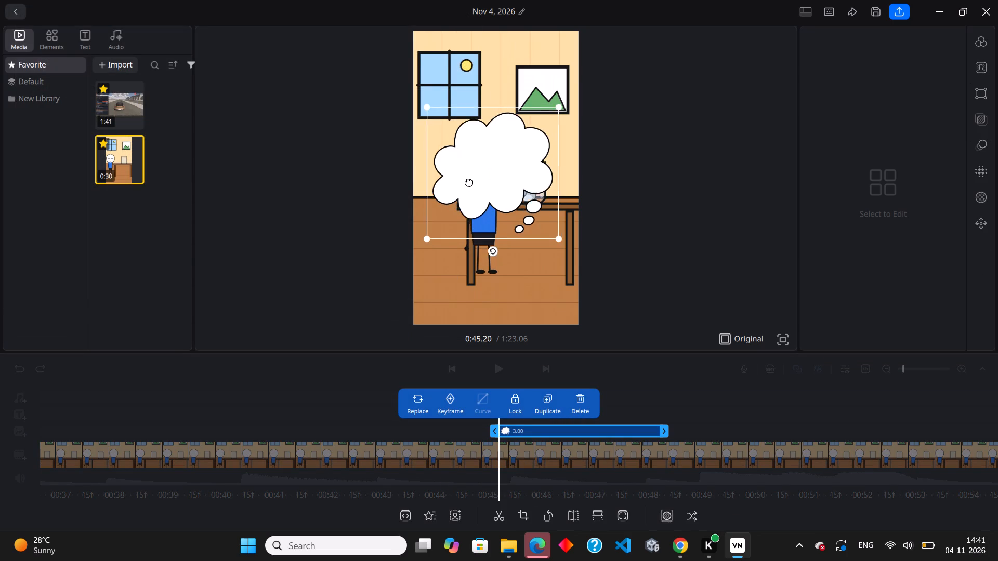
left_click_drag(469, 181, 464, 133)
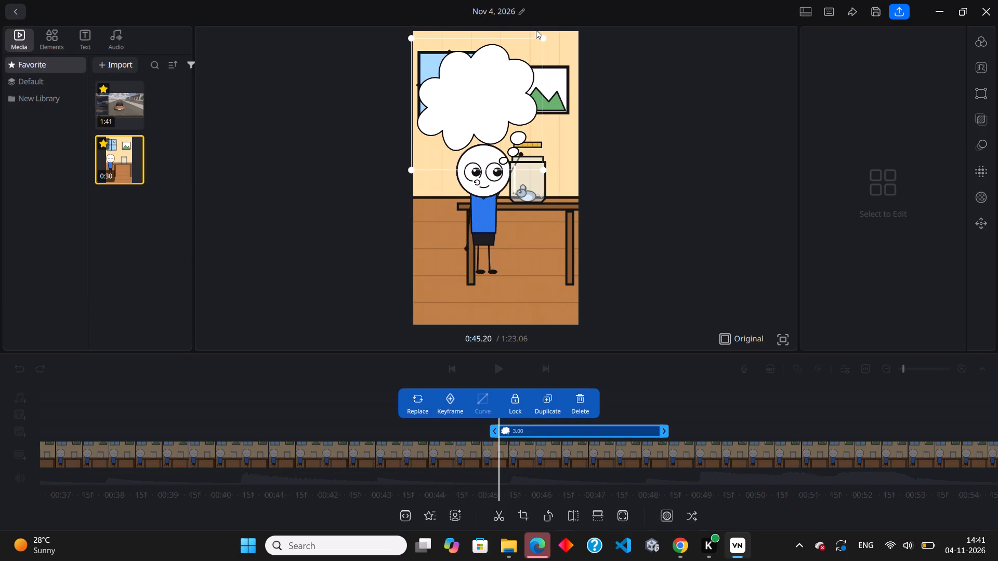
left_click_drag(544, 39, 516, 106)
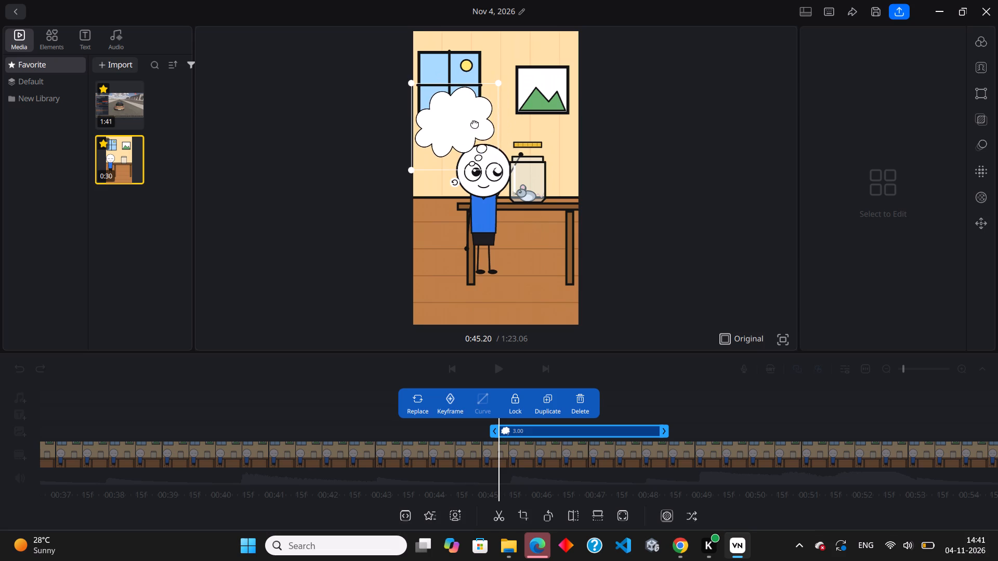
left_click(467, 120)
left_click_drag(456, 184, 439, 183)
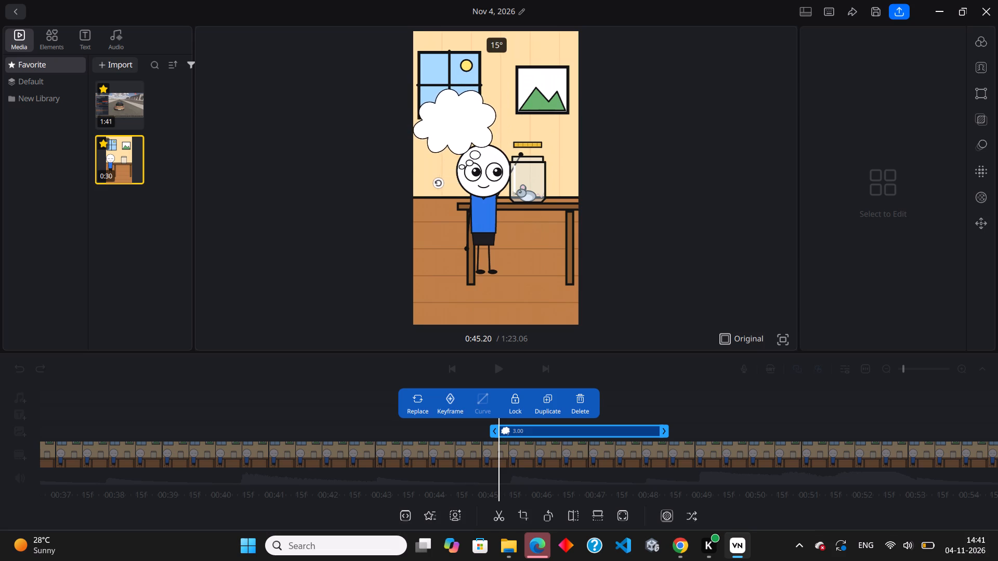
left_click_drag(439, 183, 436, 183)
left_click(469, 134)
left_click(460, 138)
left_click(475, 136)
double_click(487, 131)
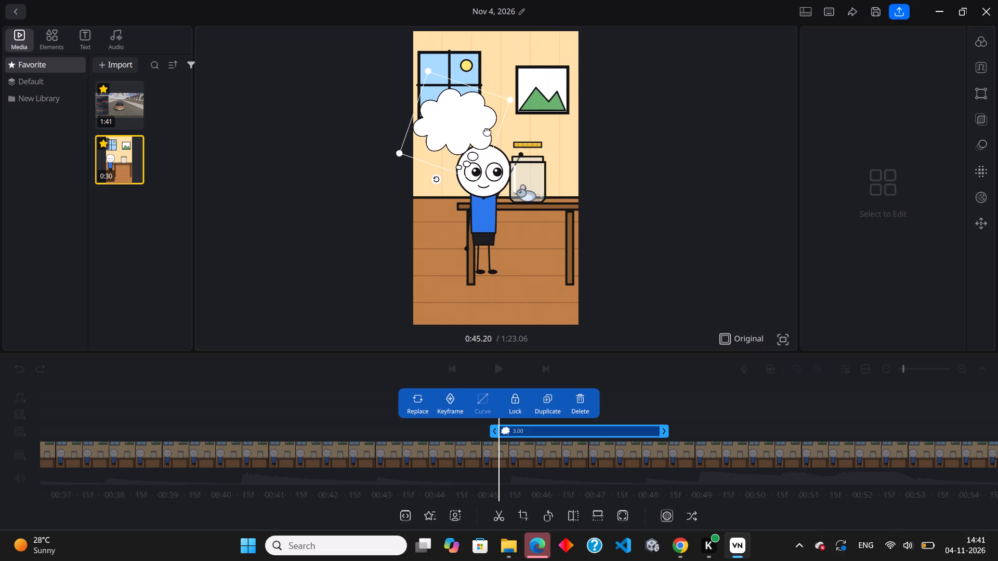
Centre the thought bubble over the boy's head, shrink it slightly more and reduce its tilt a little.
left_click_drag(462, 137, 490, 129)
left_click_drag(537, 92, 528, 99)
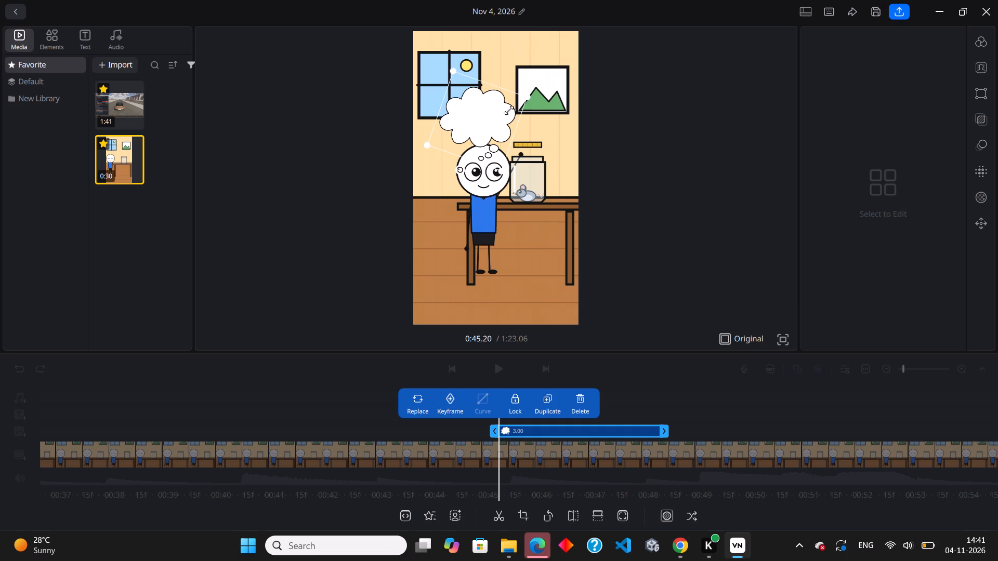
left_click_drag(480, 118, 484, 124)
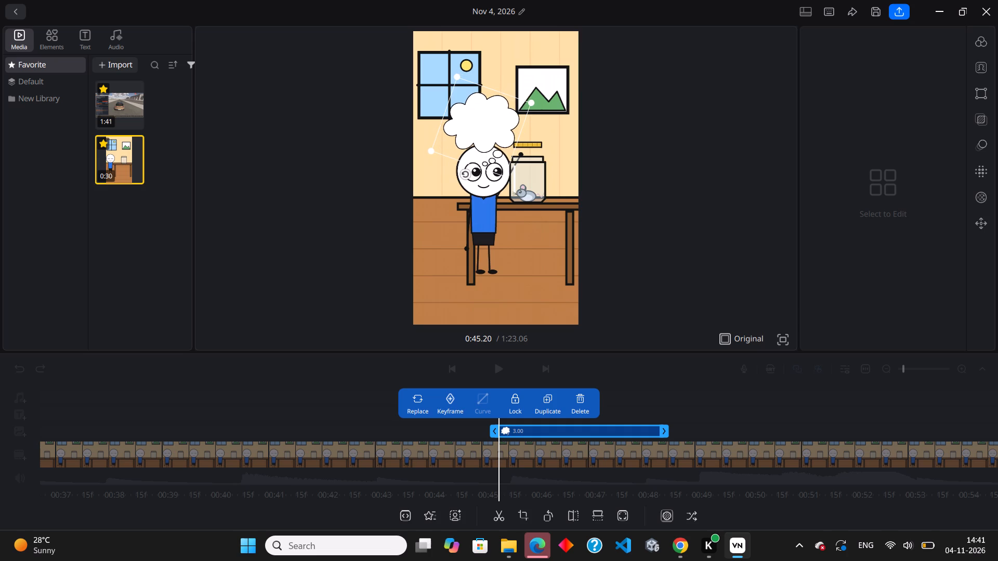
left_click_drag(466, 175, 474, 172)
left_click(486, 142)
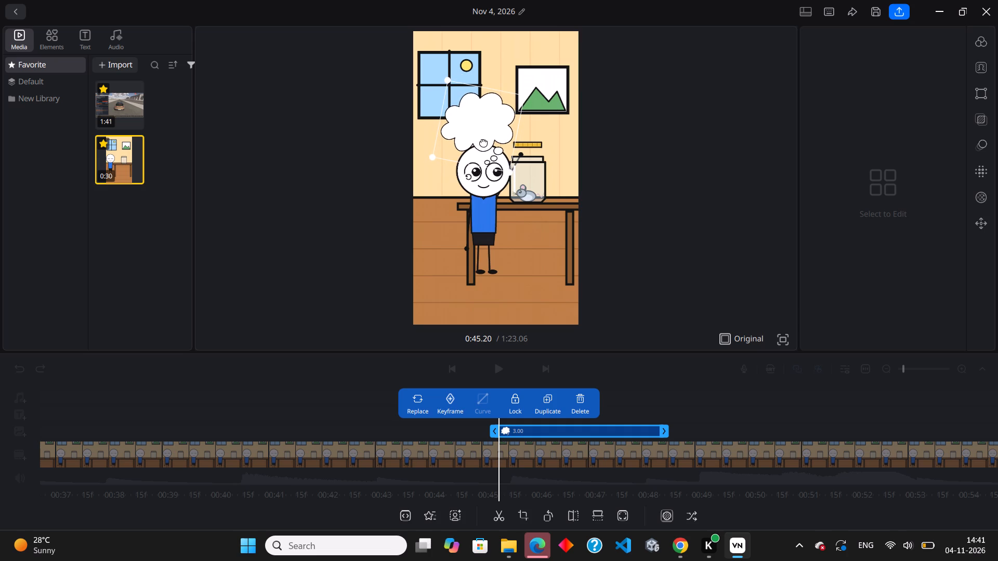
left_click(606, 187)
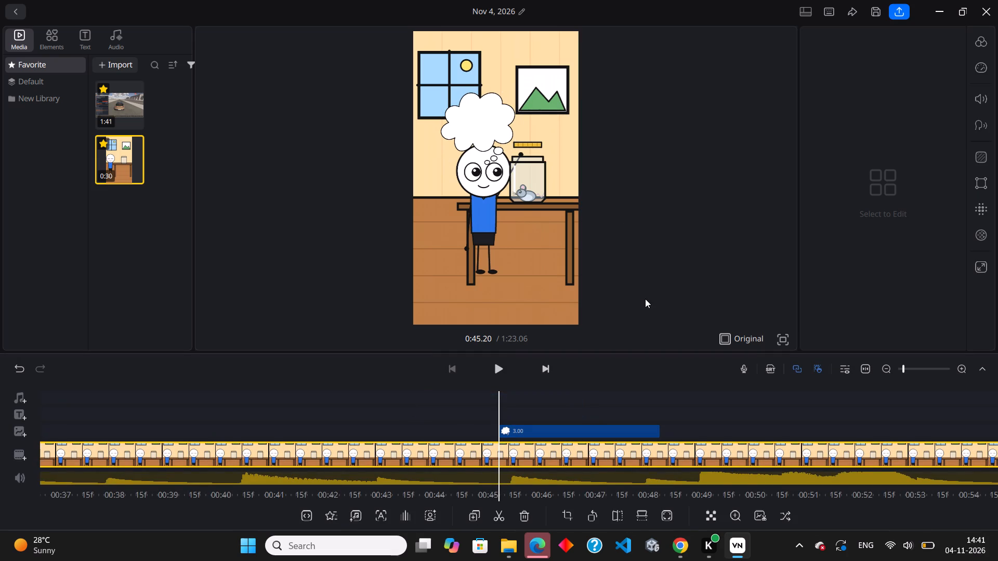
Extend the thought bubble clip's end past the cut between the two main video segments, to about 1:02.
left_click(659, 433)
left_click_drag(507, 430, 507, 430)
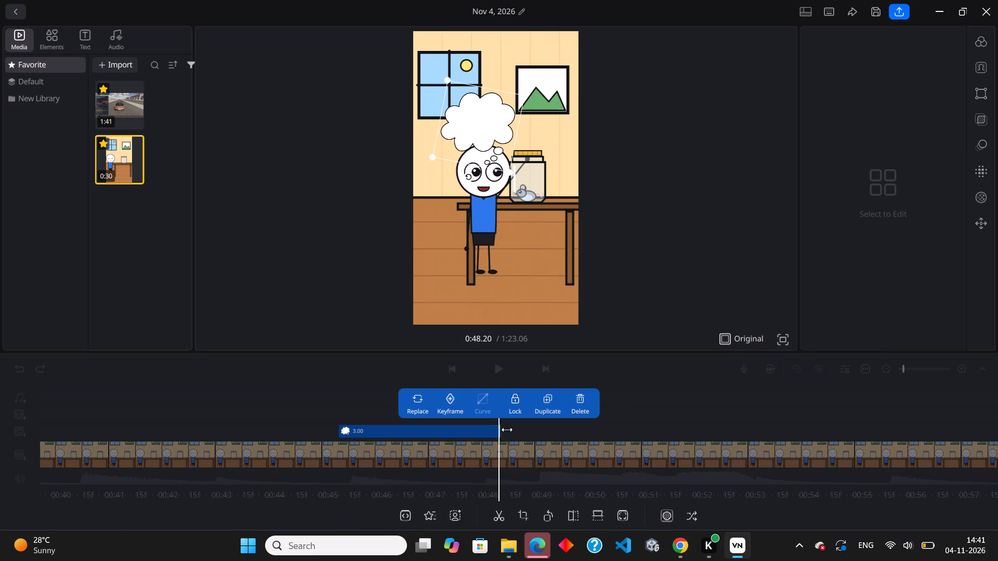
left_click_drag(507, 430, 849, 429)
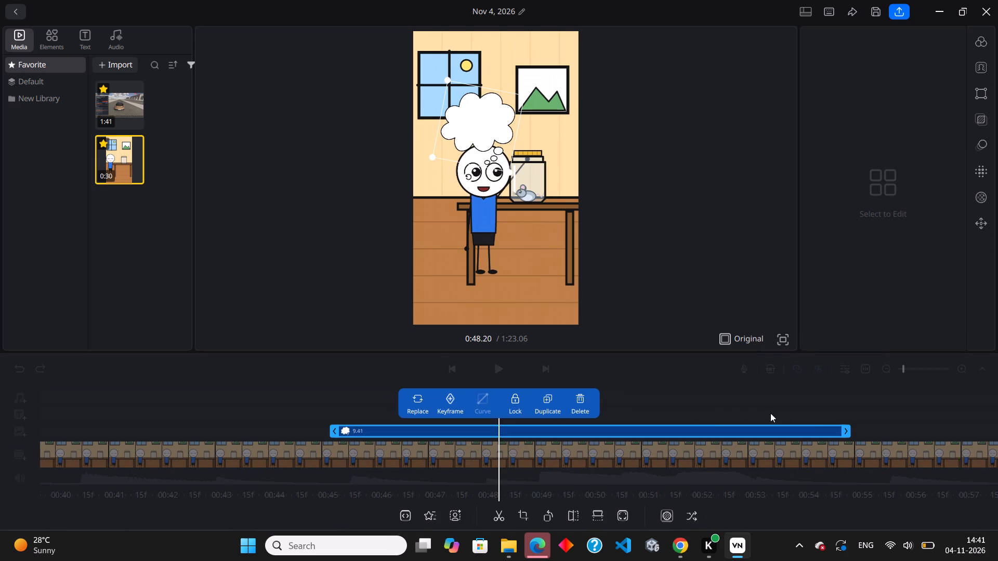
left_click(718, 412)
left_click_drag(717, 412, 595, 436)
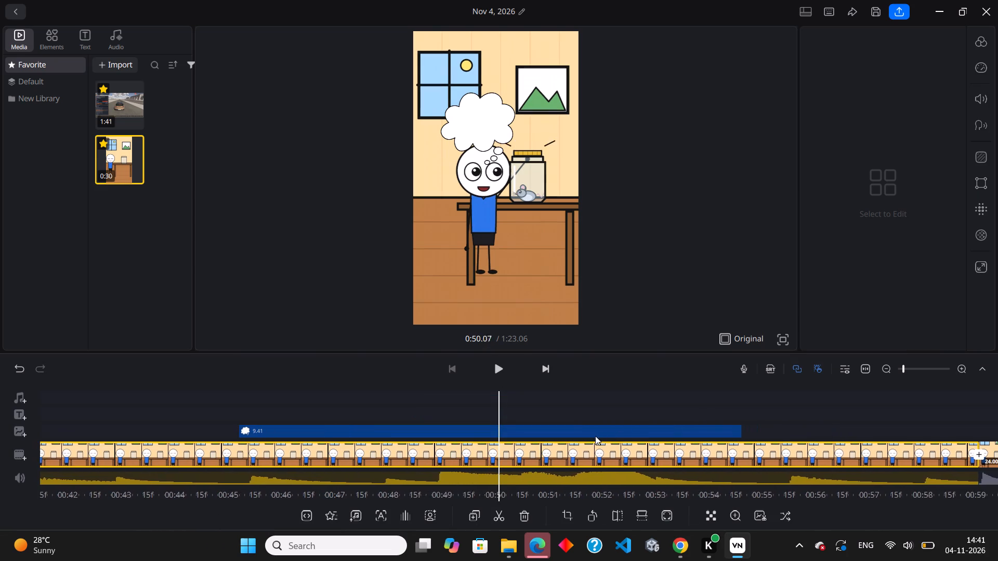
left_click_drag(595, 436, 386, 469)
left_click(508, 428)
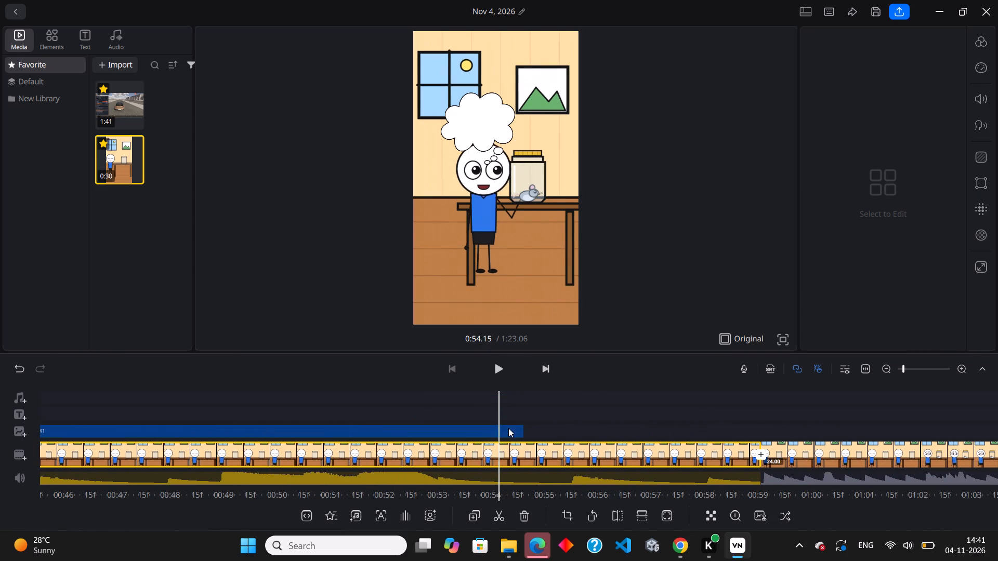
left_click_drag(517, 433, 900, 434)
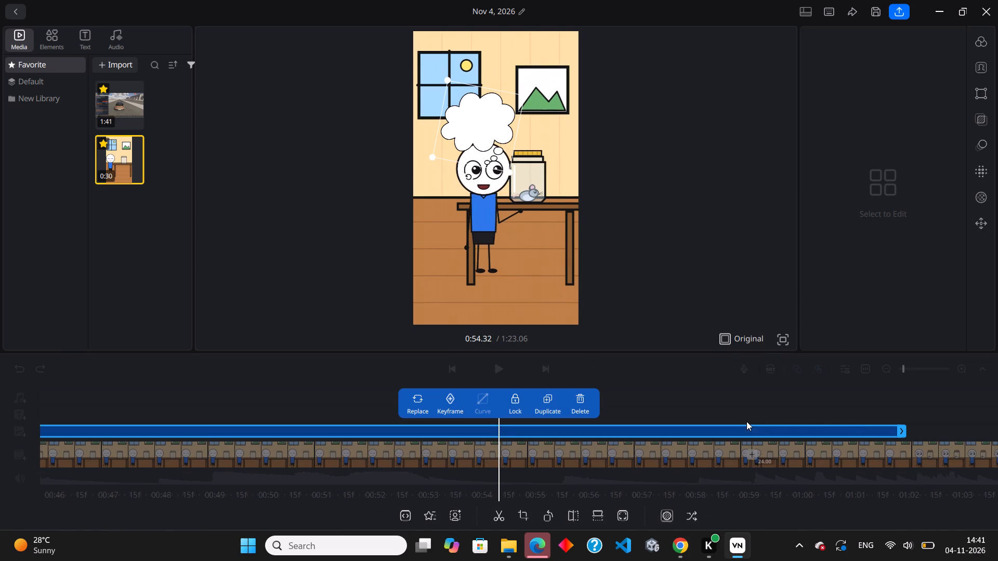
Trim the thought bubble clip's end back to the cut between the two main video segments, near 0:59.
left_click(746, 421)
left_click_drag(749, 414, 484, 467)
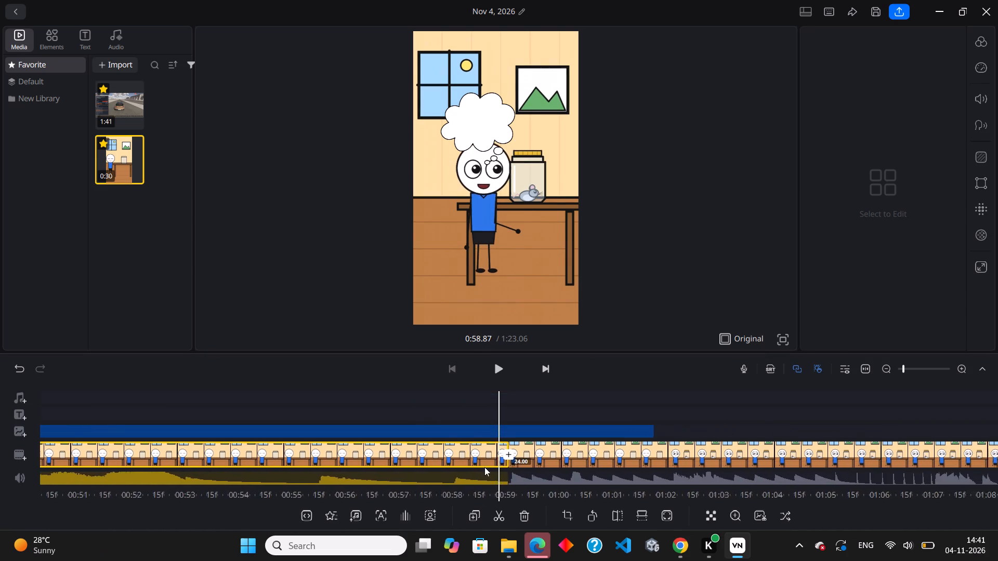
left_click_drag(484, 467, 486, 473)
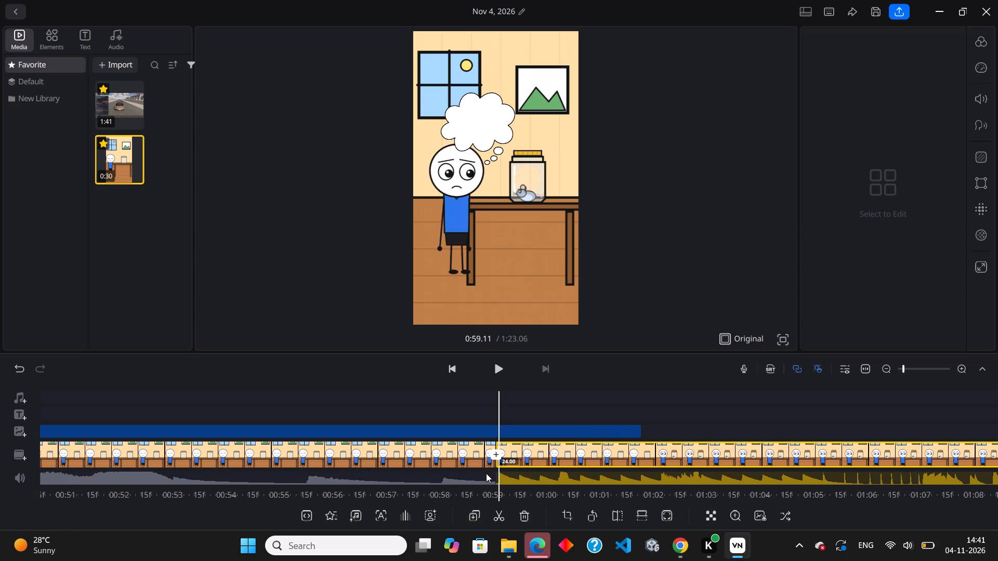
left_click_drag(486, 473, 498, 476)
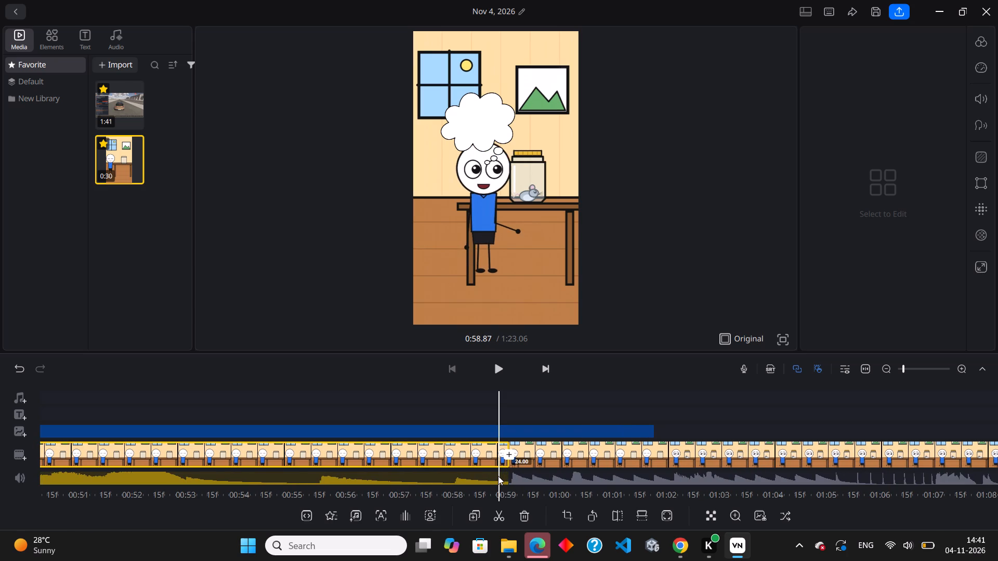
left_click_drag(498, 476, 501, 477)
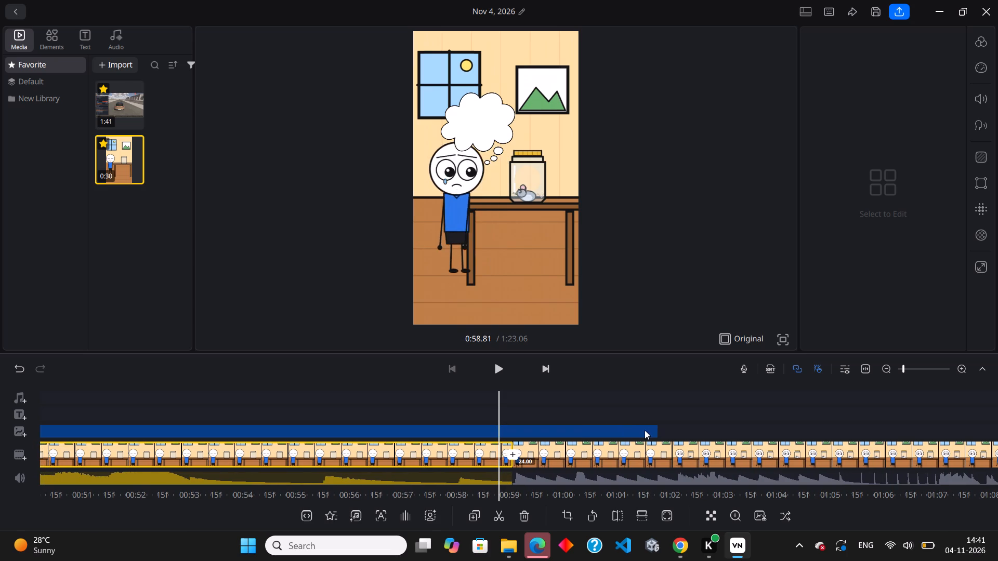
left_click(645, 430)
left_click_drag(521, 433, 386, 447)
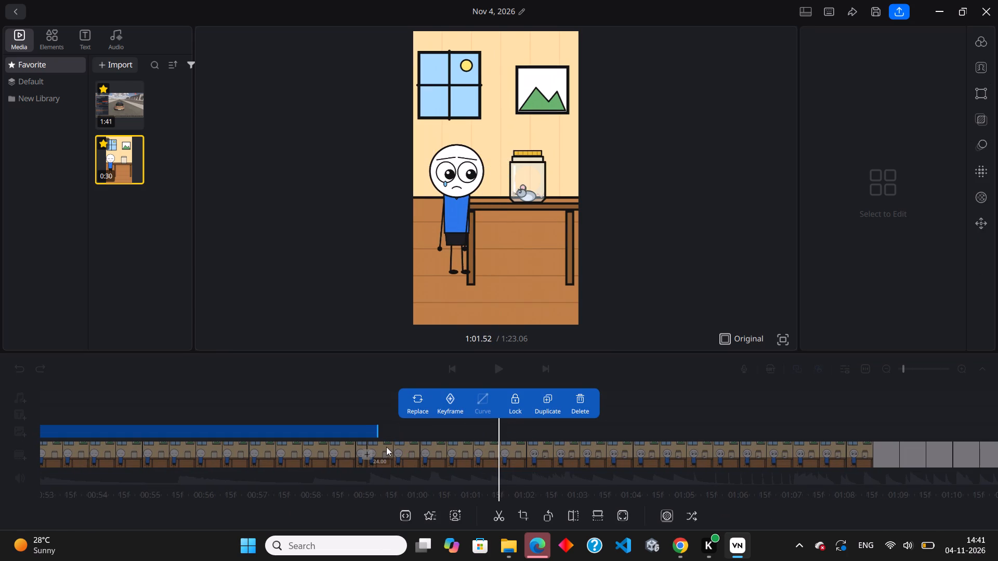
left_click_drag(386, 447, 370, 444)
left_click(562, 427)
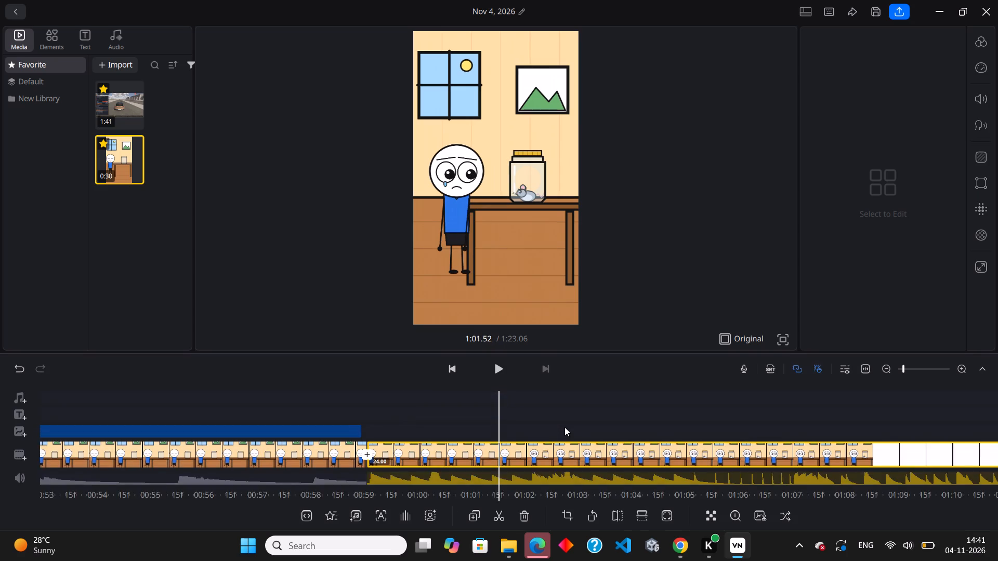
Play and examine the frames around the cut near 0:59 to check where the thought bubble ends.
left_click_drag(564, 427, 917, 436)
left_click(501, 369)
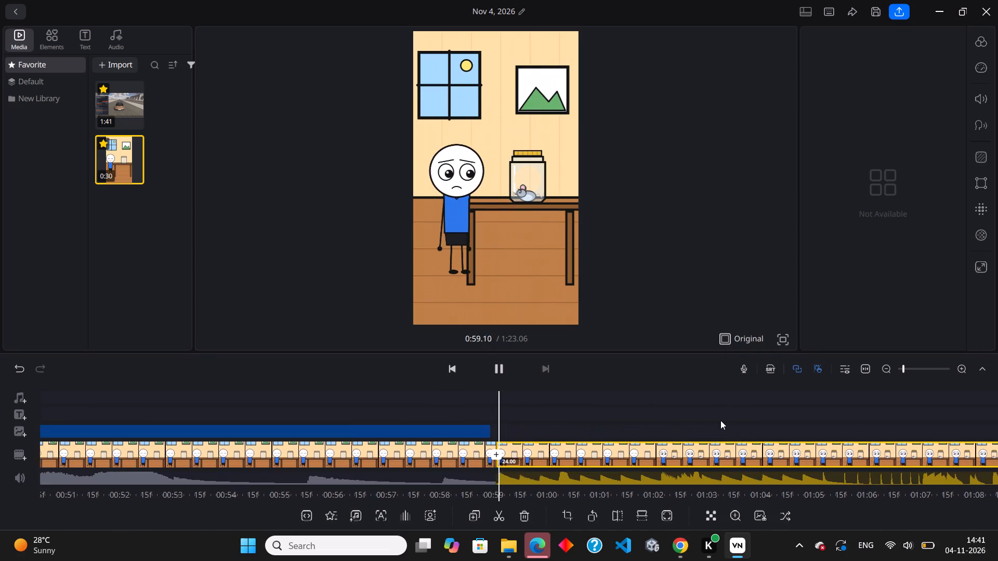
left_click(582, 425)
left_click(548, 416)
left_click_drag(528, 417, 579, 410)
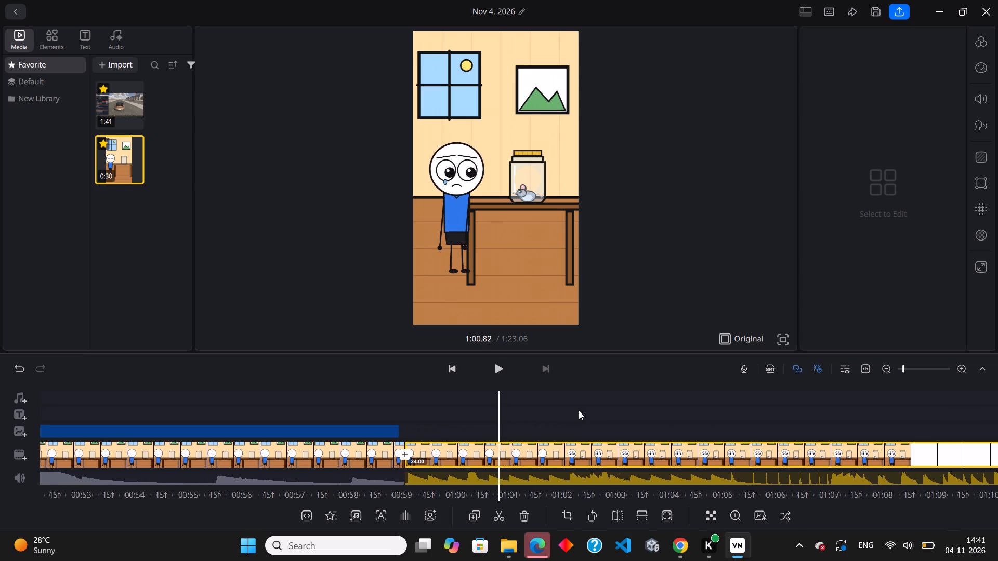
left_click_drag(579, 410, 599, 408)
left_click_drag(547, 409, 661, 409)
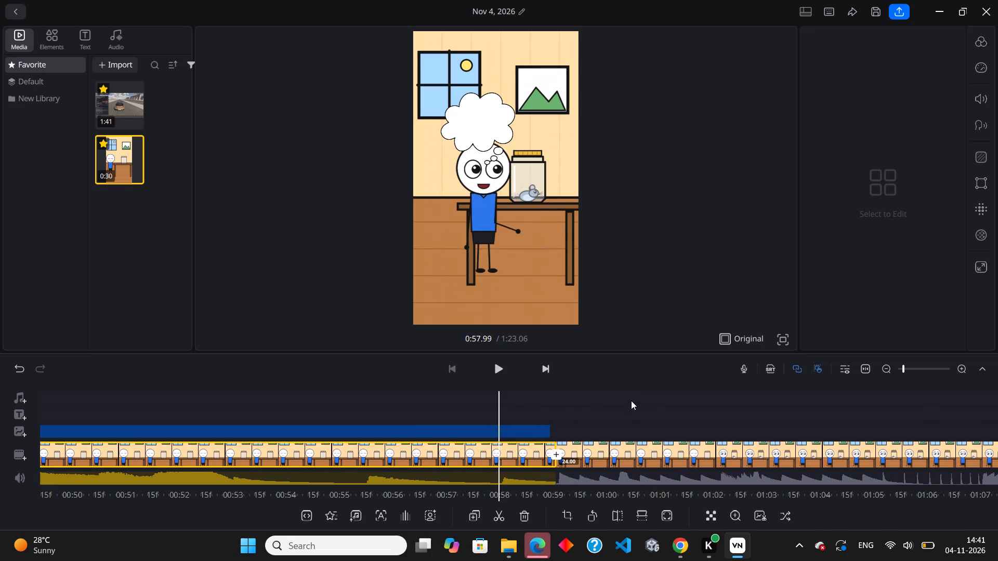
left_click_drag(631, 399, 559, 409)
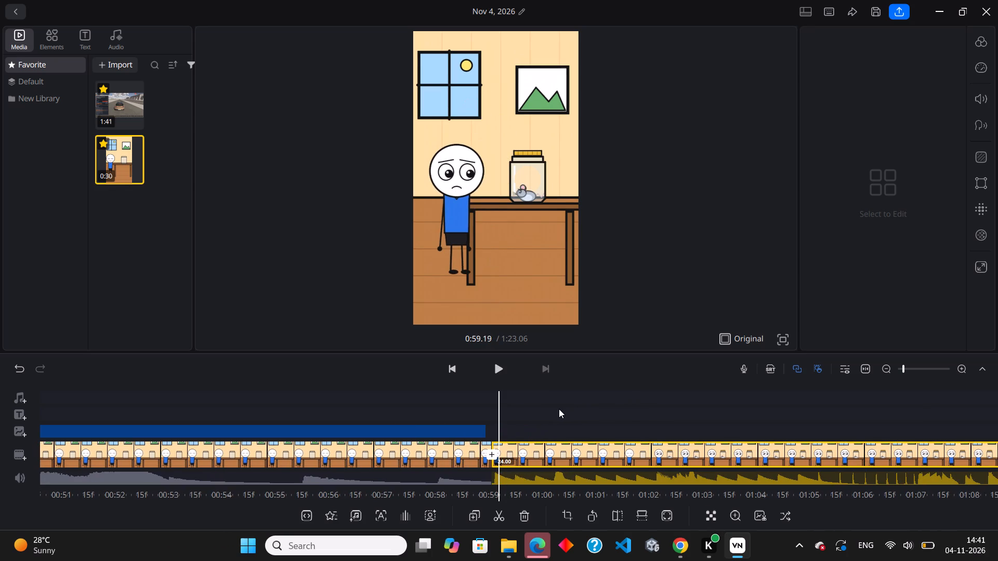
left_click_drag(559, 409, 562, 409)
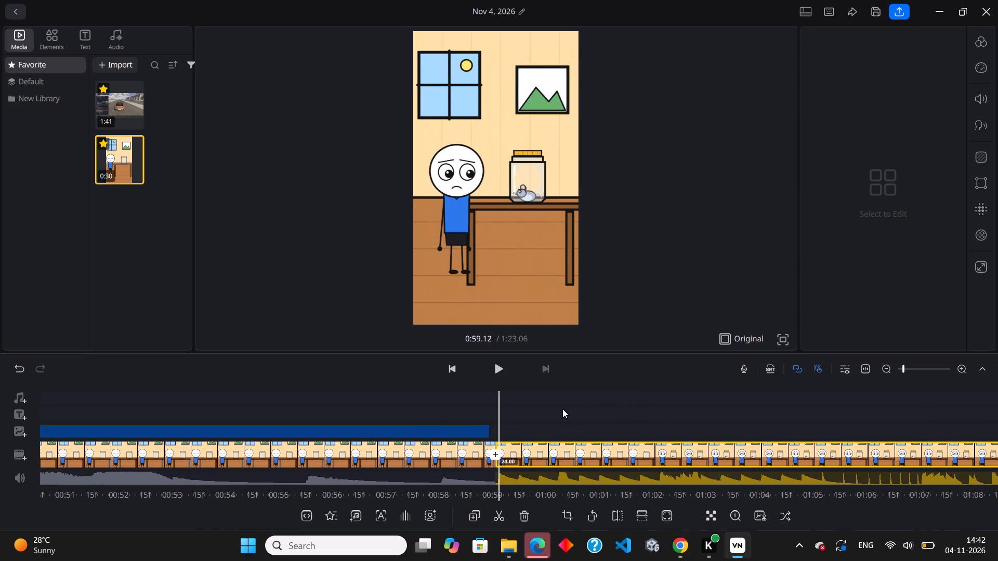
left_click_drag(562, 409, 568, 416)
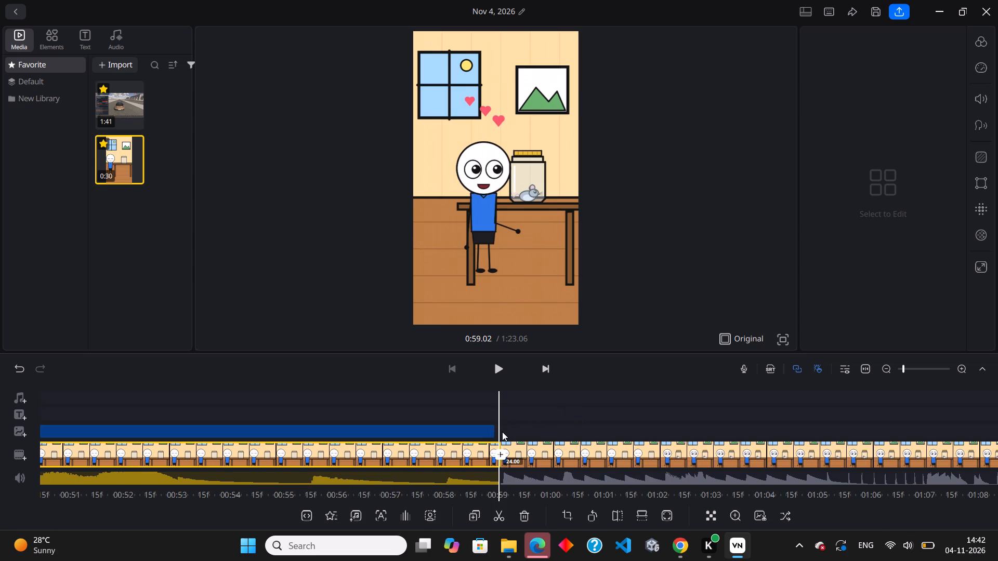
Extend the thought bubble clip's end by the last few frames to meet the cut between the main segments exactly.
left_click(924, 369)
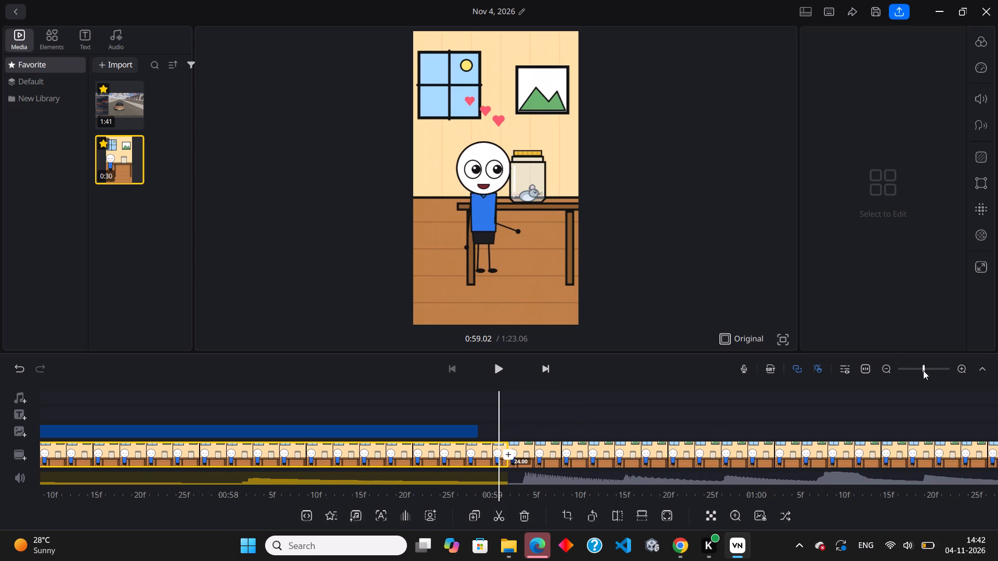
left_click(936, 371)
left_click(940, 370)
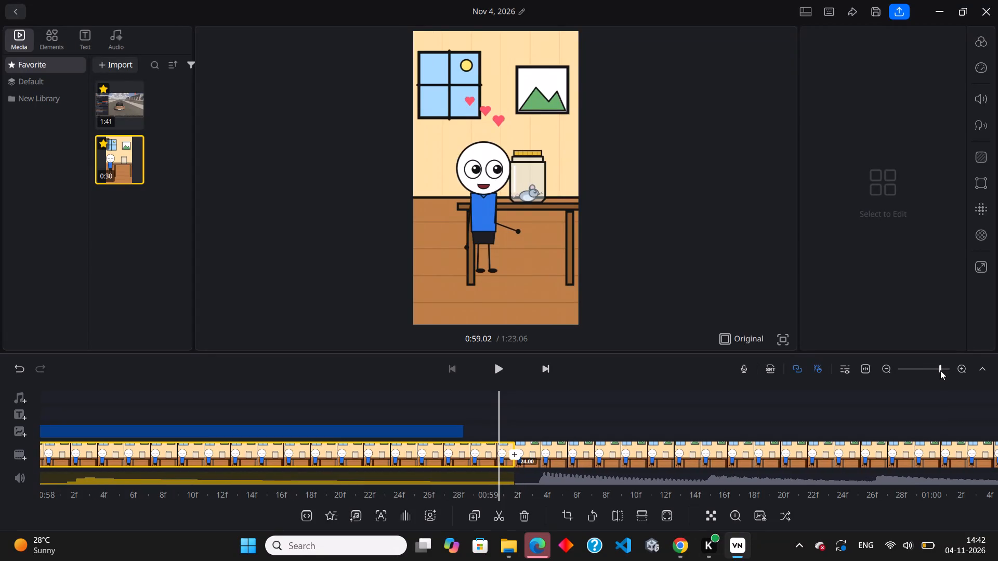
left_click(944, 369)
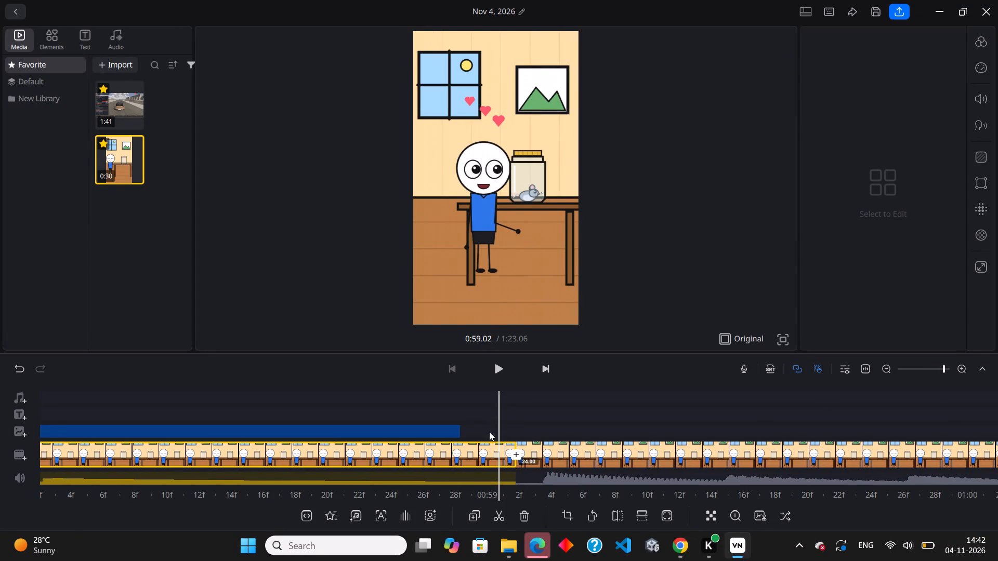
left_click(456, 433)
left_click_drag(508, 432, 562, 441)
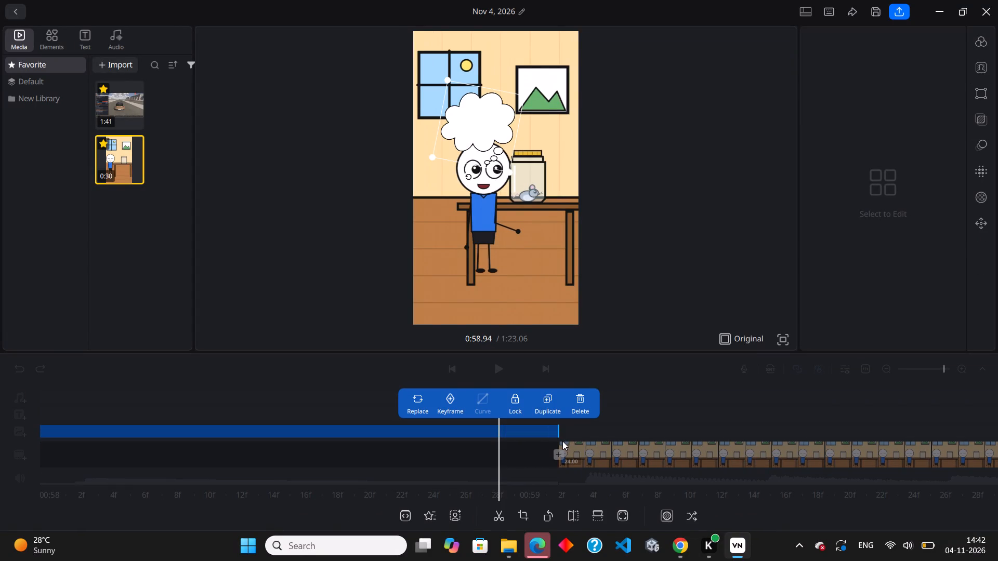
left_click_drag(562, 441, 557, 441)
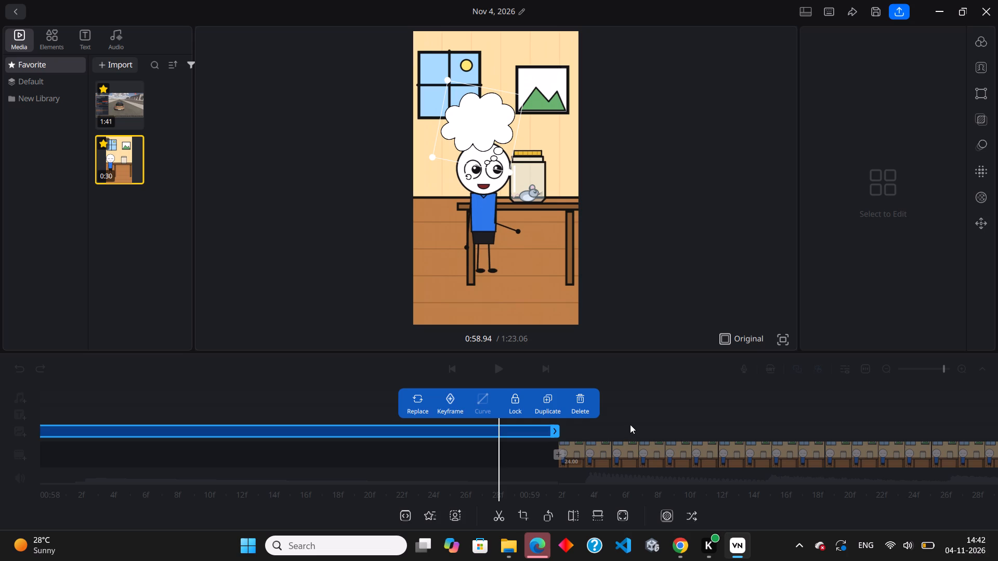
left_click(630, 424)
left_click_drag(664, 419, 620, 425)
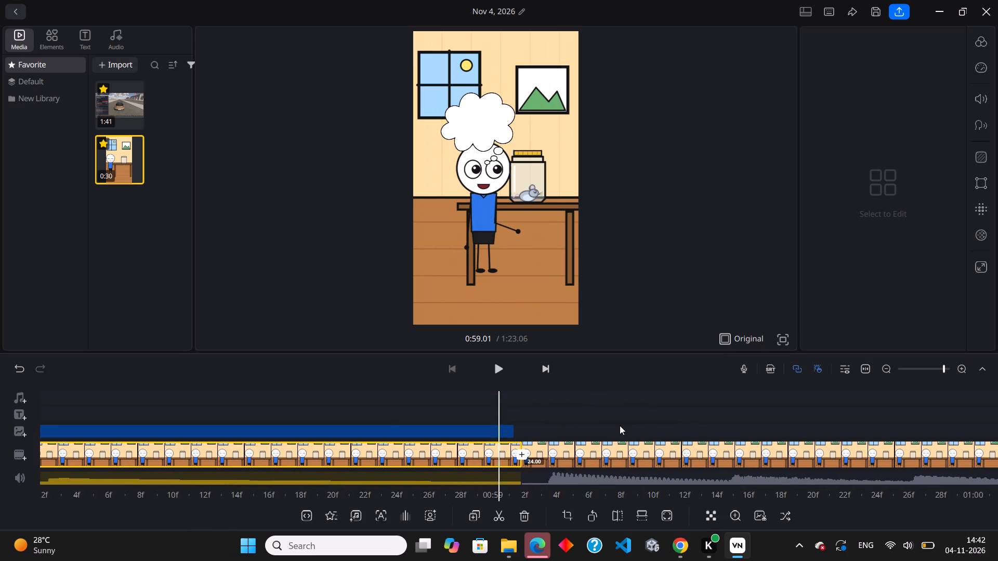
left_click_drag(620, 425, 598, 431)
left_click(485, 435)
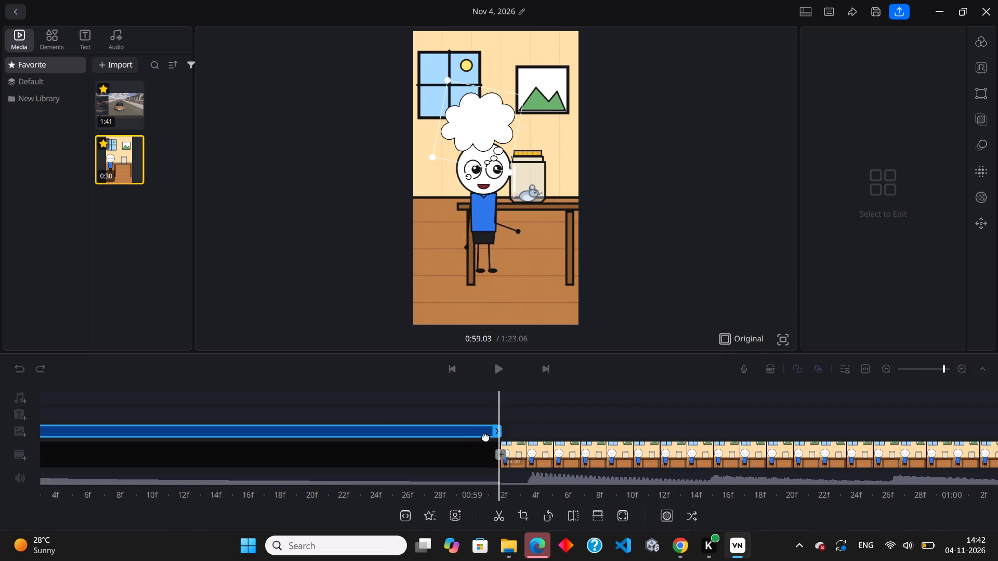
left_click_drag(508, 433, 514, 437)
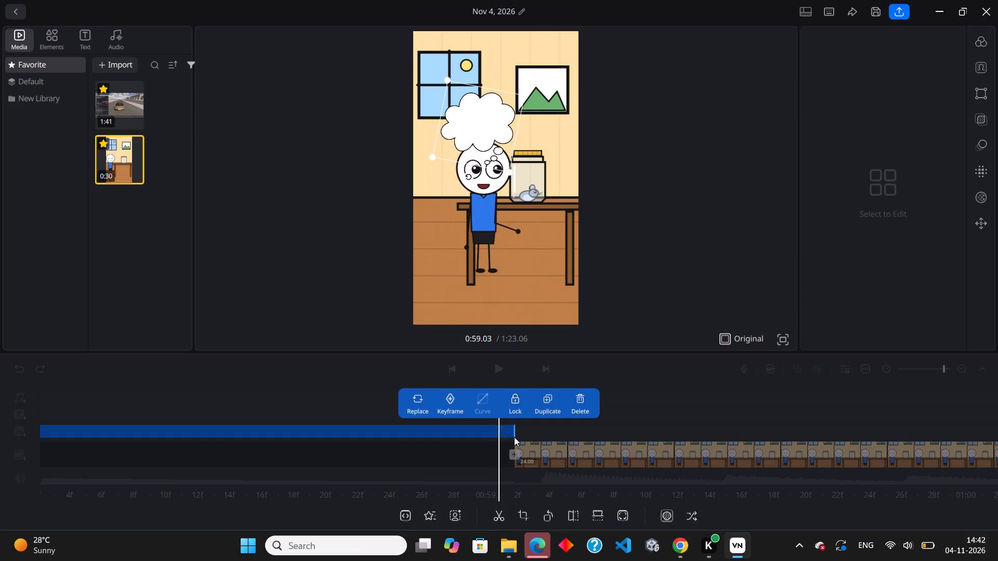
left_click(549, 426)
left_click_drag(580, 430, 541, 433)
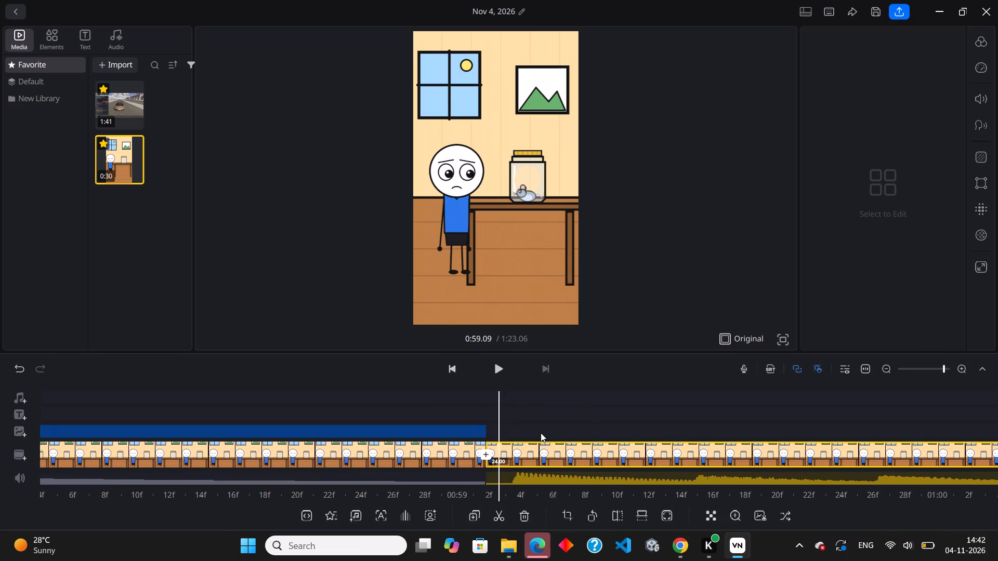
Split the main video segment that follows the 0:59 cut at about 0:59.7, after checking playback around the cut.
left_click_drag(541, 433, 997, 435)
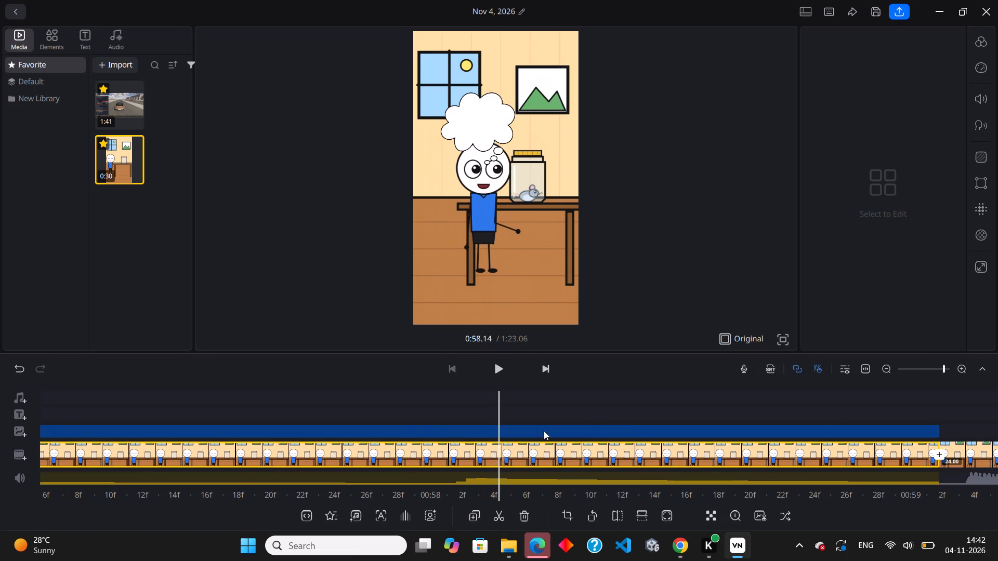
left_click(497, 371)
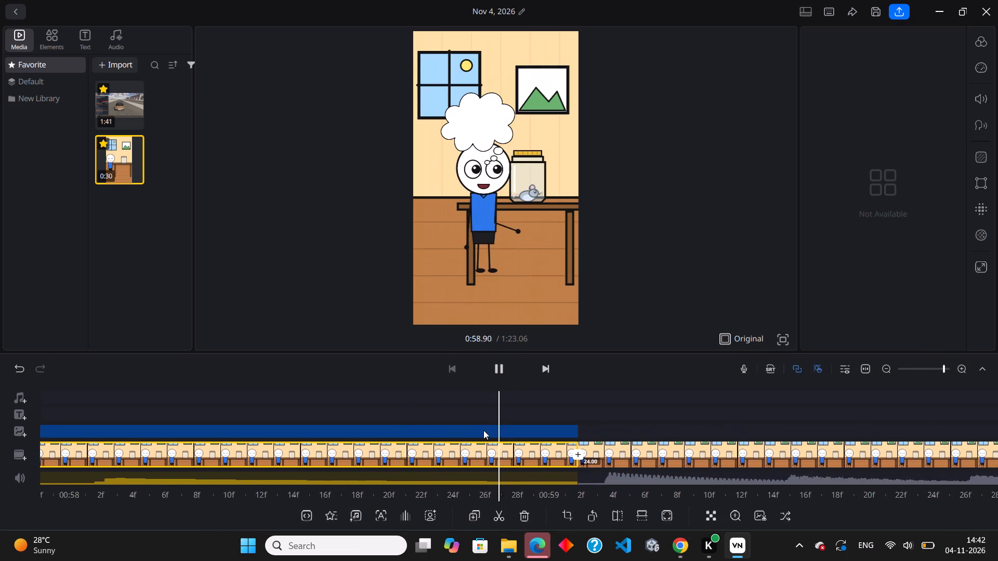
left_click_drag(511, 401, 550, 401)
left_click_drag(500, 409, 831, 410)
left_click_drag(504, 408, 658, 408)
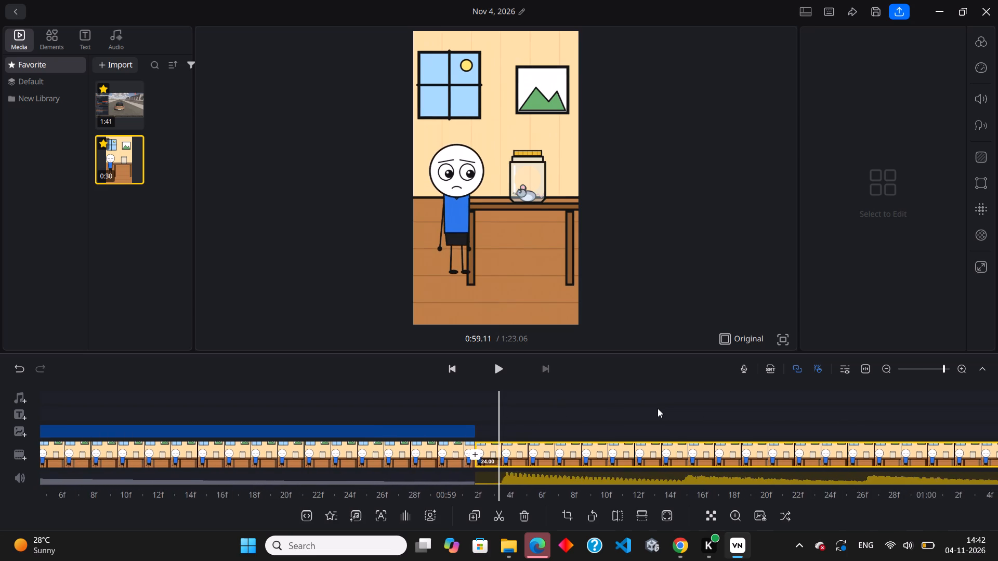
left_click_drag(658, 408, 673, 418)
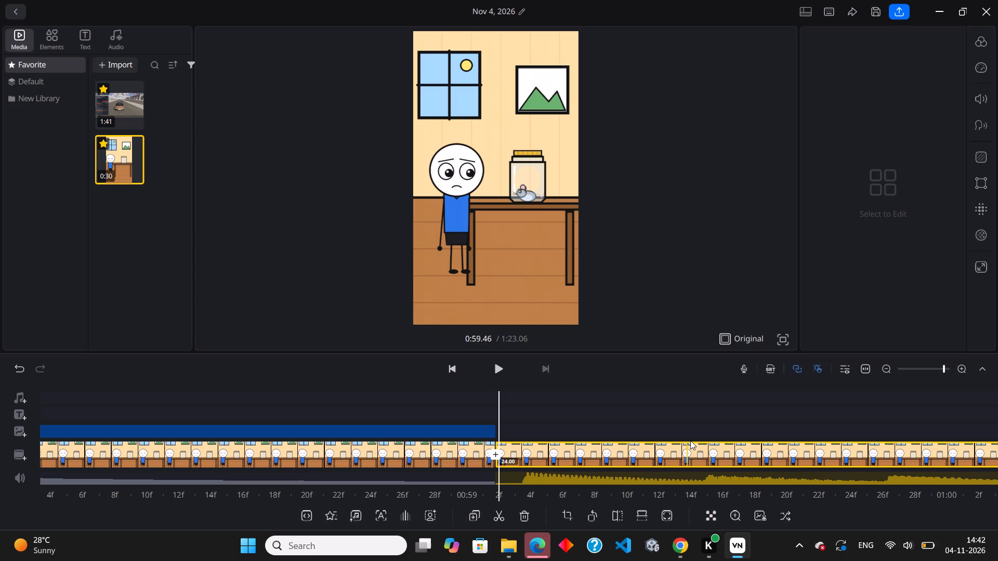
left_click(909, 369)
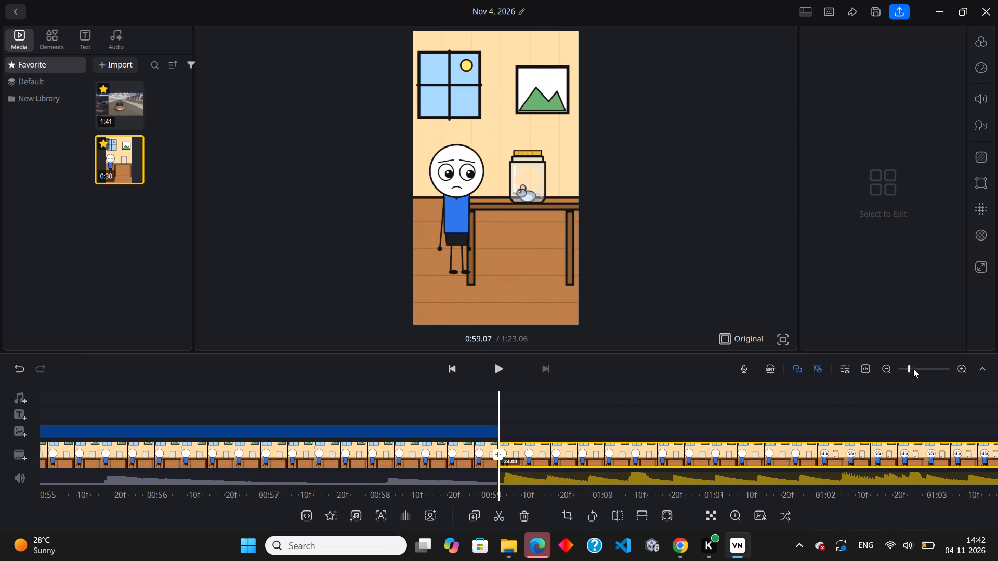
left_click(903, 368)
left_click(903, 368)
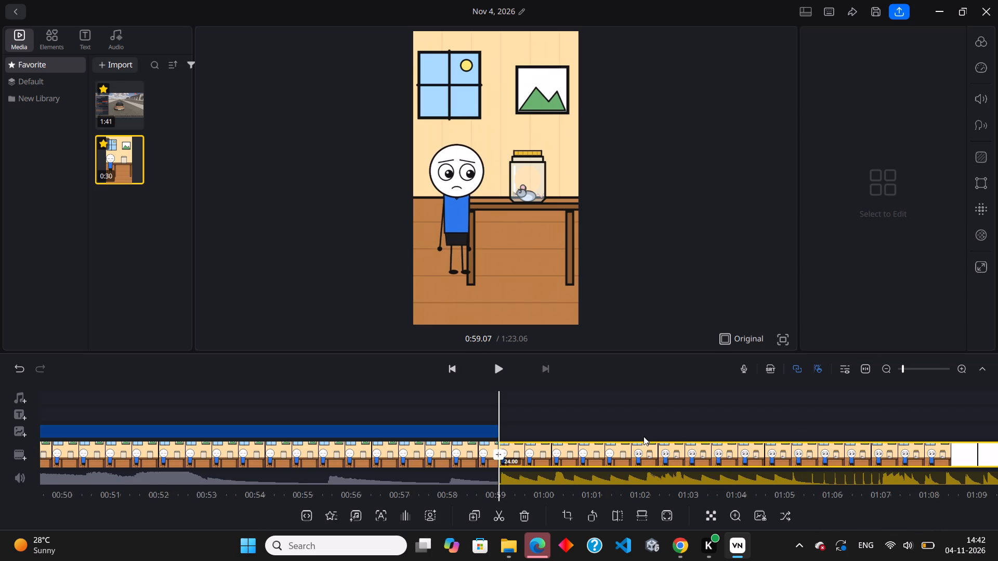
left_click_drag(644, 436, 579, 439)
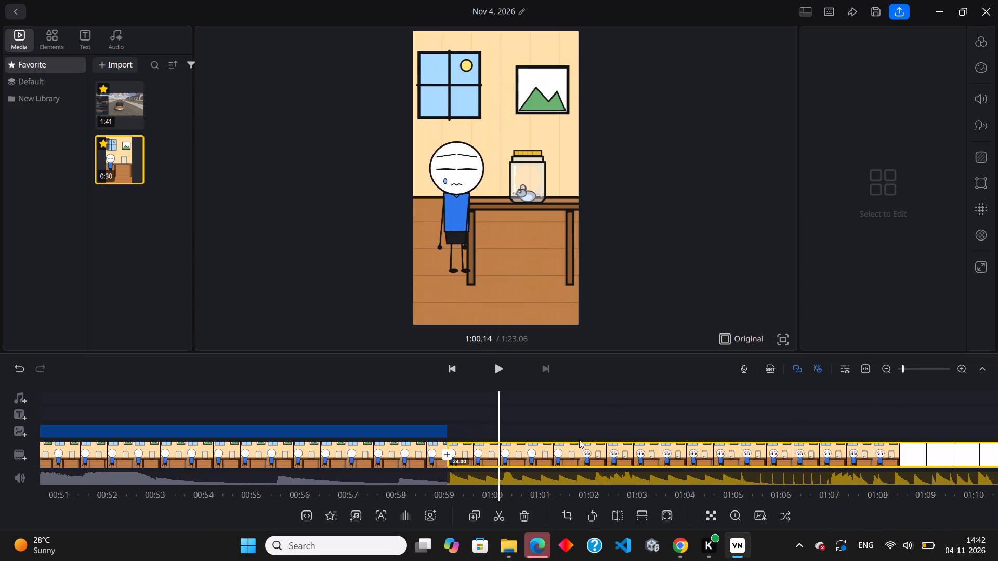
left_click_drag(579, 439, 607, 442)
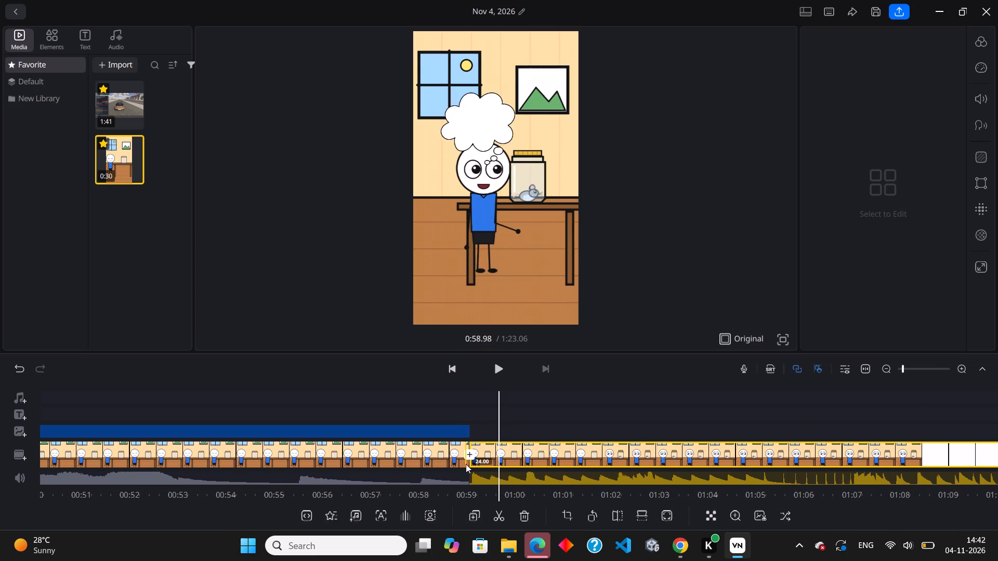
left_click(495, 455)
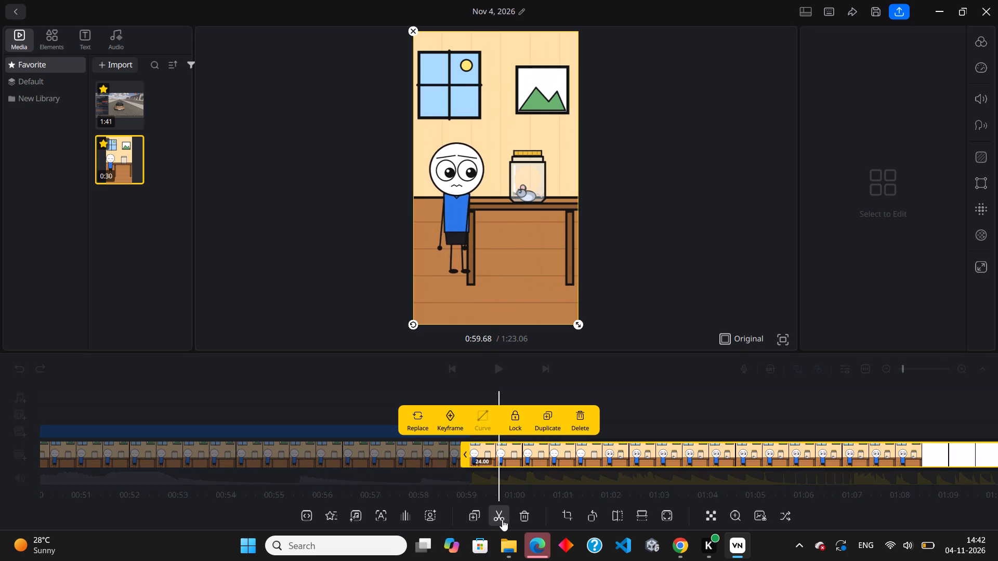
left_click(502, 519)
Slow the short segment just after the 0:59 cut to 0.5x regular speed and play it back.
left_click(484, 456)
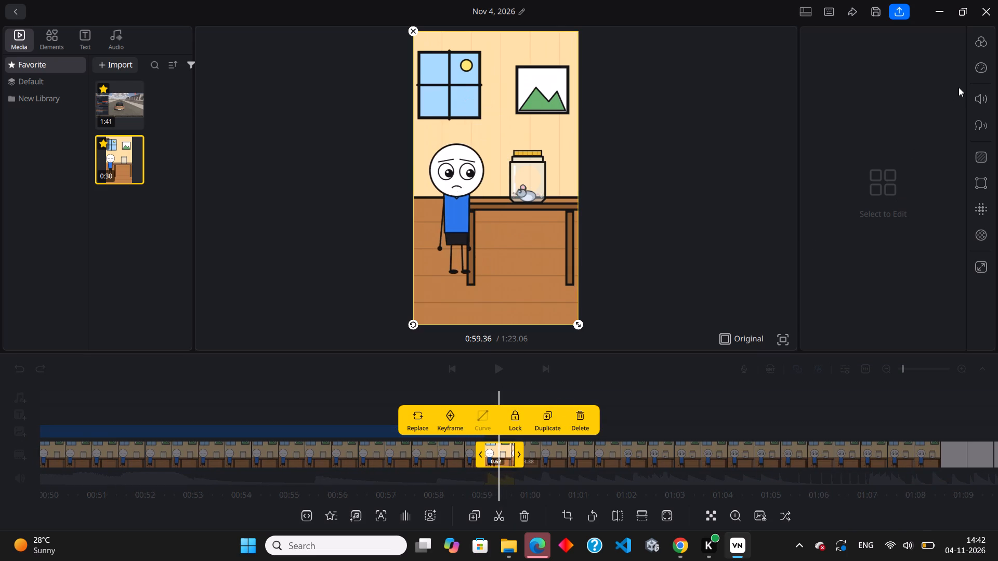
left_click(977, 68)
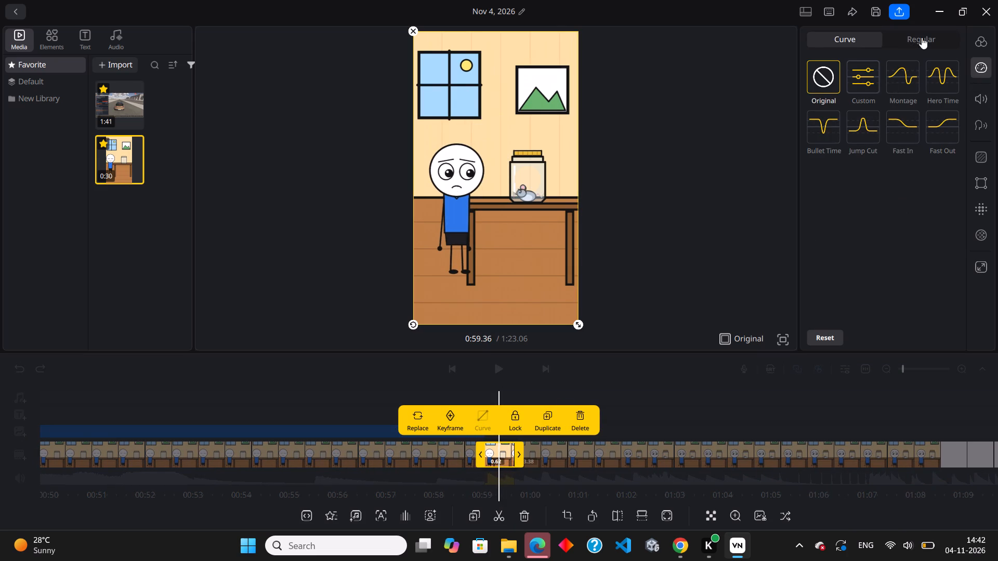
left_click(922, 37)
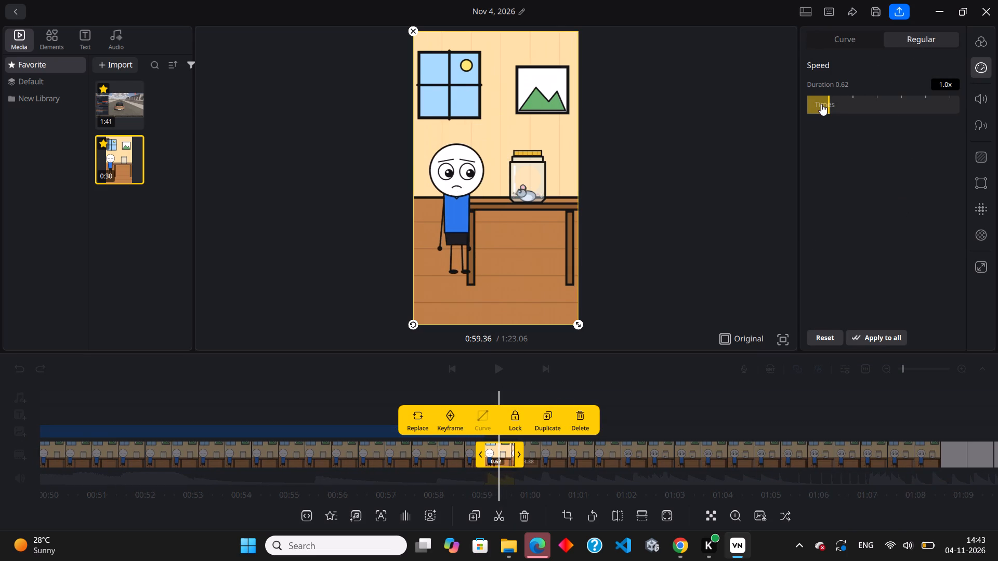
left_click(821, 104)
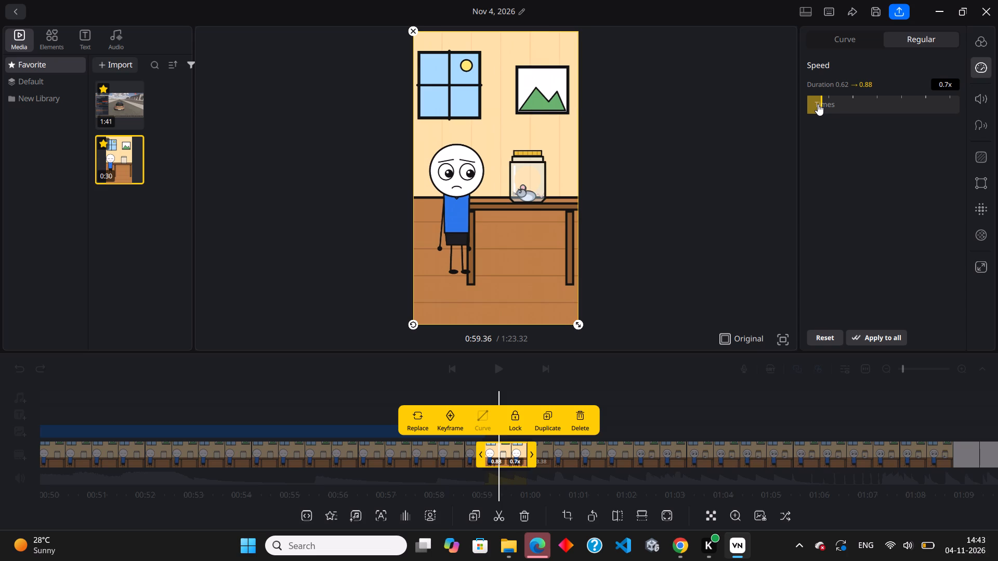
left_click(816, 104)
left_click(742, 208)
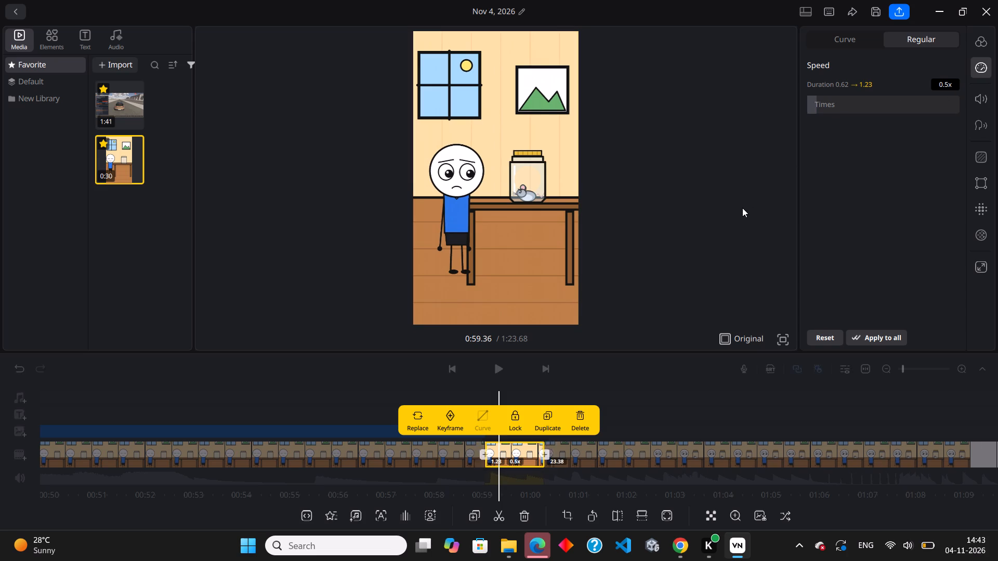
left_click_drag(689, 278, 835, 302)
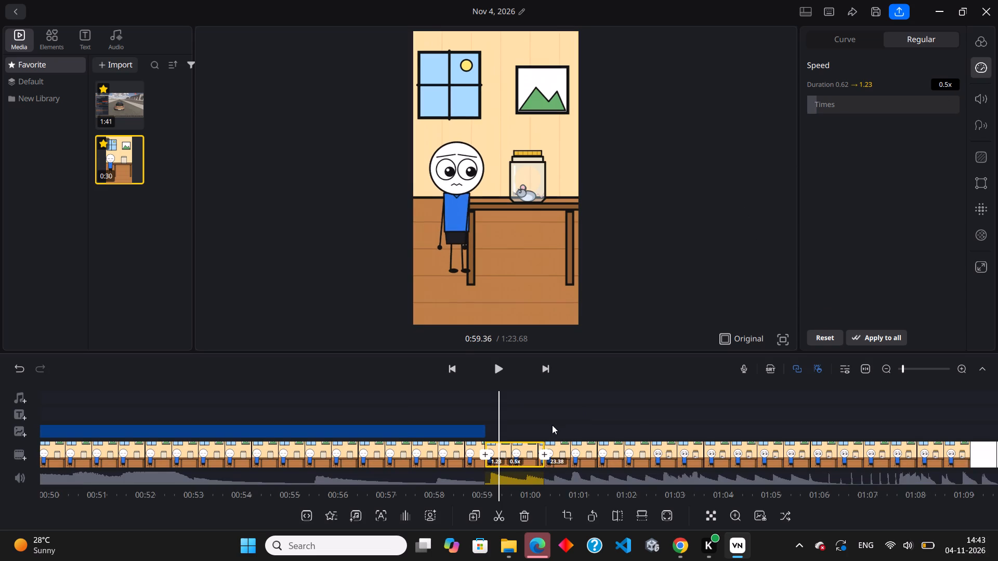
left_click_drag(552, 425, 695, 432)
left_click(500, 373)
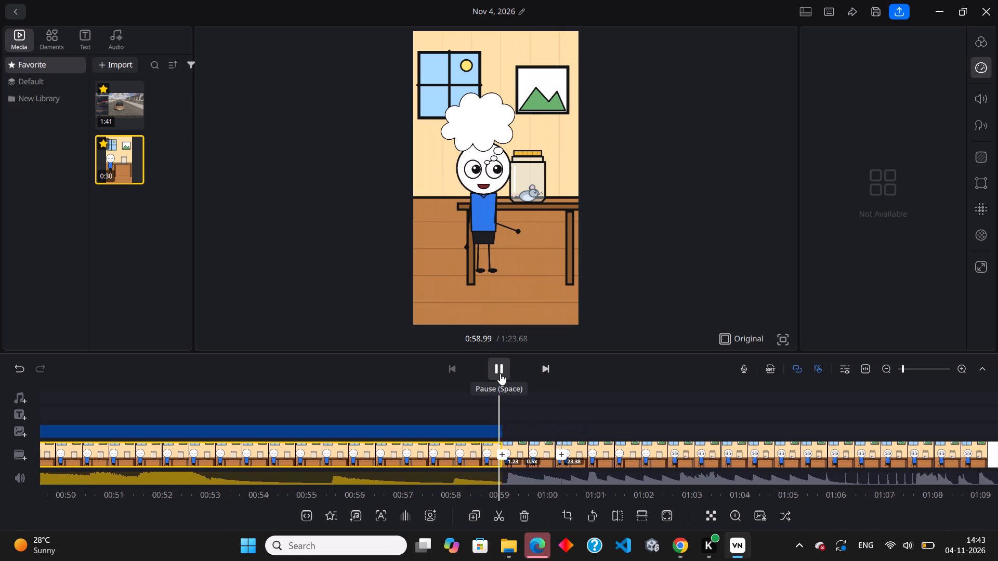
left_click(500, 373)
left_click_drag(588, 417, 590, 417)
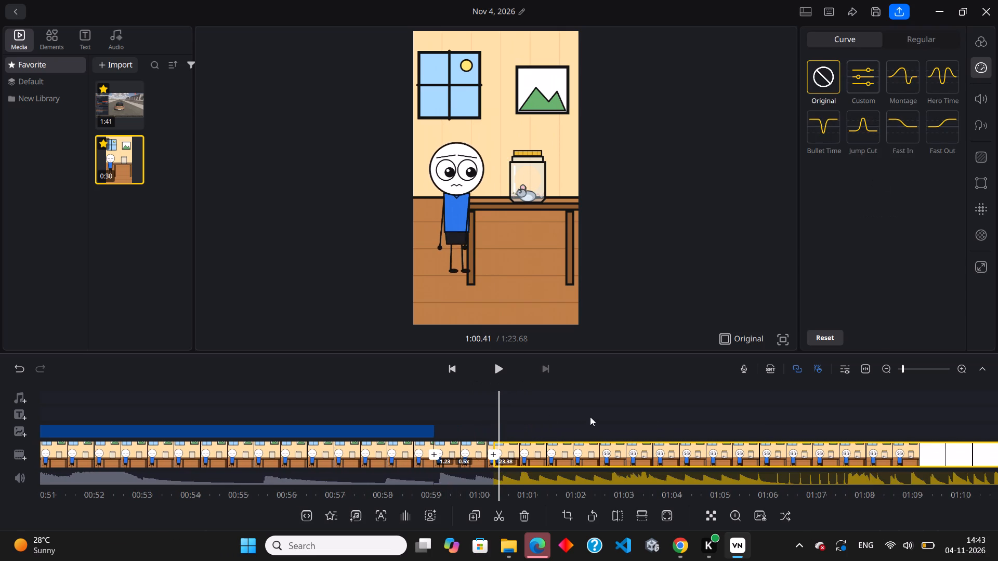
Set the first main video segment, the one ending at the 0:59 cut, to 1.0x regular speed.
left_click_drag(590, 417, 754, 417)
left_click_drag(633, 410, 674, 410)
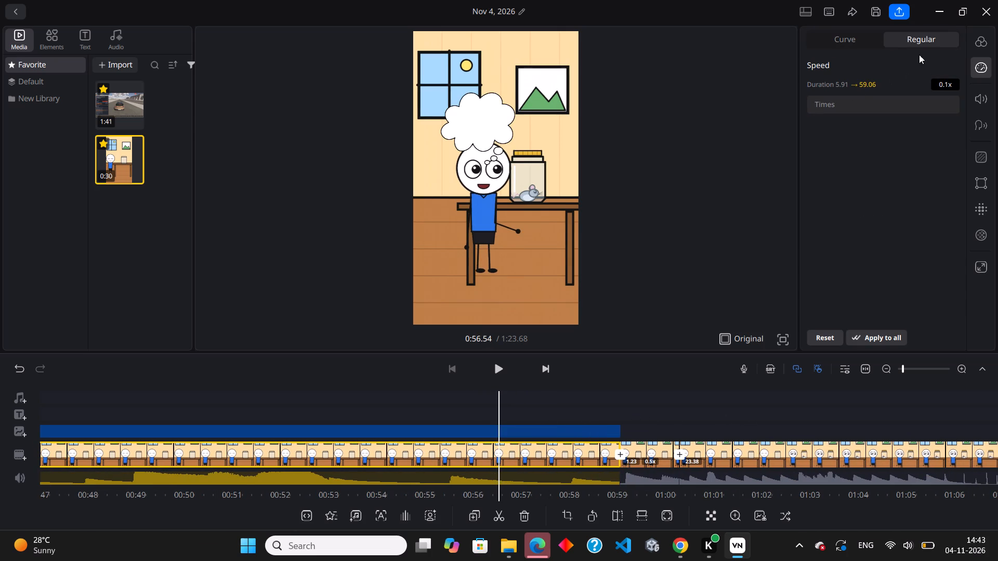
left_click(823, 104)
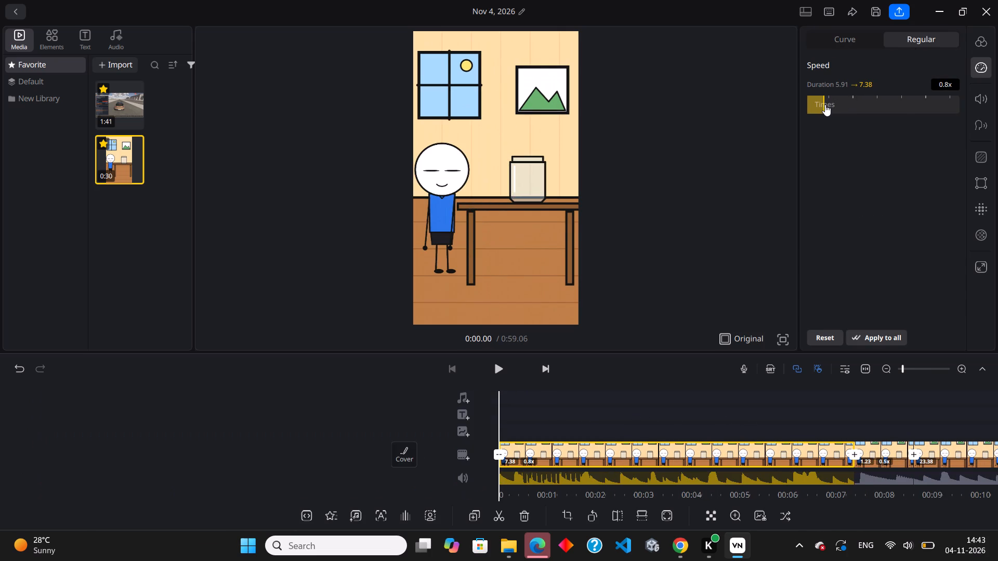
left_click(825, 106)
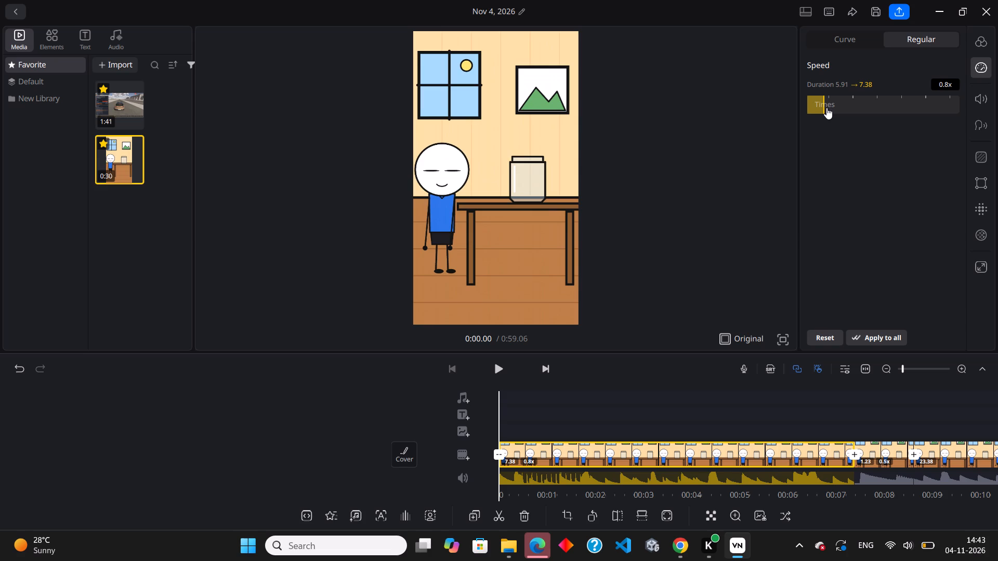
left_click(826, 108)
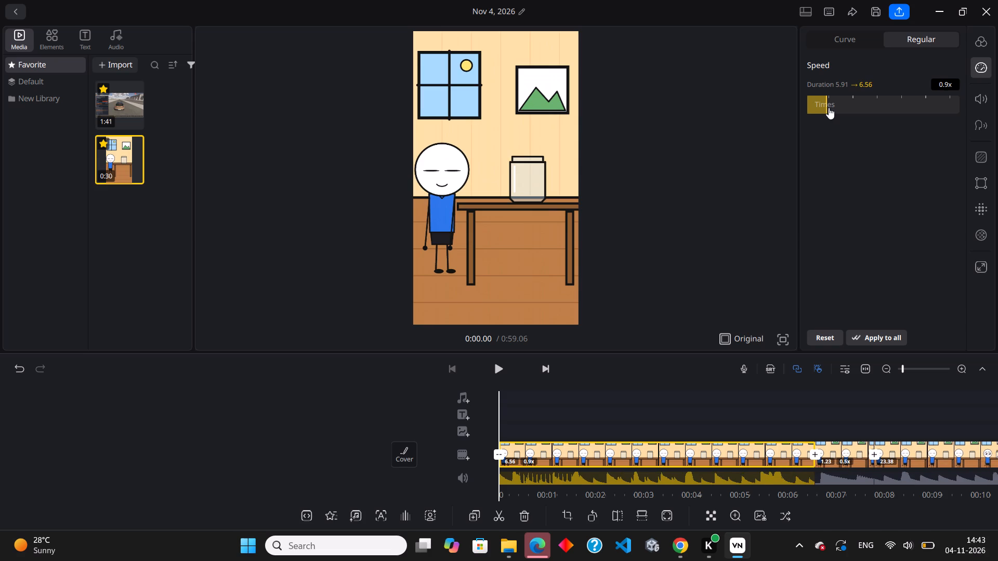
left_click(829, 108)
left_click(834, 242)
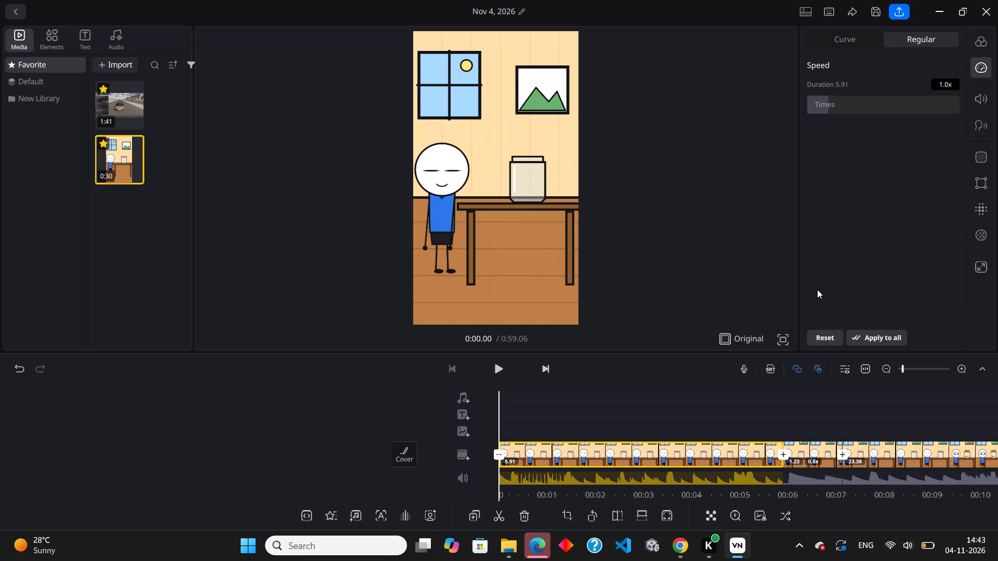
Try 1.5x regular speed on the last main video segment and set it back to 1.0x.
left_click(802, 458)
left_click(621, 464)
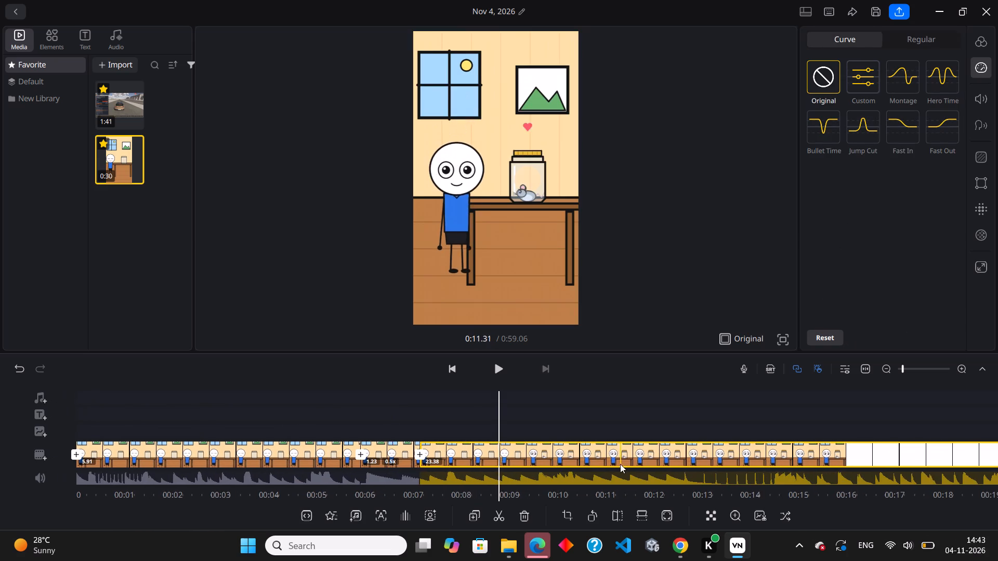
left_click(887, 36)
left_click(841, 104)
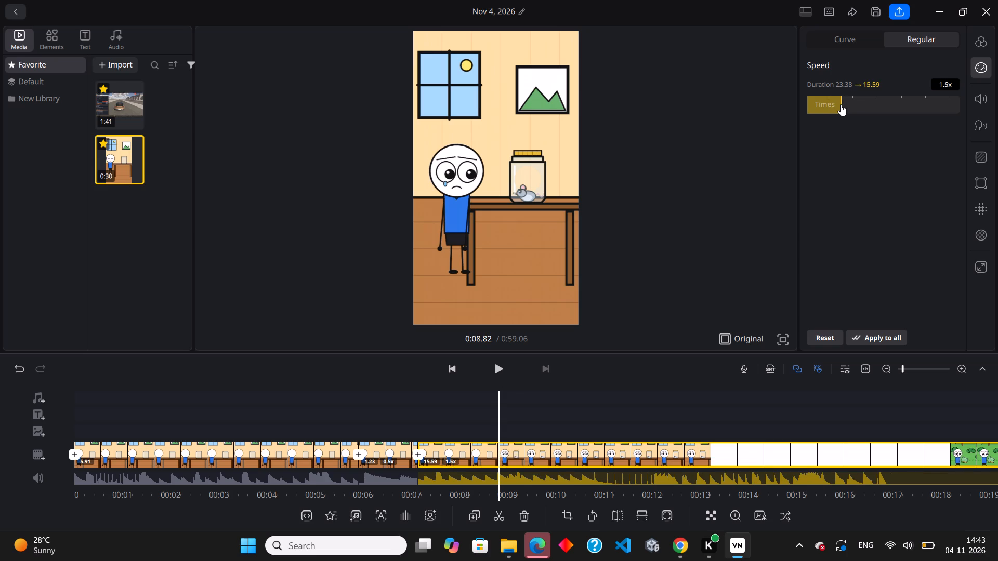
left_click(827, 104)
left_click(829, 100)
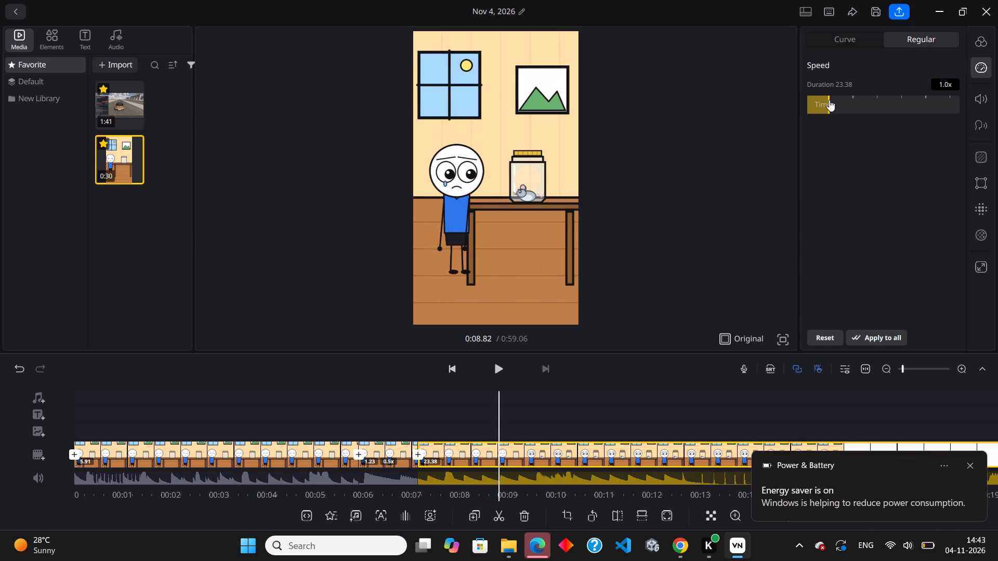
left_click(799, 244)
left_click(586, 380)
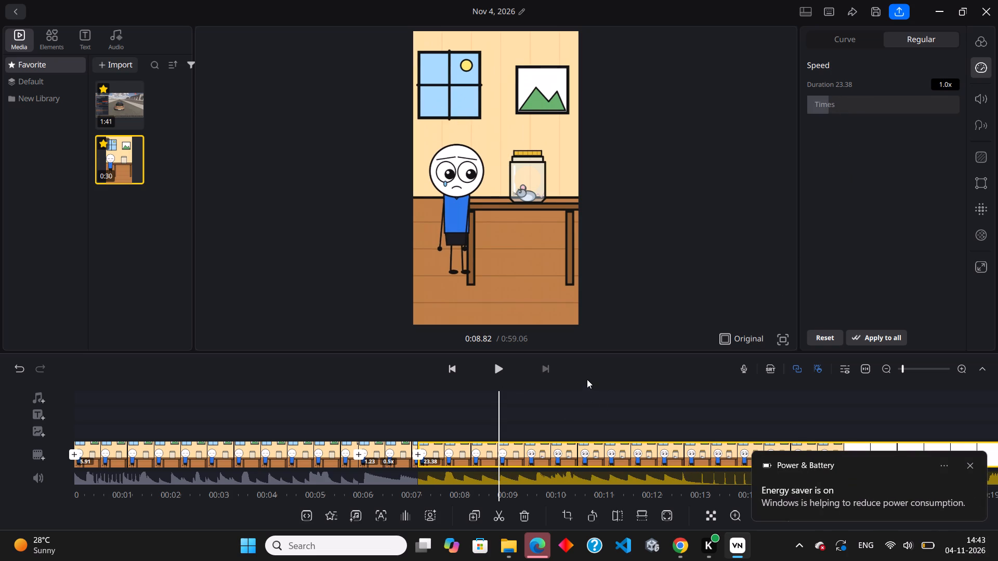
Scrub and play through the retimed timeline from the start to the outdoor scenes to review the footage.
left_click_drag(614, 386, 311, 404)
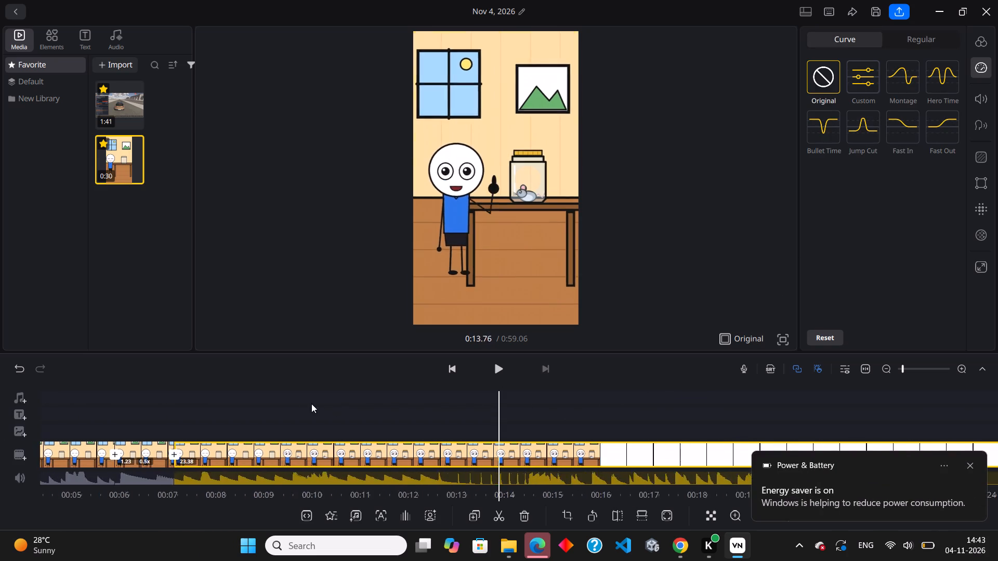
left_click_drag(311, 404, 982, 405)
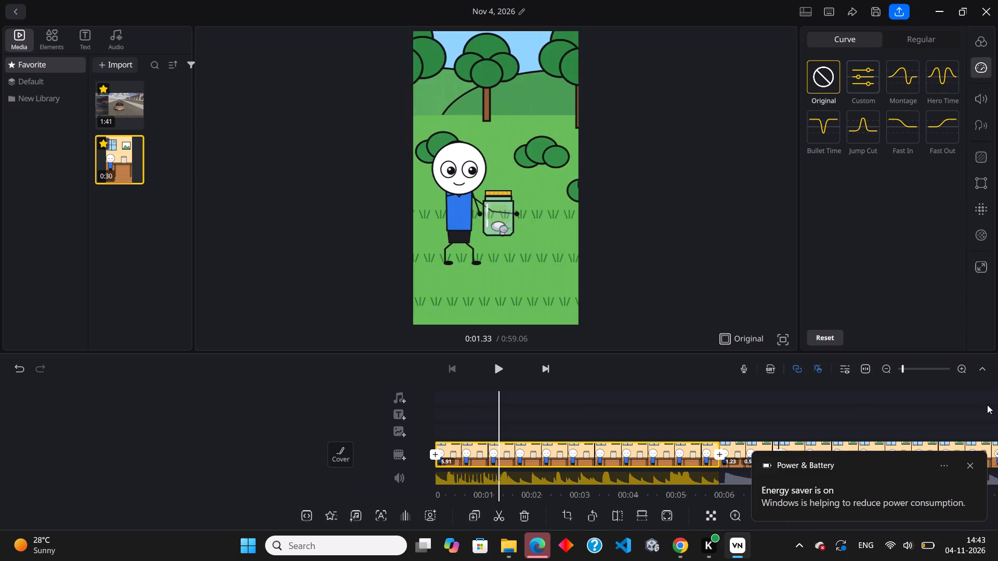
left_click(292, 419)
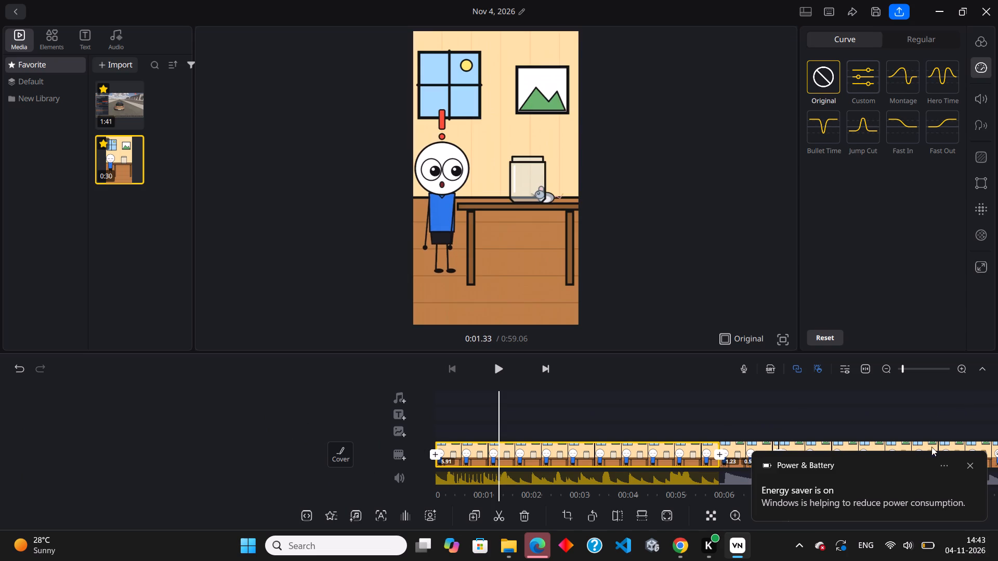
left_click(971, 464)
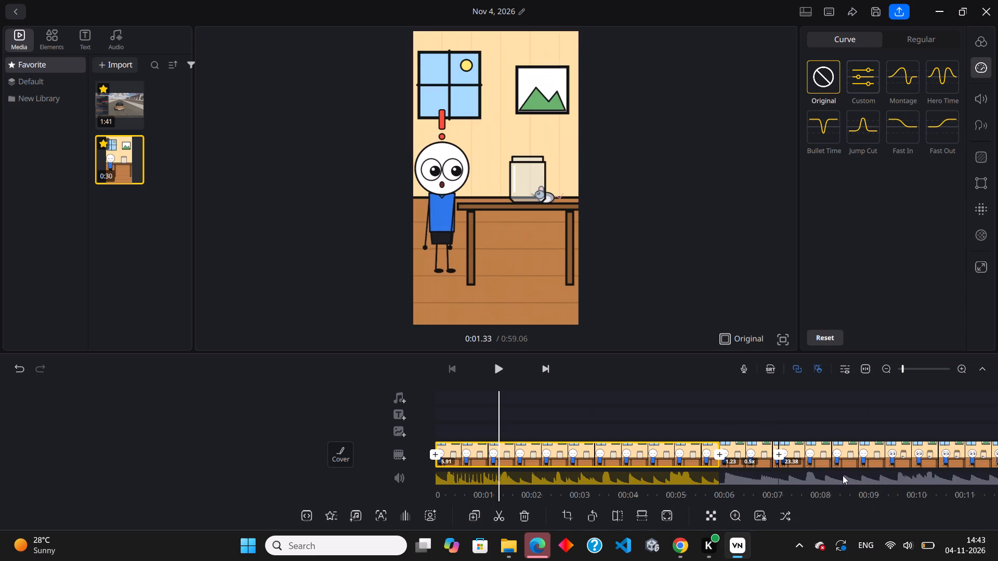
scroll(838, 477, "down", 3)
left_click_drag(829, 487, 503, 487)
left_click_drag(819, 473, 405, 473)
left_click_drag(677, 475, 350, 474)
left_click_drag(649, 474, 455, 476)
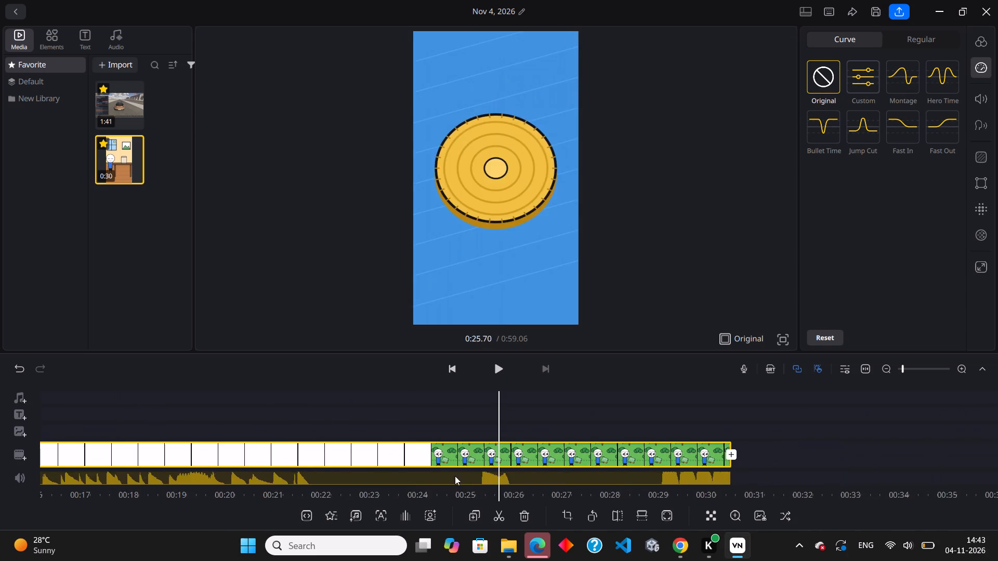
left_click_drag(455, 476, 997, 460)
left_click_drag(402, 458, 997, 458)
left_click(493, 373)
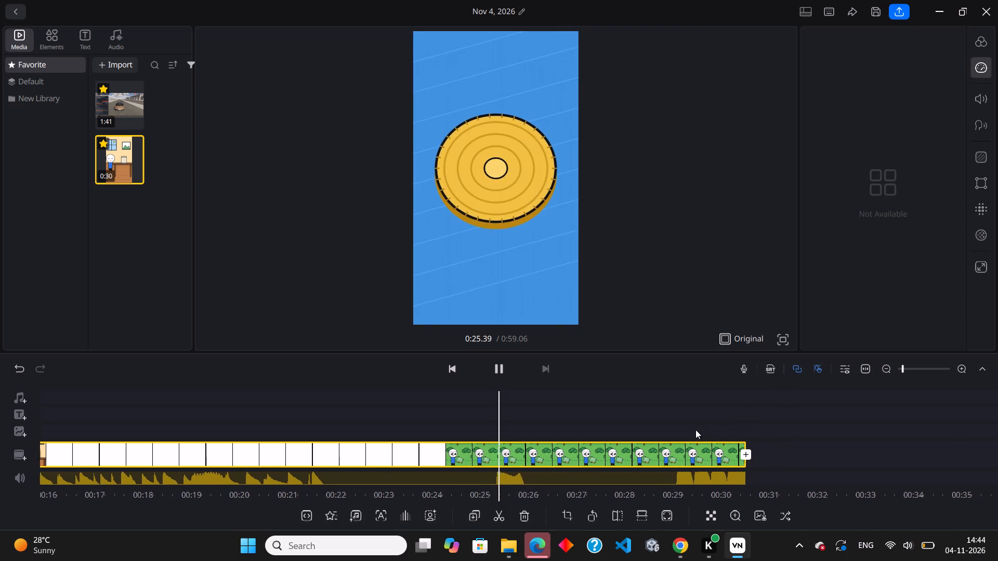
Close the video editor.
left_click(990, 8)
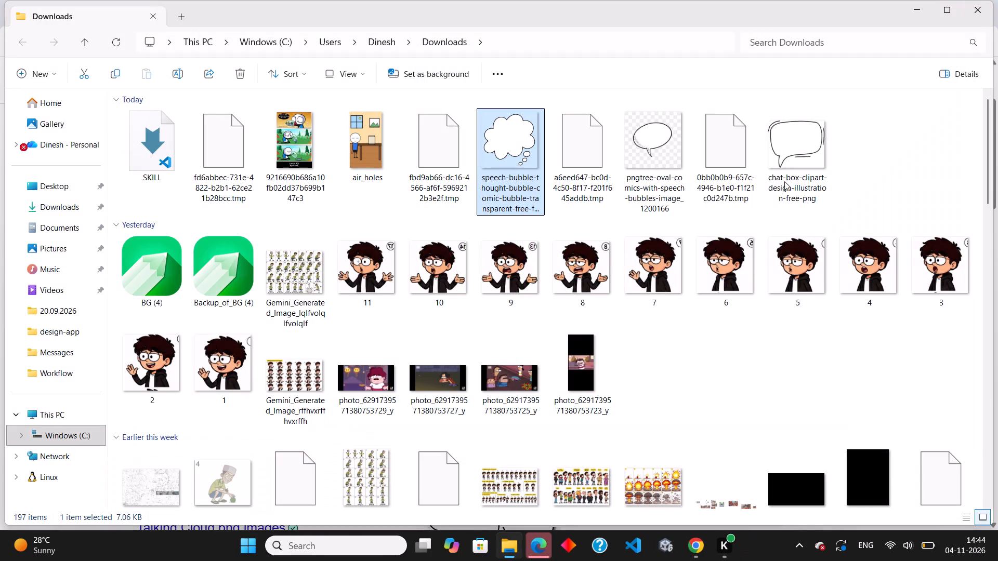